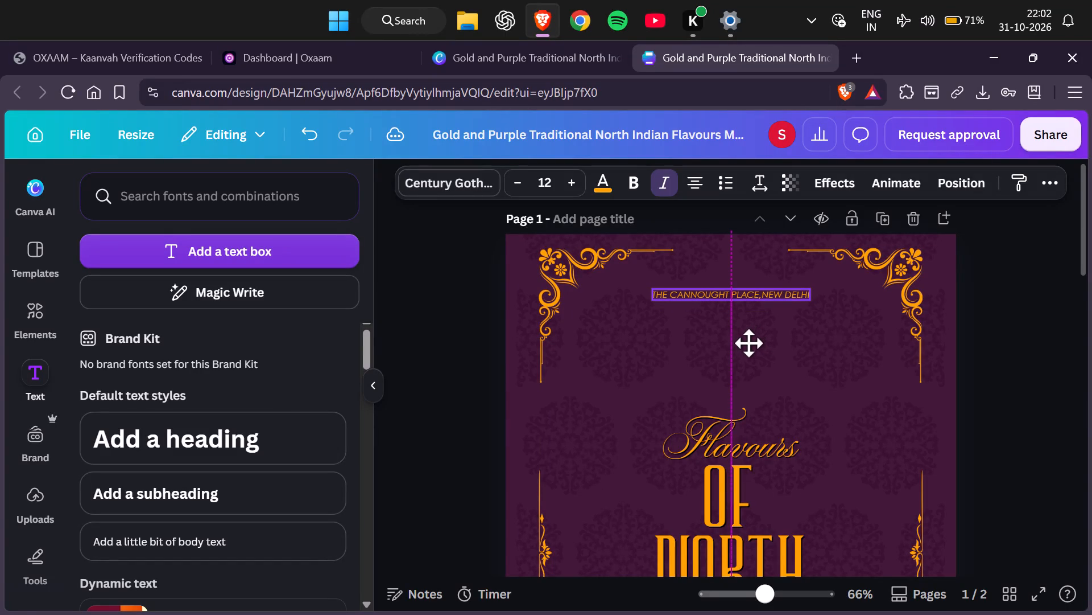
Deselect the address text and review the cover page and the food listings on page 2.
left_click(860, 348)
left_click(1007, 384)
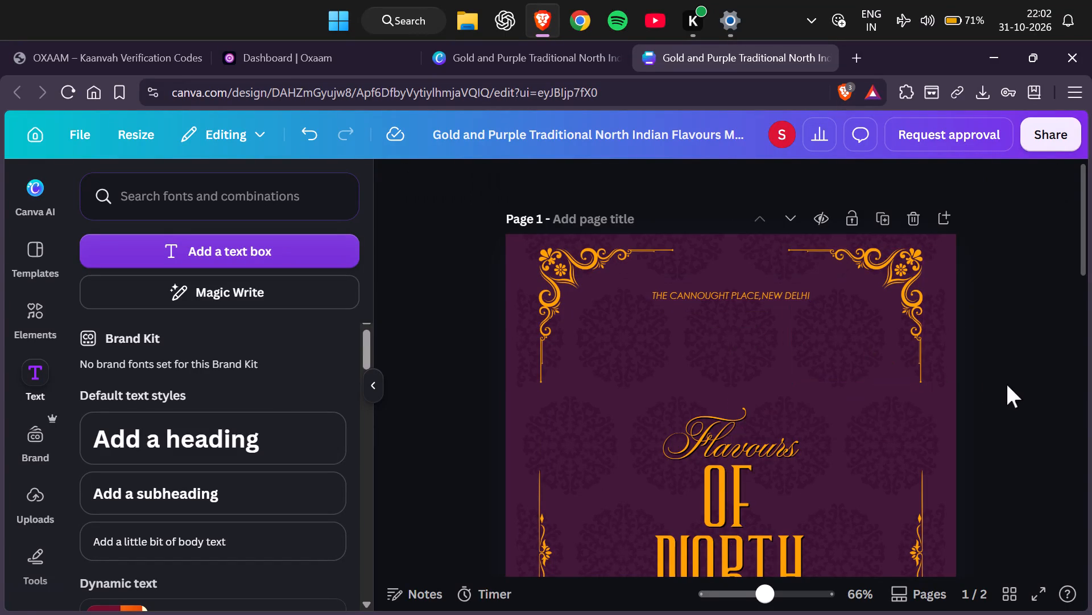
scroll(781, 441, "down", 2)
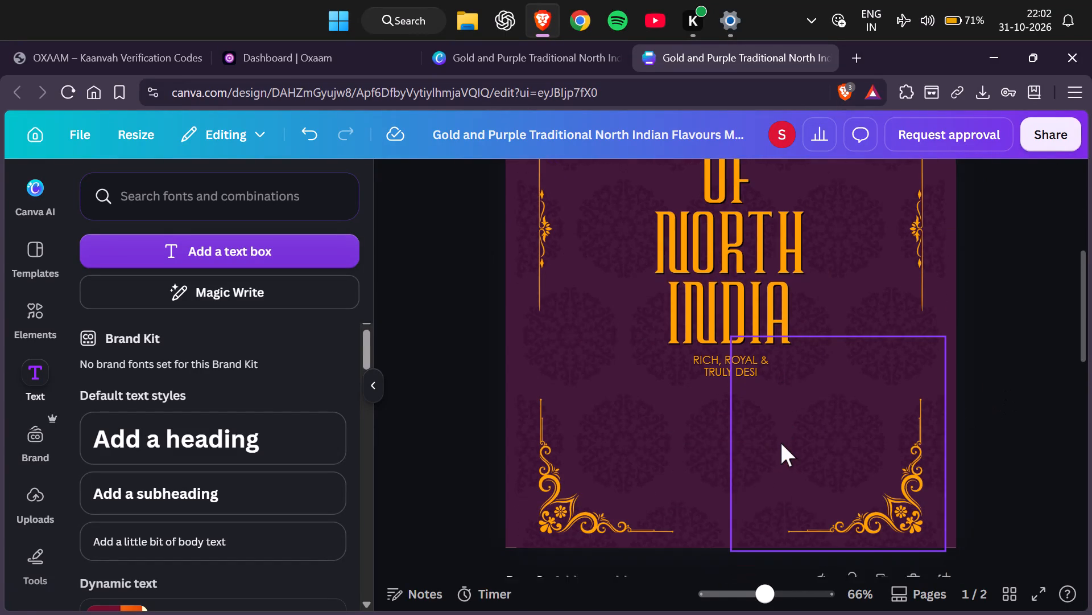
scroll(781, 444, "up", 3)
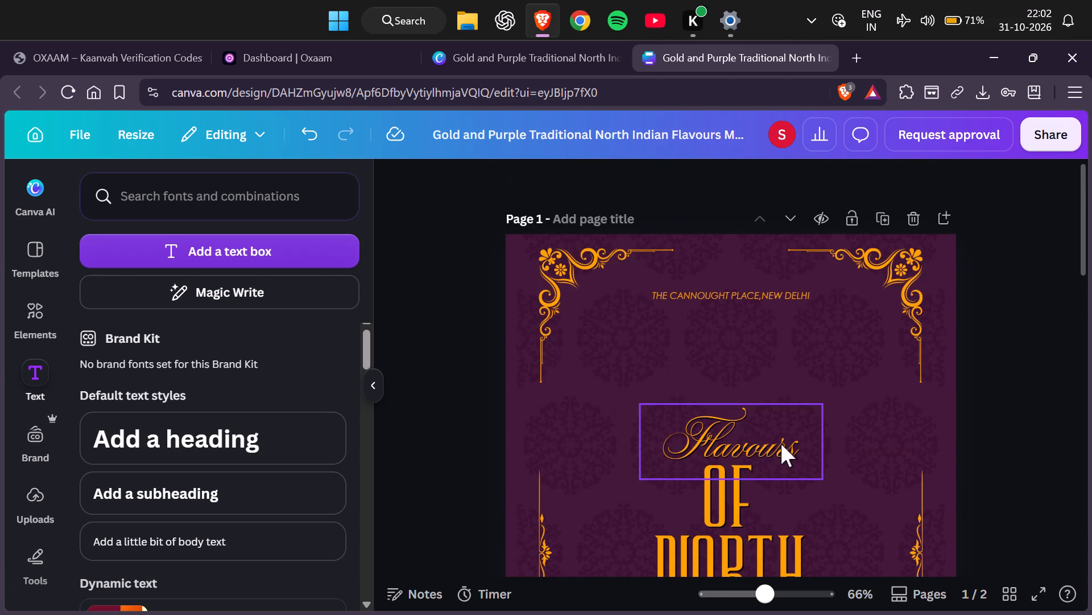
scroll(781, 444, "down", 2)
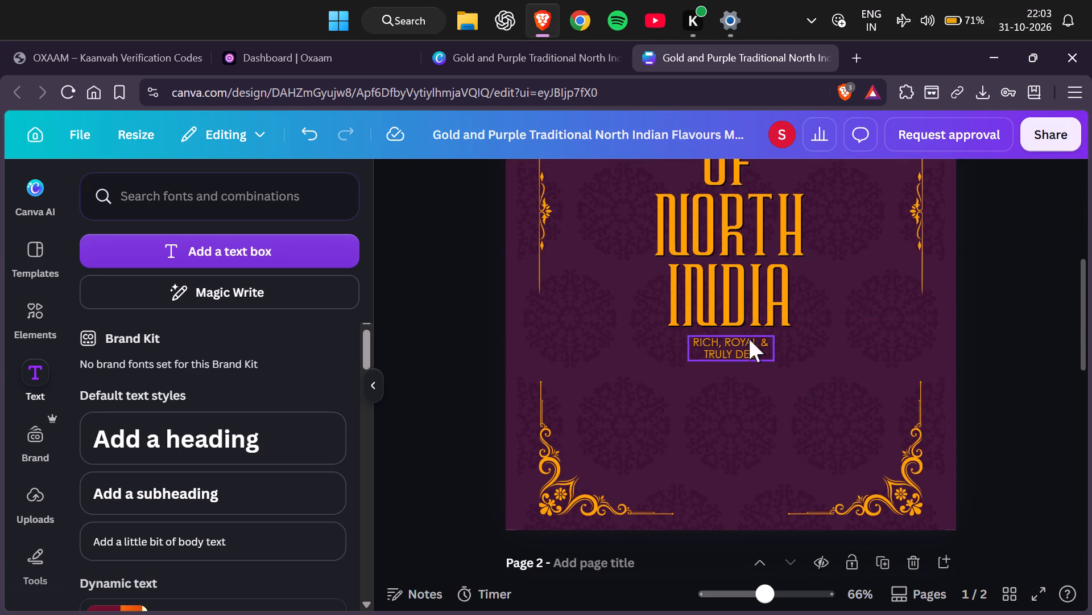
scroll(748, 340, "down", 3)
scroll(746, 347, "up", 8)
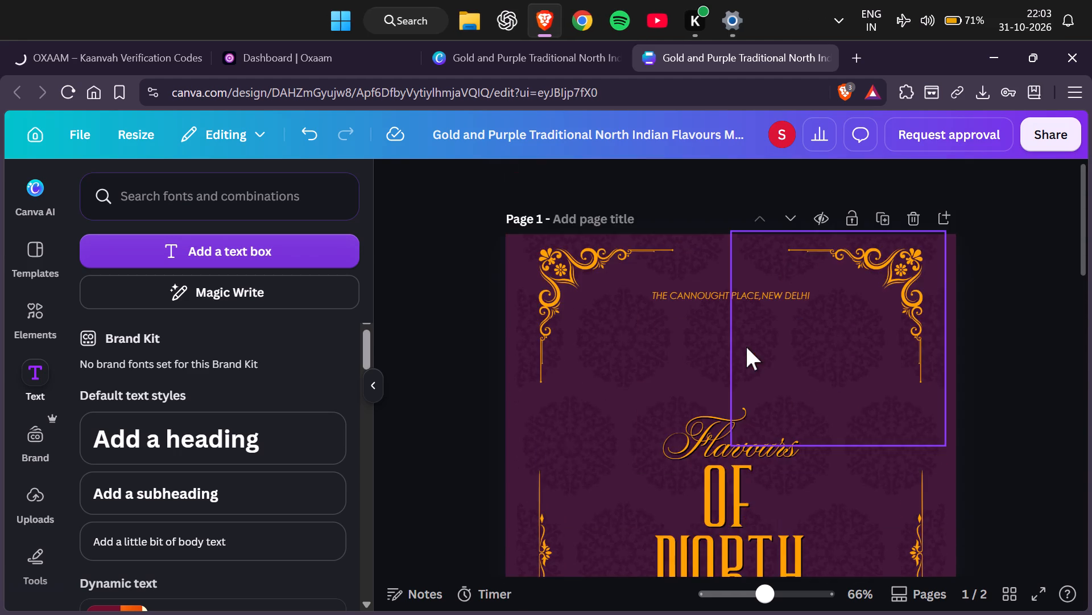
scroll(746, 347, "down", 8)
scroll(746, 348, "up", 3)
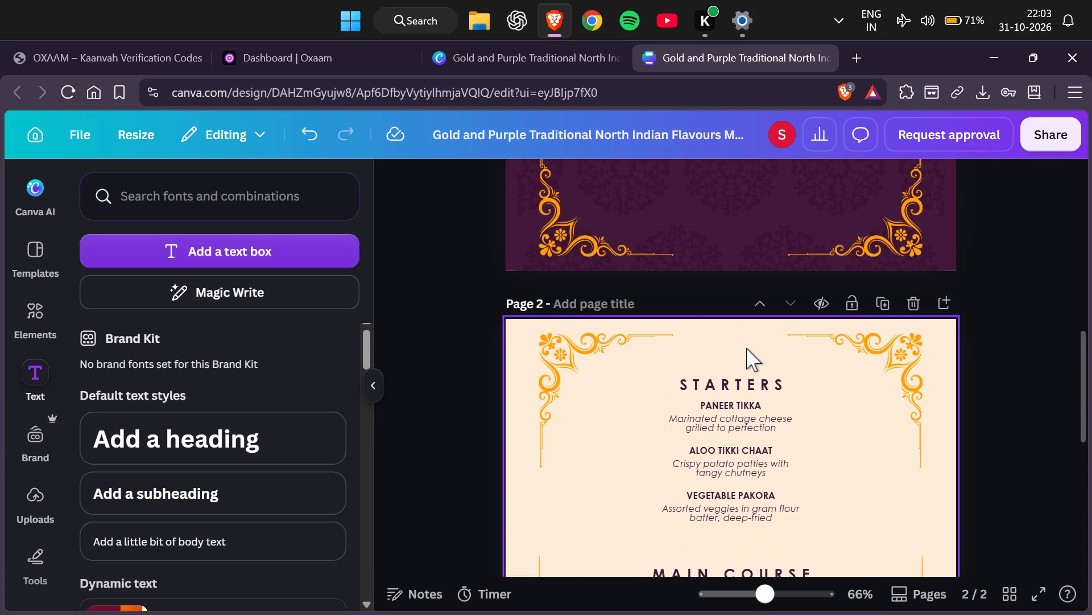
scroll(732, 385, "down", 4)
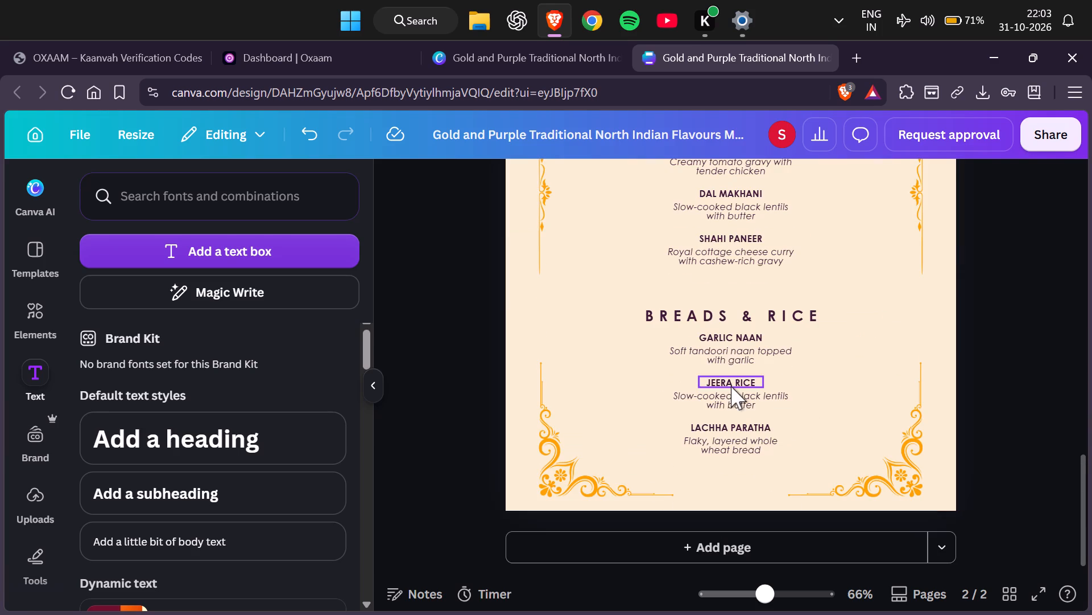
Add a new blank page after the Starters, Main Course and Breads & Rice page.
left_click(687, 555)
scroll(736, 440, "down", 2)
scroll(737, 440, "up", 2)
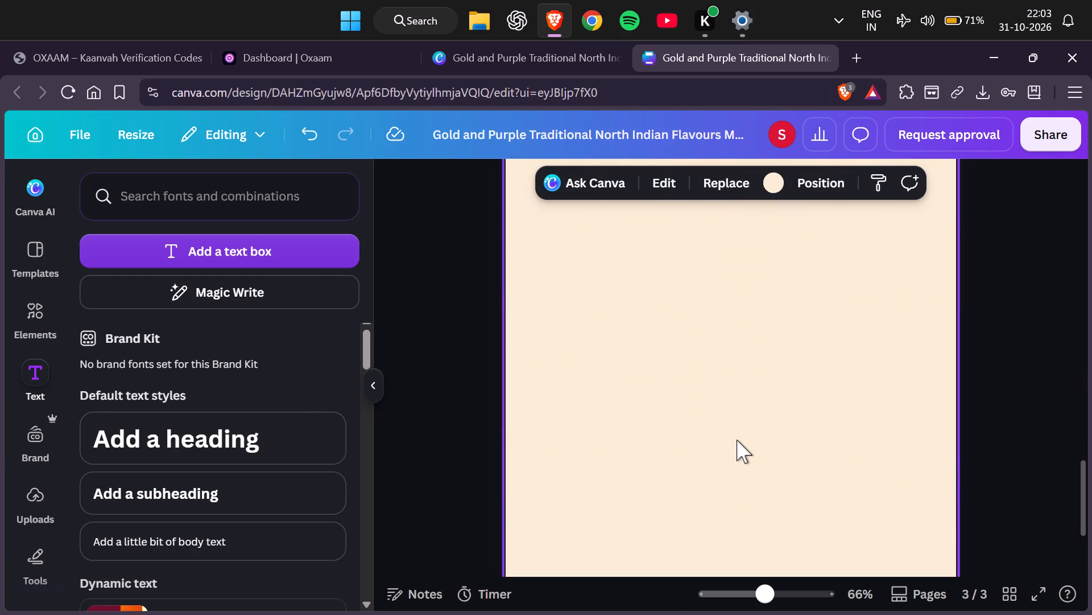
scroll(737, 440, "up", 4)
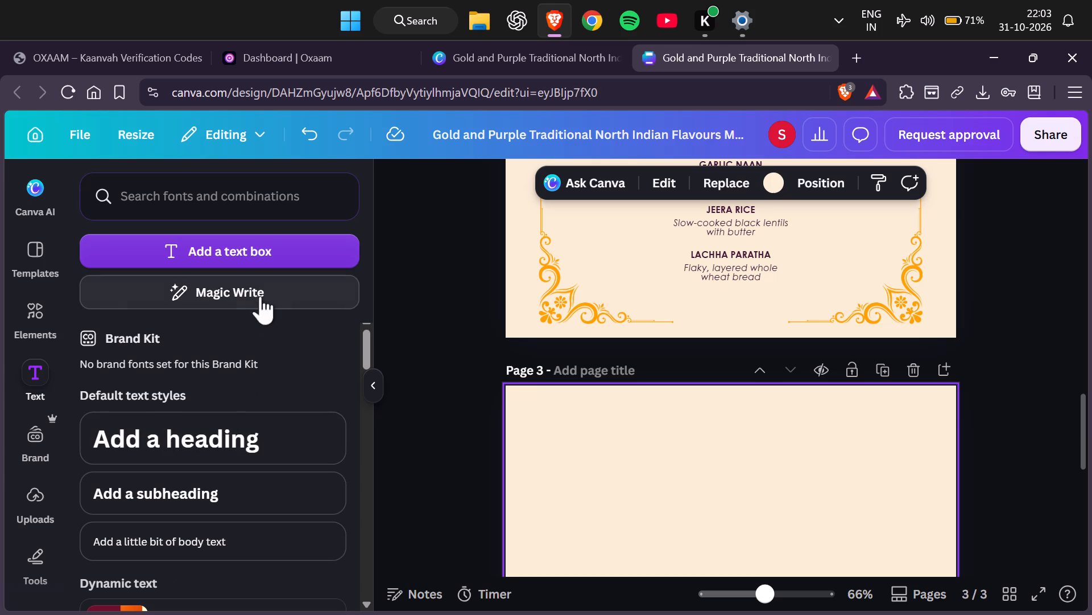
Browse the available text styles and font combinations for something to use on the blank page.
scroll(267, 319, "down", 4)
scroll(243, 378, "down", 7)
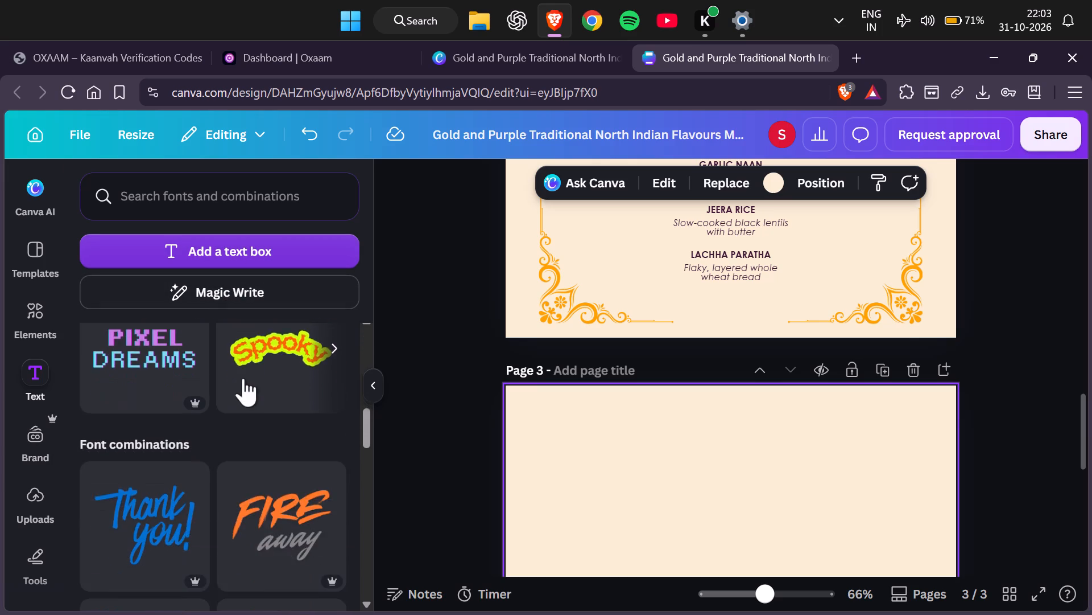
scroll(243, 379, "down", 6)
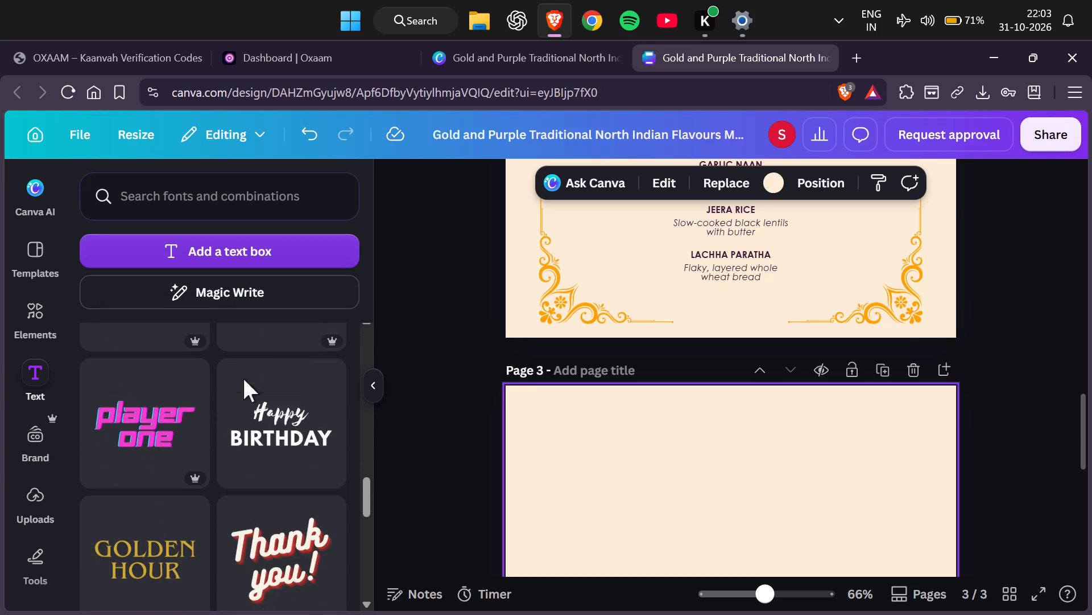
scroll(243, 379, "up", 4)
scroll(607, 248, "up", 2)
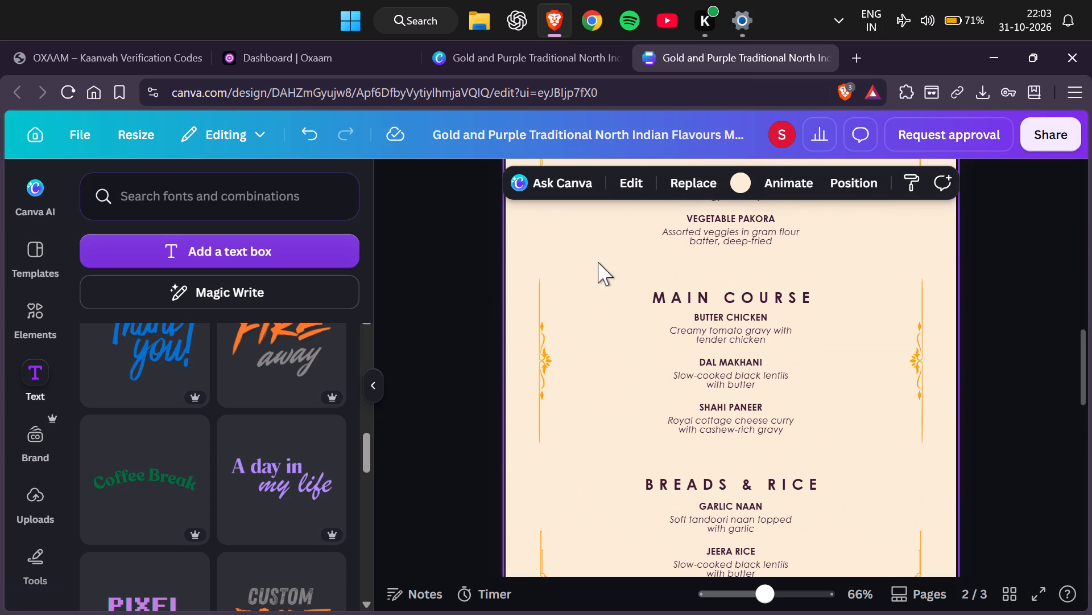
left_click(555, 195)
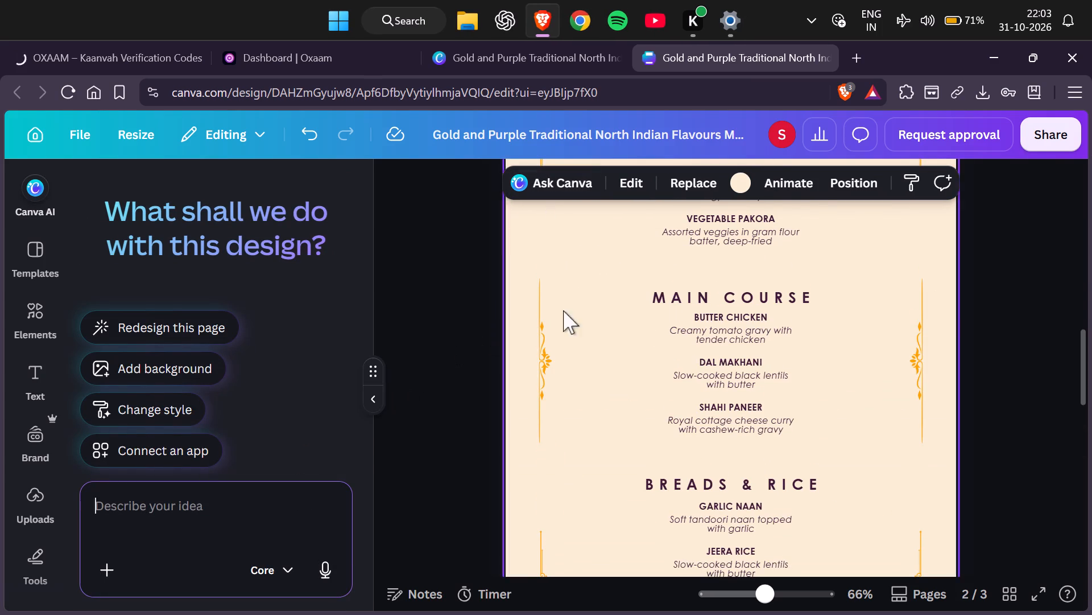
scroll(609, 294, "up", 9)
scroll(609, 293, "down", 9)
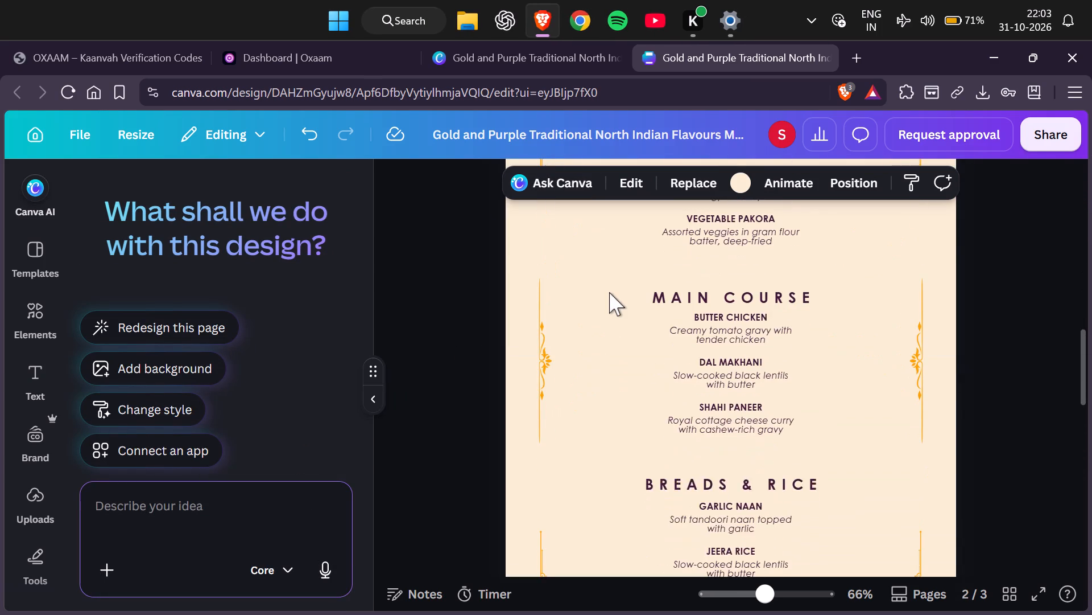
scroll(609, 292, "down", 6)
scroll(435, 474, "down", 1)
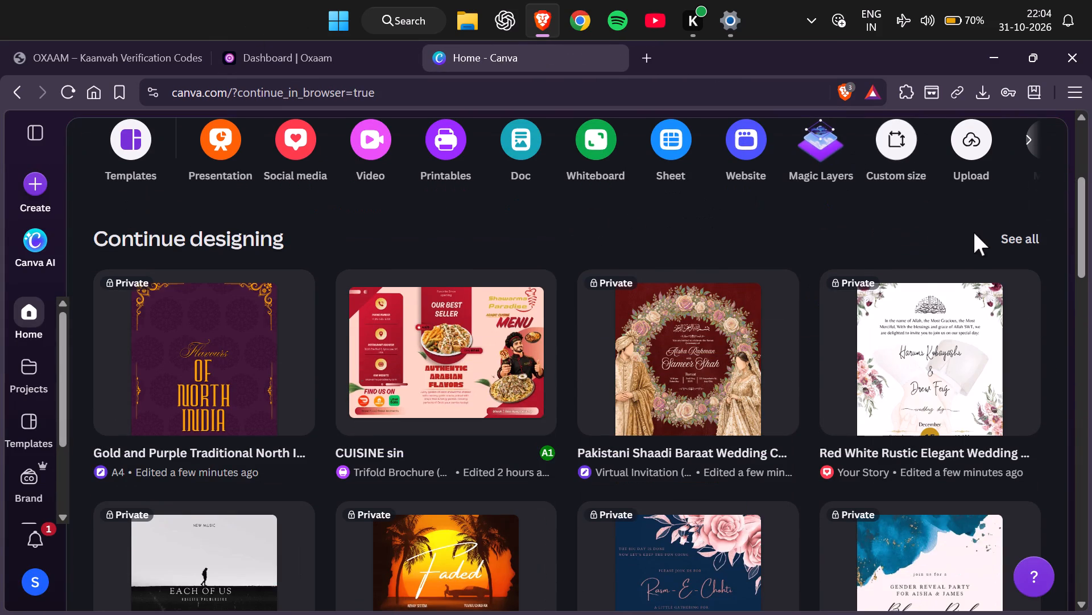
scroll(1003, 263, "down", 4)
scroll(1003, 265, "up", 5)
left_click(755, 128)
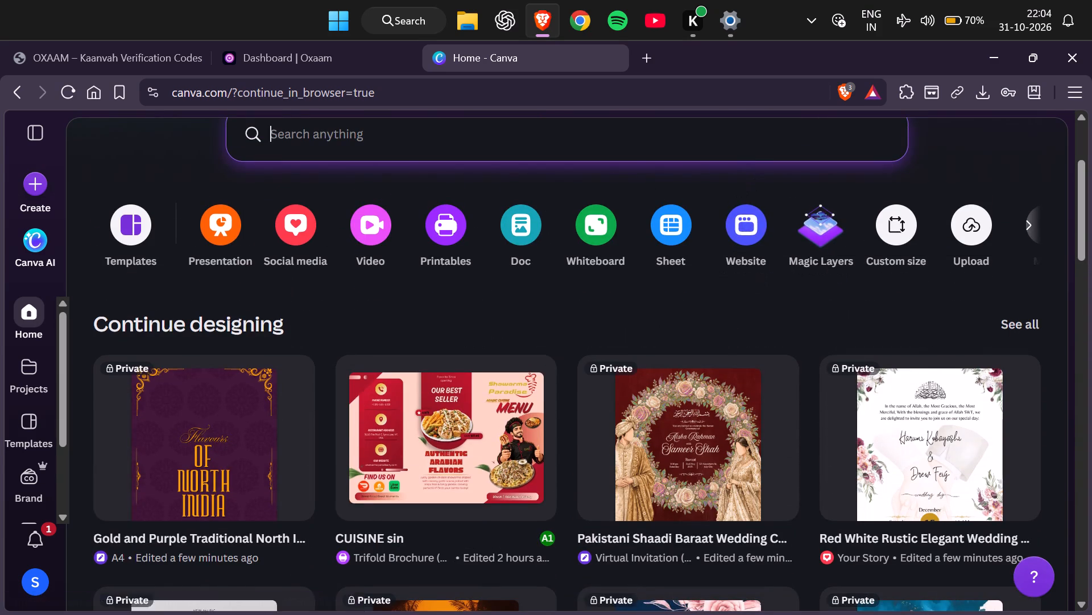
left_click(755, 128)
type("menu")
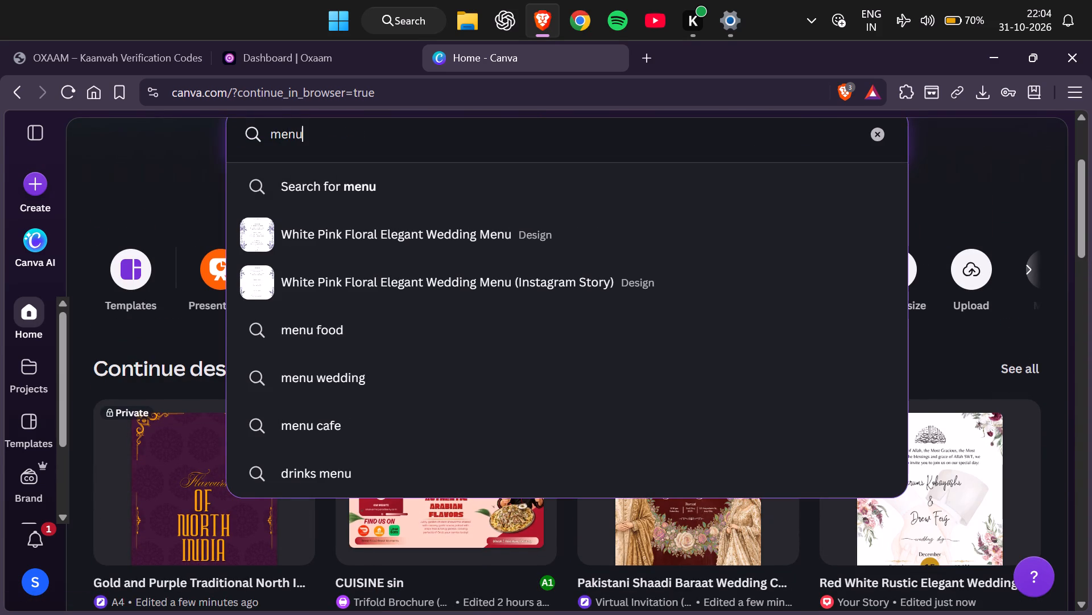
key("Return")
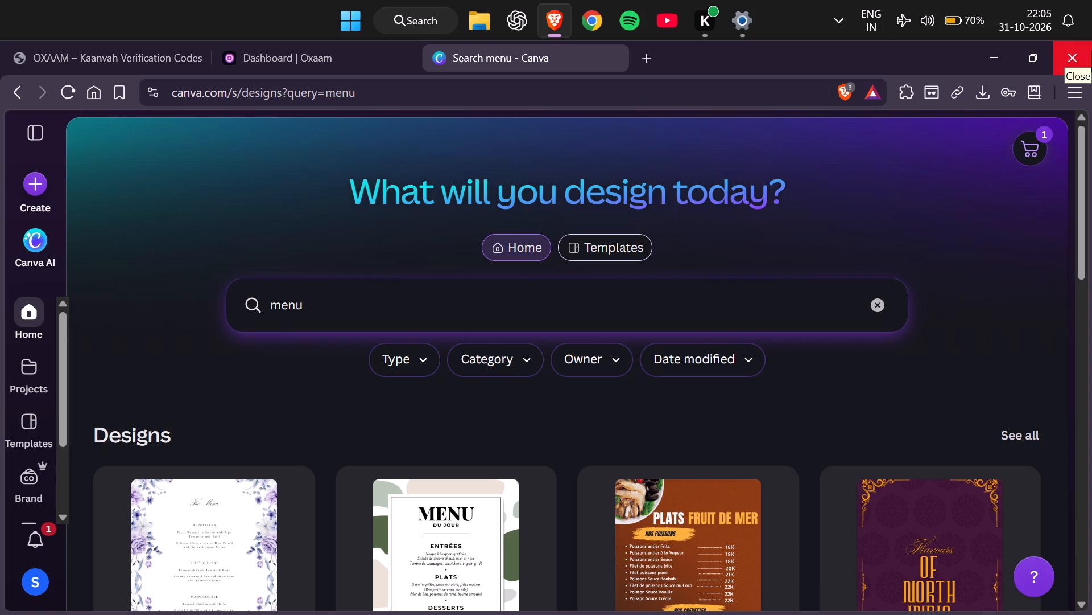
scroll(606, 268, "down", 3)
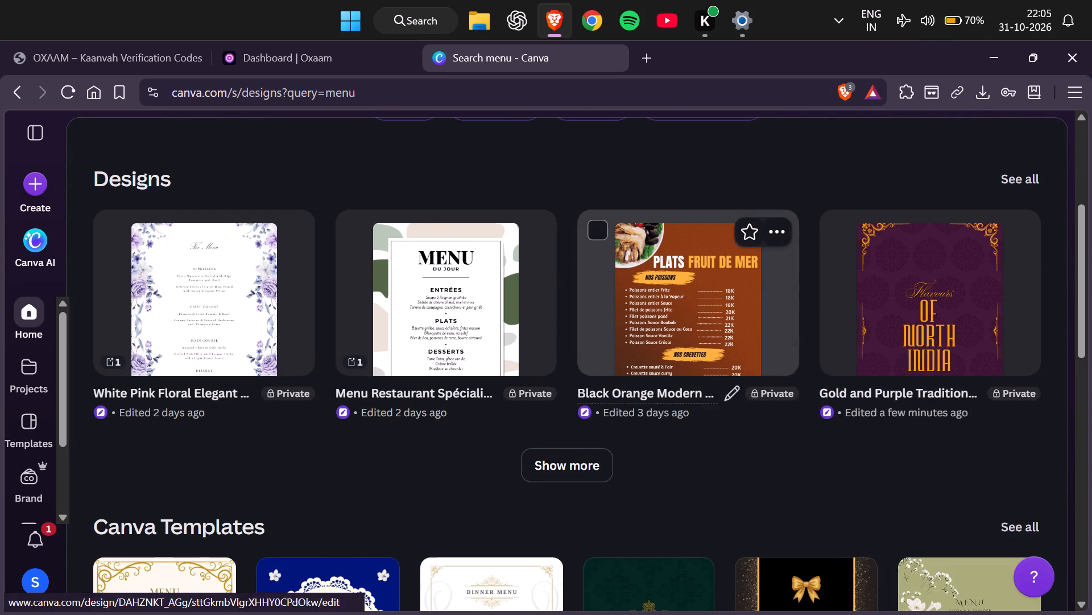
Show more of the designs matching "menu" and look over them and the Canva templates listed below.
left_click(583, 464)
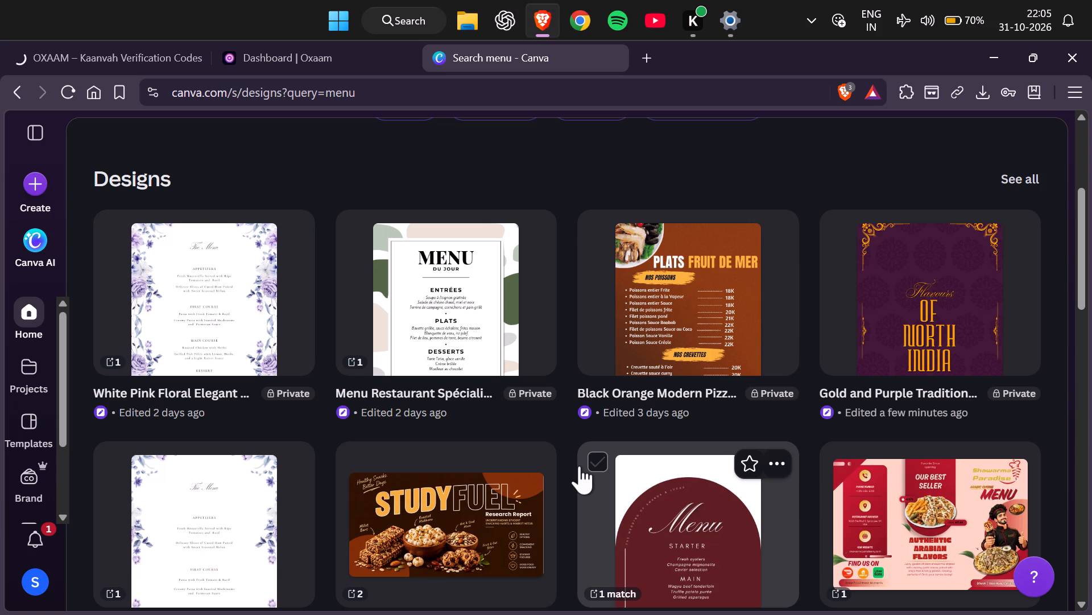
scroll(555, 493, "down", 3)
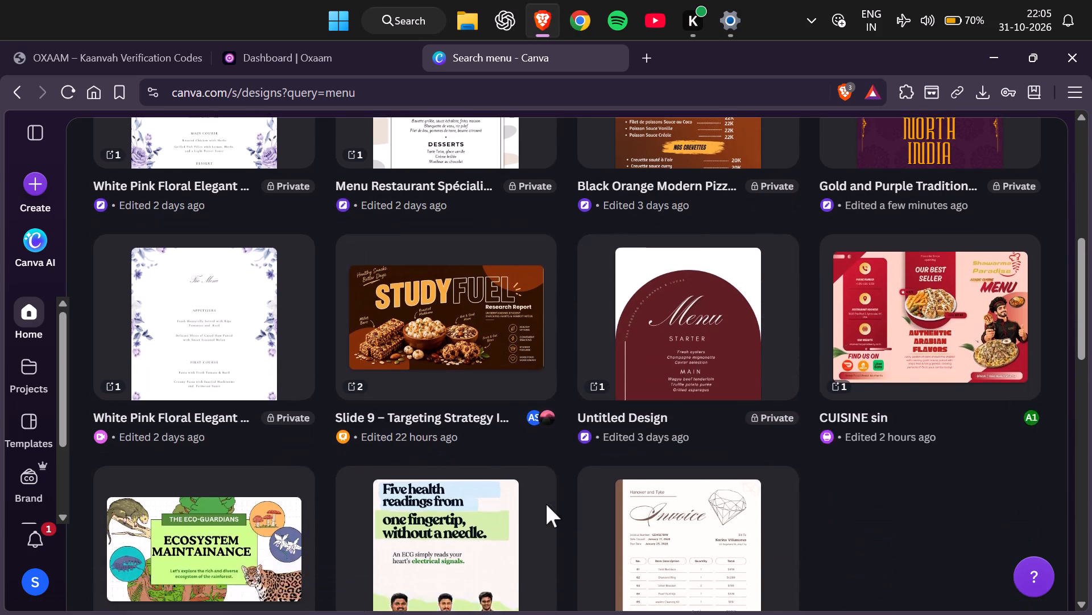
scroll(546, 504, "up", 2)
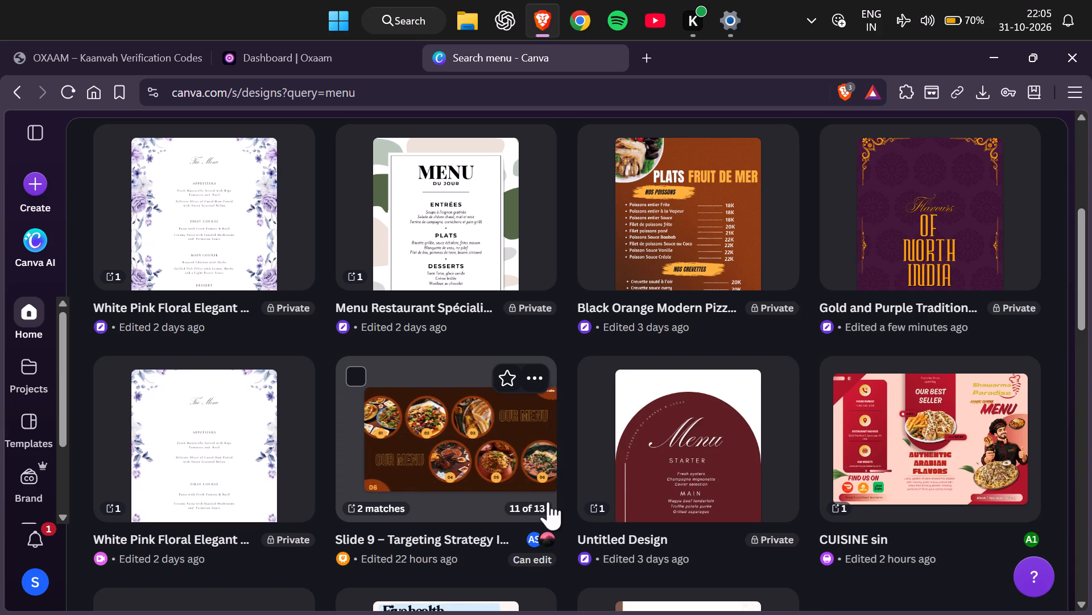
scroll(906, 141, "down", 2)
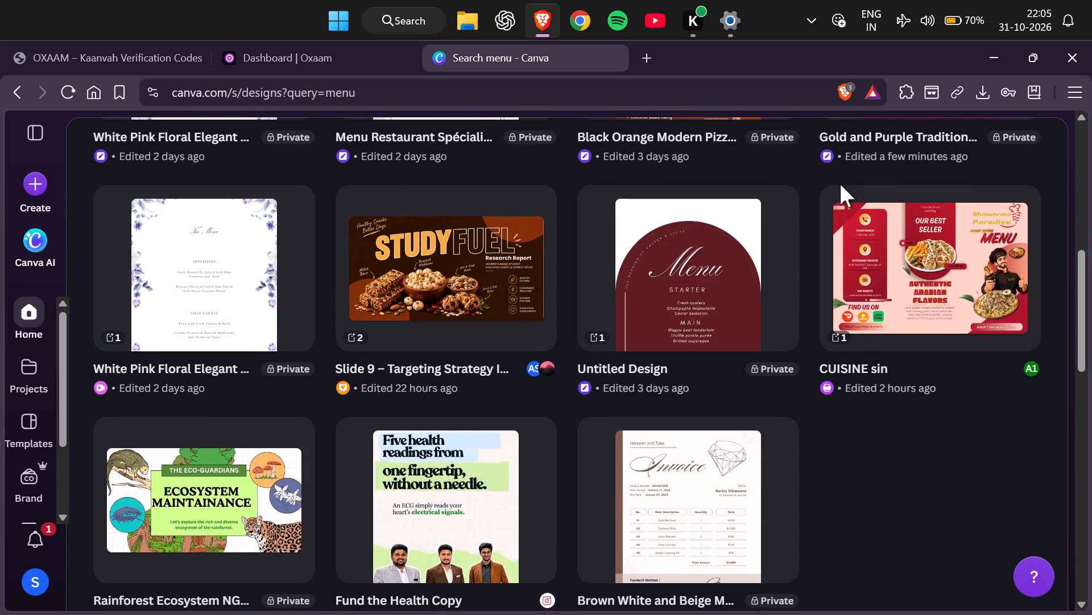
scroll(796, 342, "down", 2)
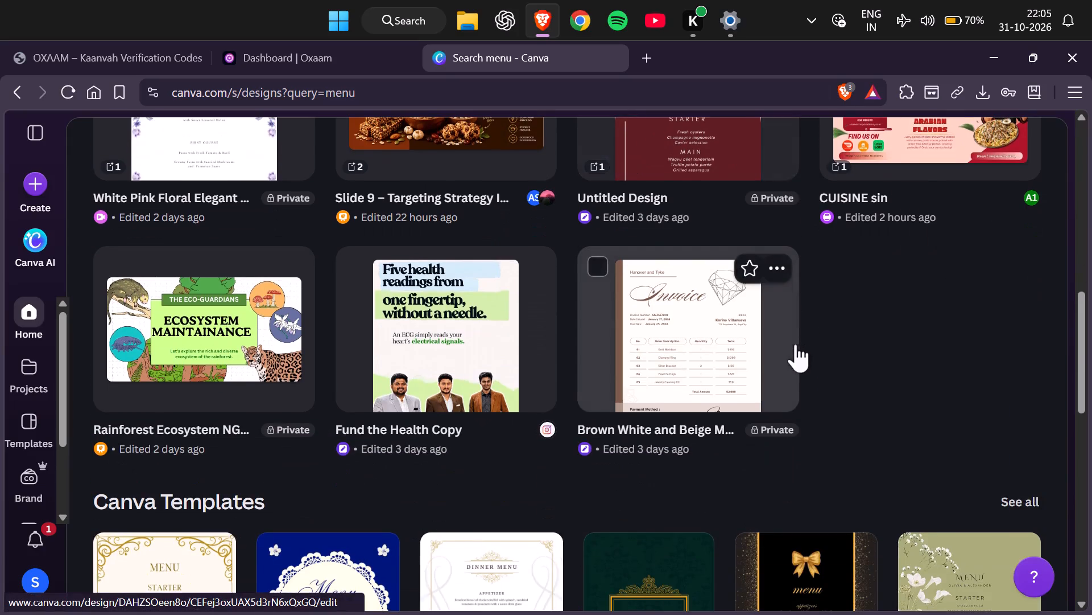
scroll(863, 390, "down", 3)
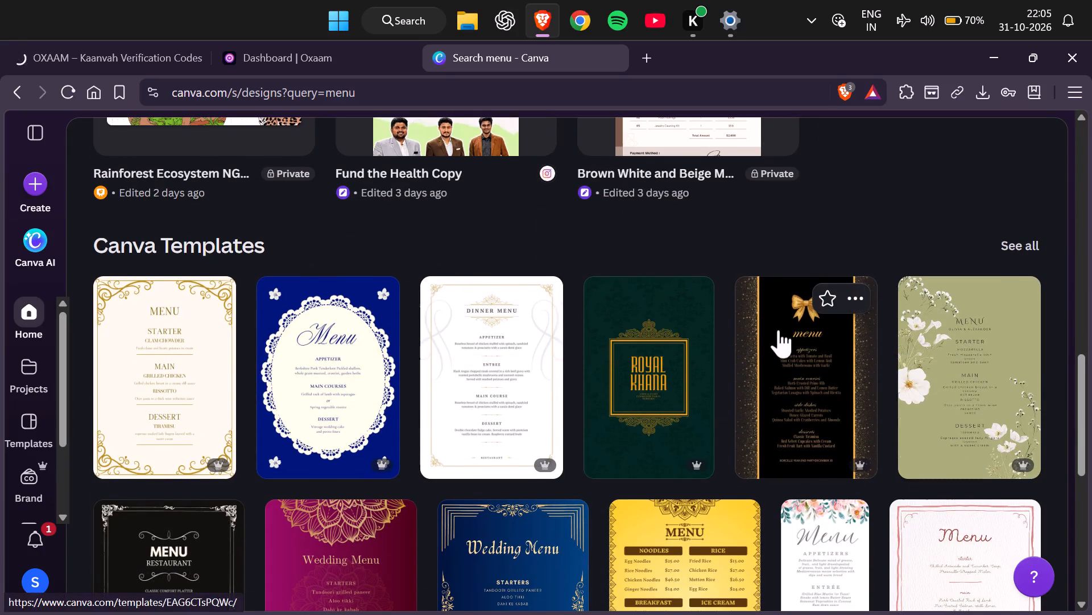
Open the full list of Canva templates for "menu" and look through the available menu styles.
left_click(1022, 236)
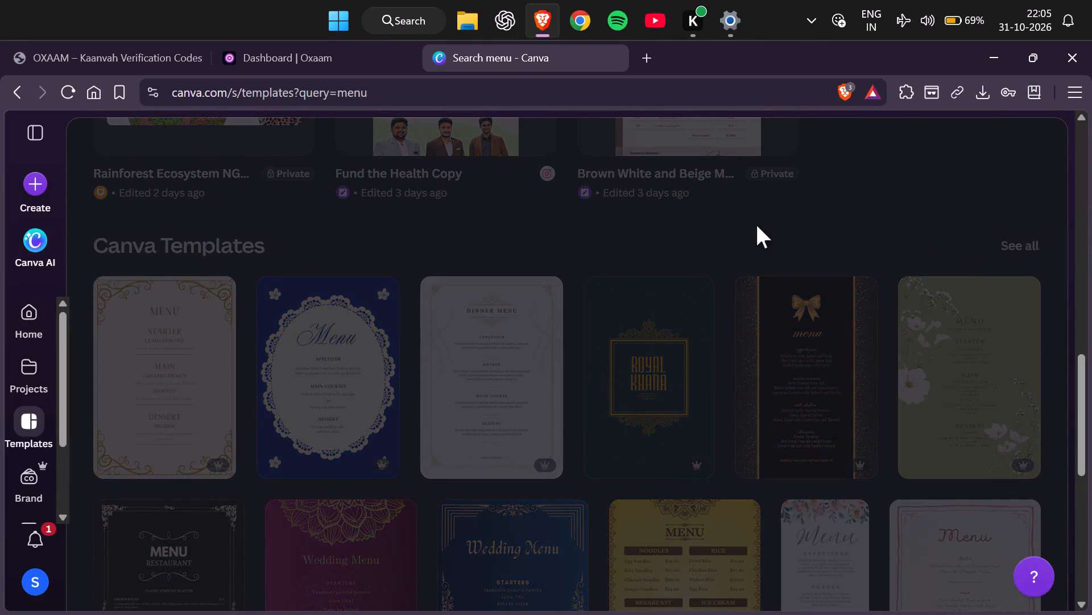
left_click(738, 22)
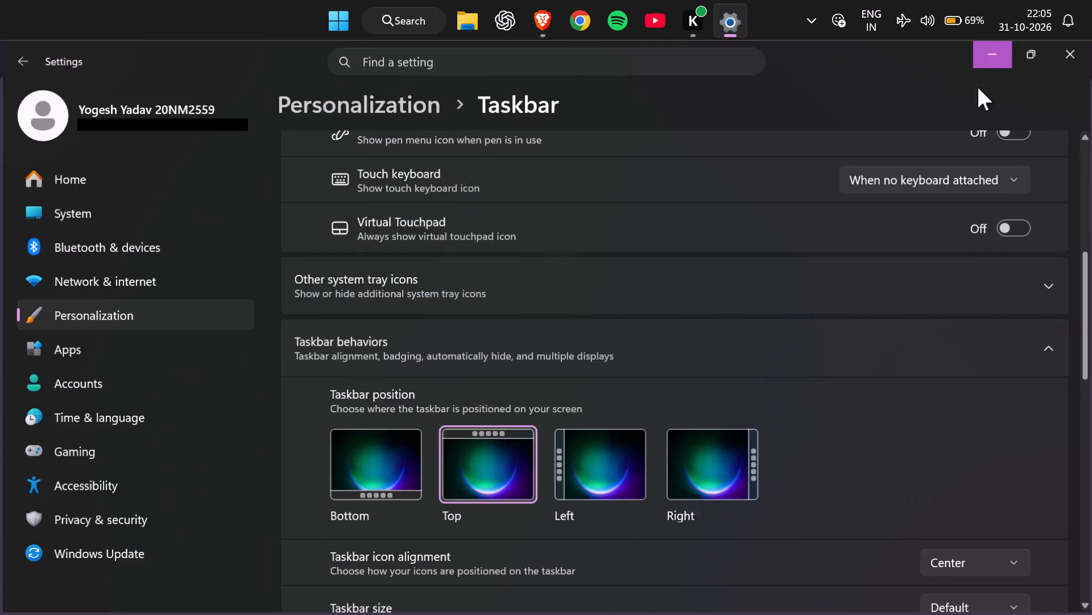
left_click(994, 52)
scroll(674, 290, "down", 3)
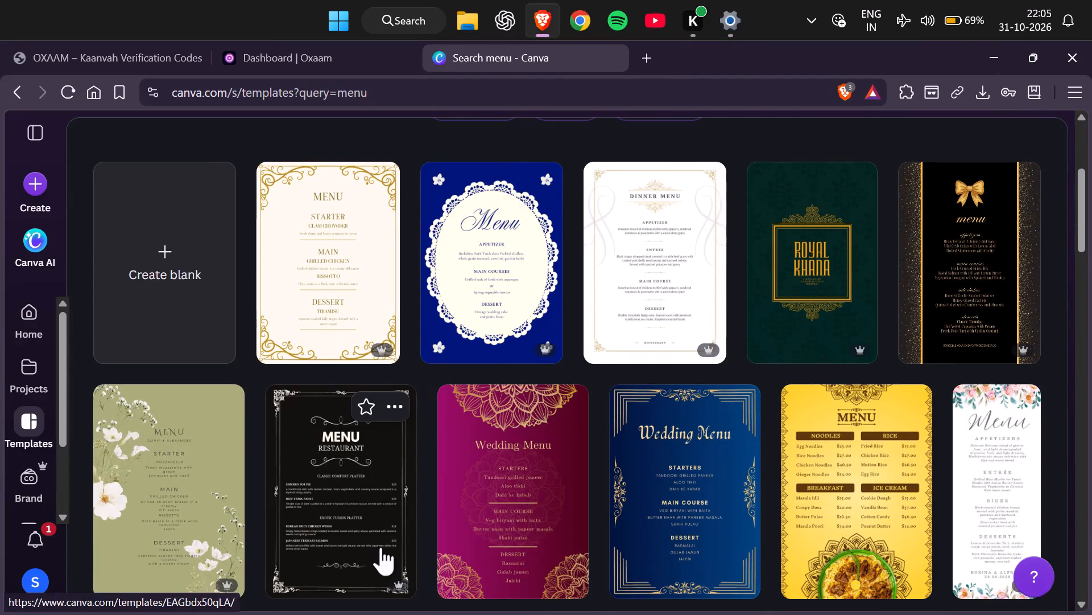
scroll(626, 501, "down", 3)
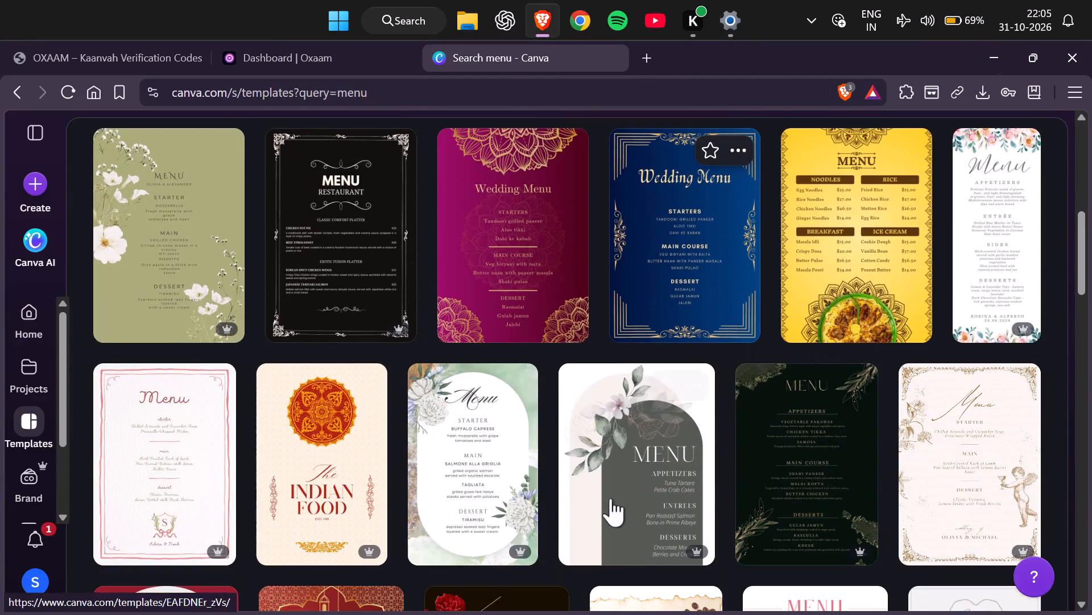
scroll(548, 515, "down", 4)
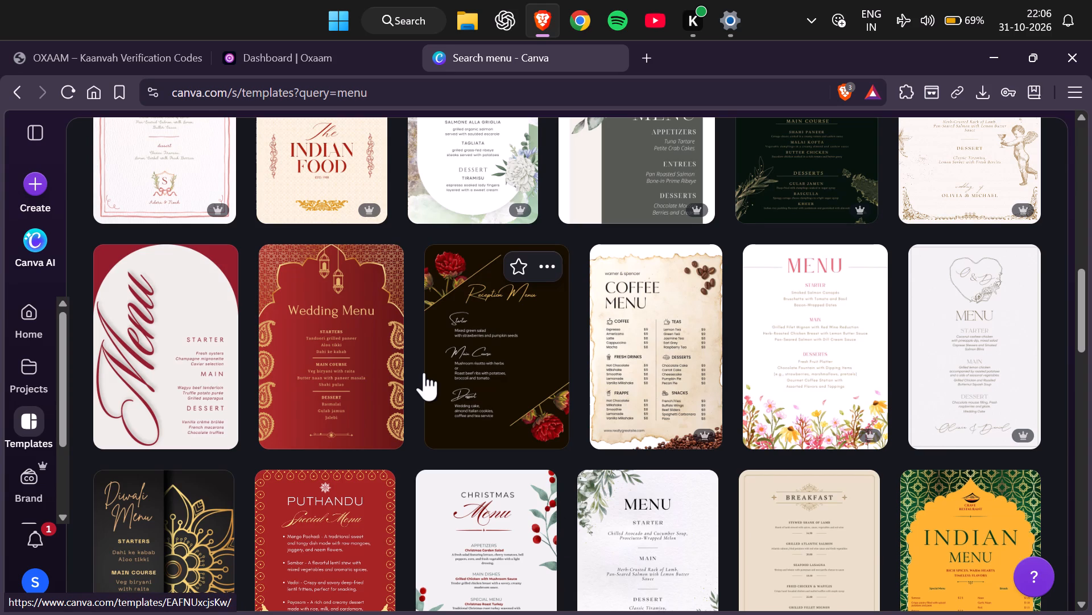
scroll(380, 249, "down", 6)
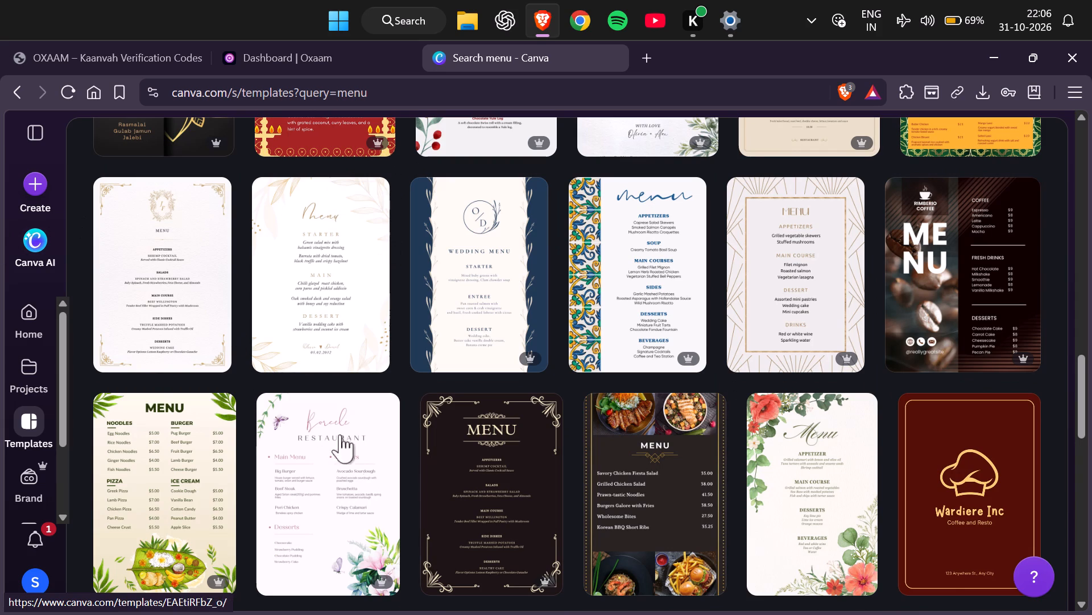
scroll(365, 446, "up", 5)
scroll(463, 387, "up", 9)
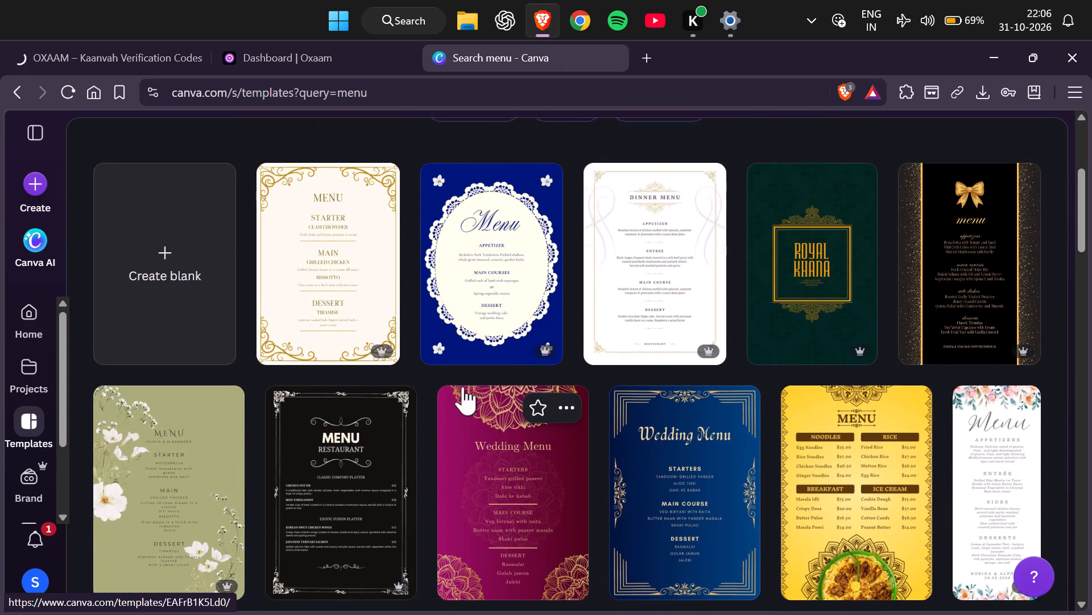
scroll(463, 387, "up", 1)
scroll(463, 387, "down", 6)
scroll(463, 387, "up", 3)
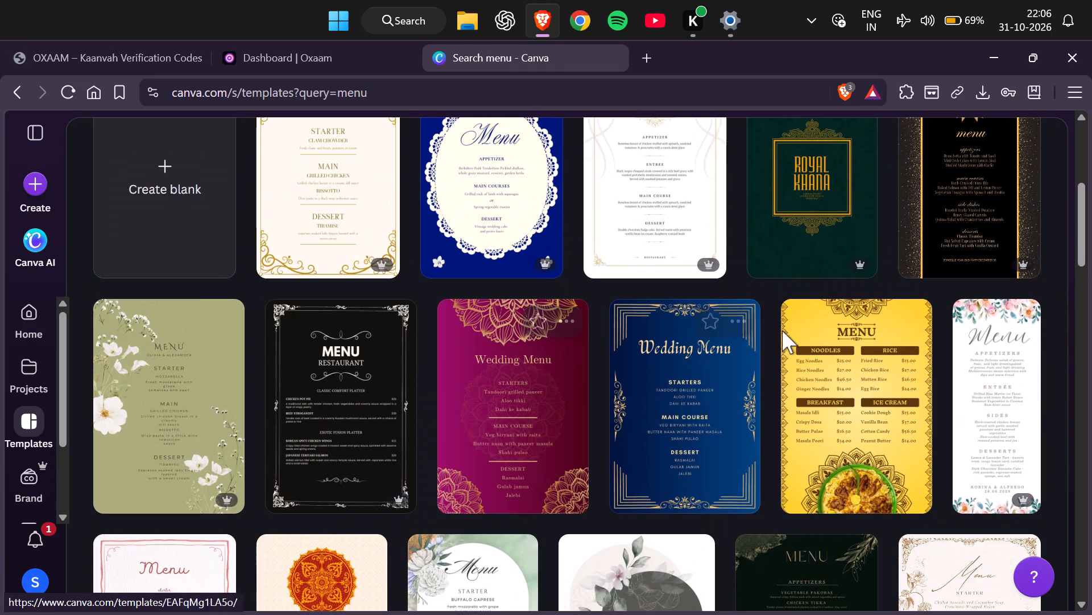
View the Gold and Green Ornate Royal Restaurant Menu template's page, then leave it for the main Templates page.
left_click(766, 247)
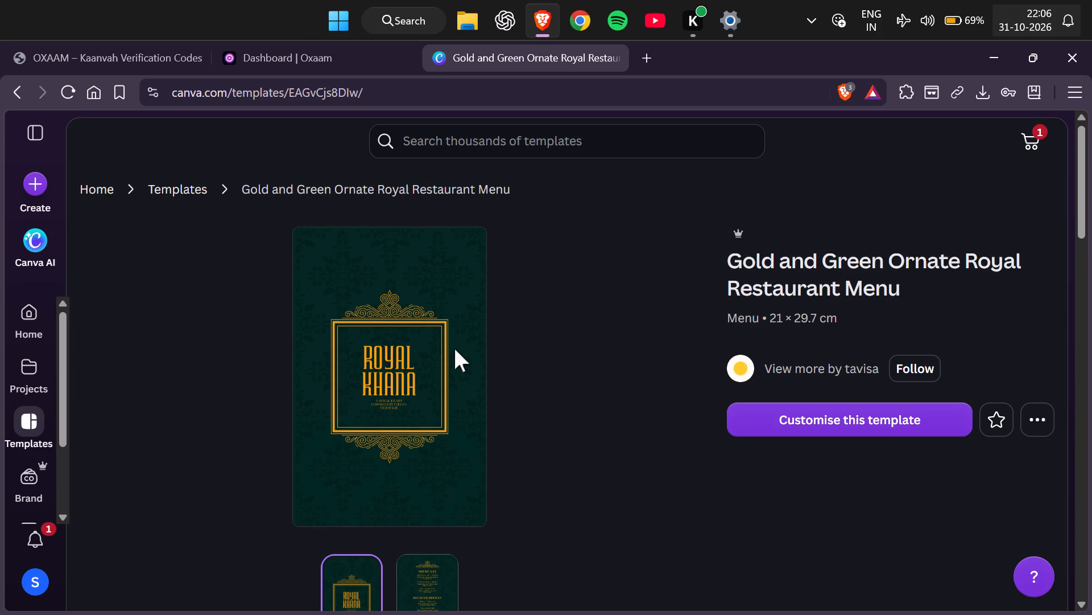
left_click(199, 187)
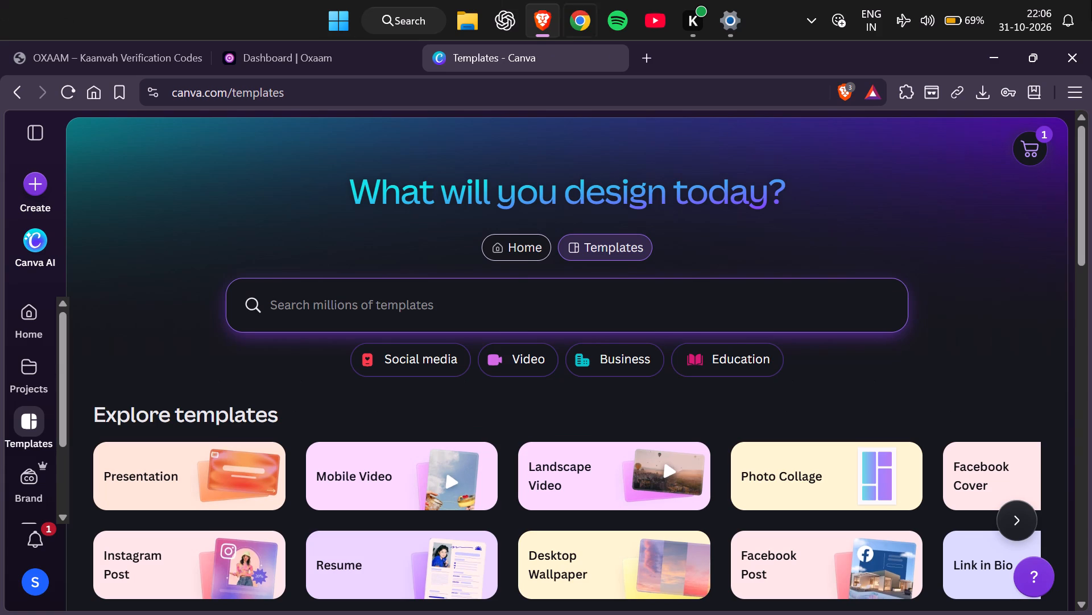
Open the shopping cart and remove the Invitations item from it.
double_click(1032, 154)
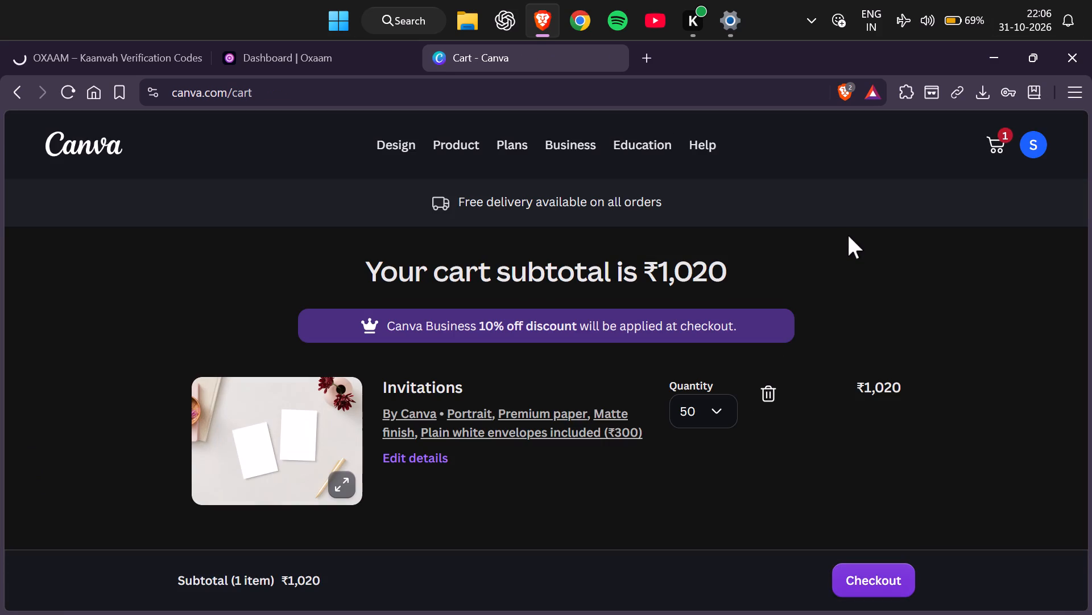
left_click(781, 388)
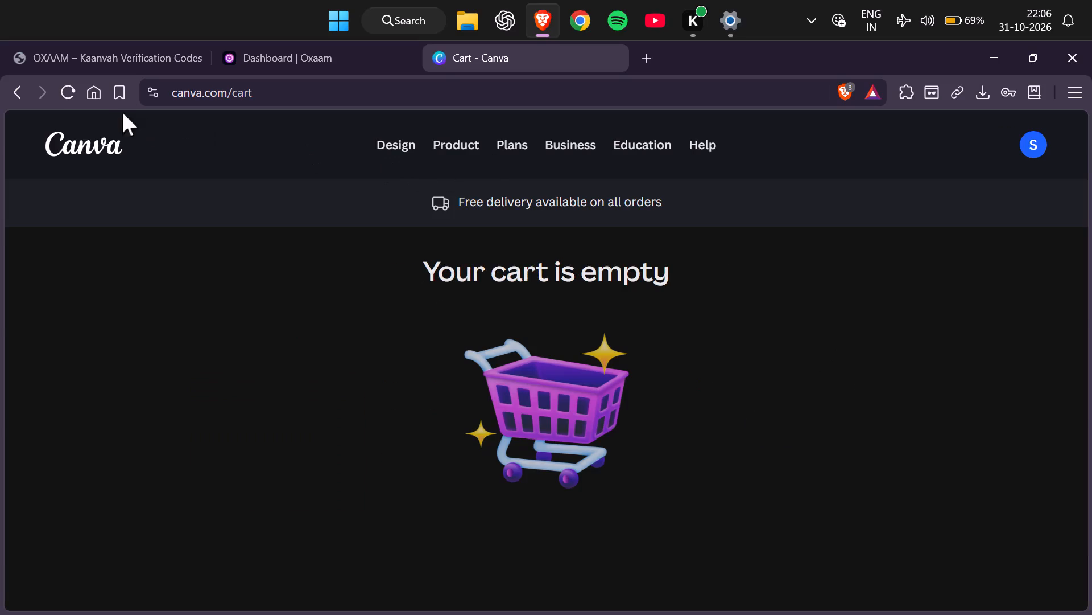
Leave the cart for the Canva home page, continuing in the browser instead of the desktop app.
left_click(105, 137)
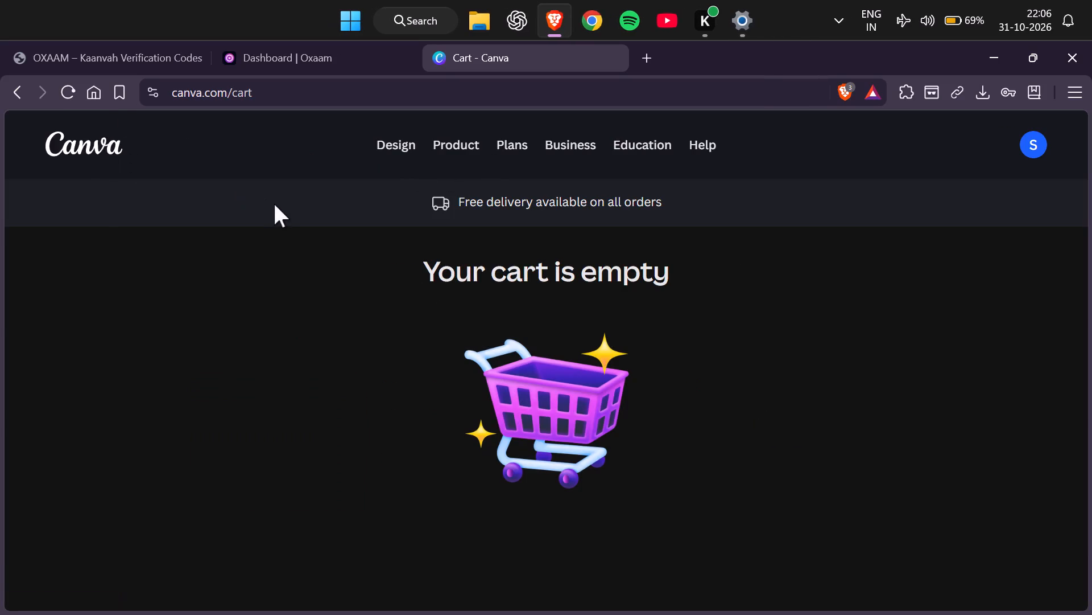
left_click(1027, 160)
left_click(1027, 157)
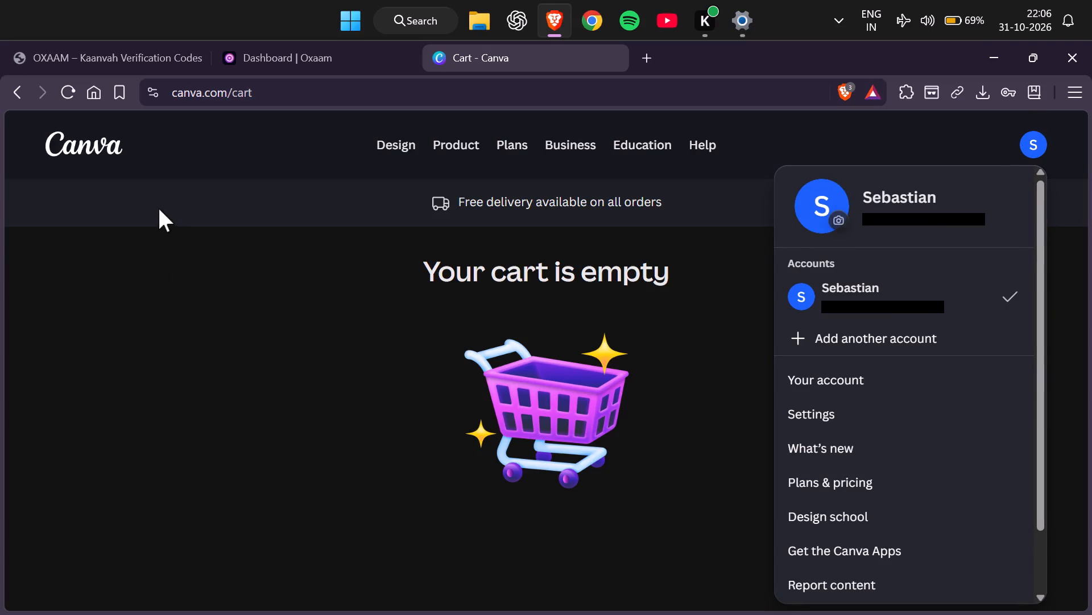
left_click(111, 141)
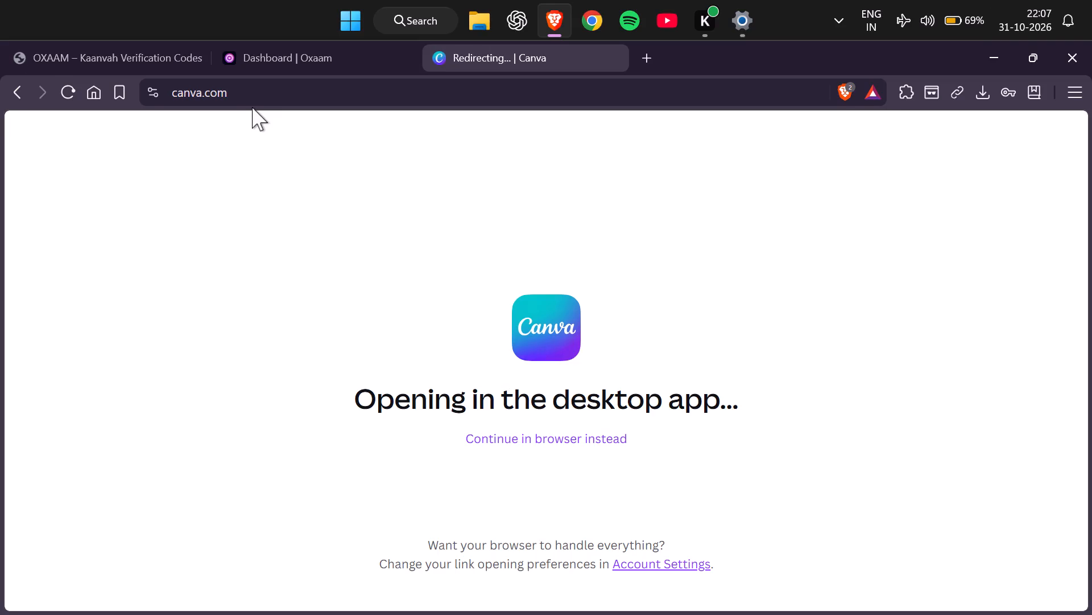
left_click(606, 445)
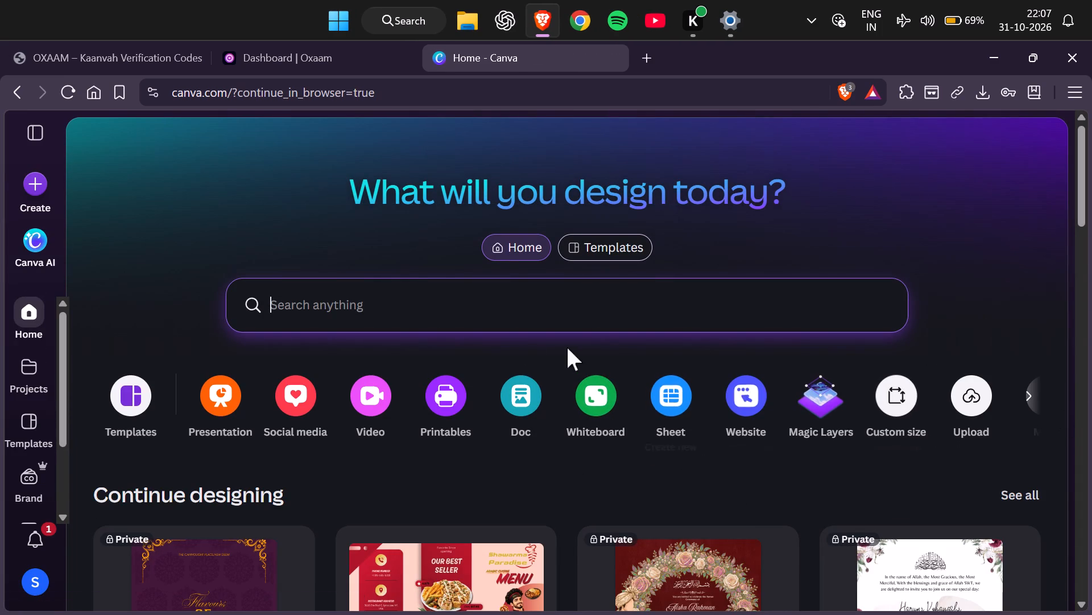
Create a new blank presentation from the home page.
left_click(222, 420)
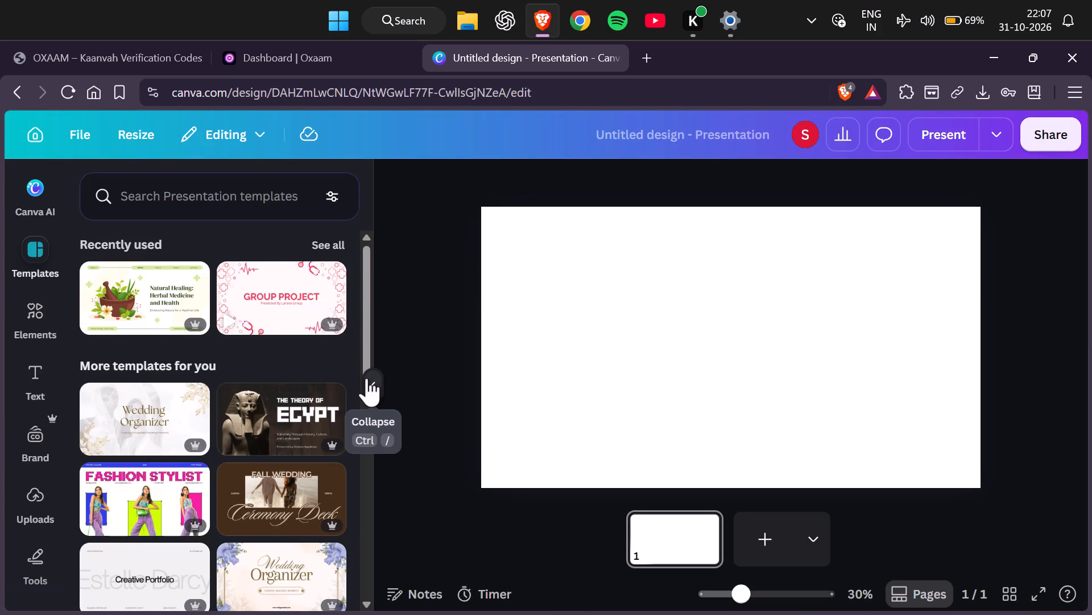
Find the Black and White Minimalist United Arab Emirates Travel Presentation template, apply all 10 pages, and return to the template list.
scroll(367, 378, "down", 2)
scroll(369, 424, "down", 3)
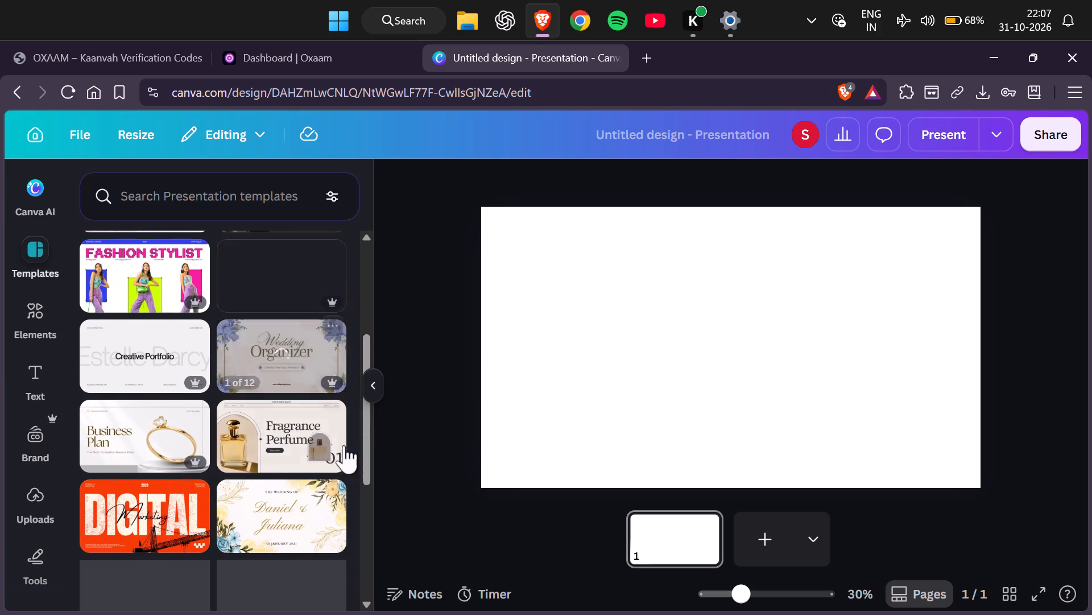
scroll(344, 445, "down", 4)
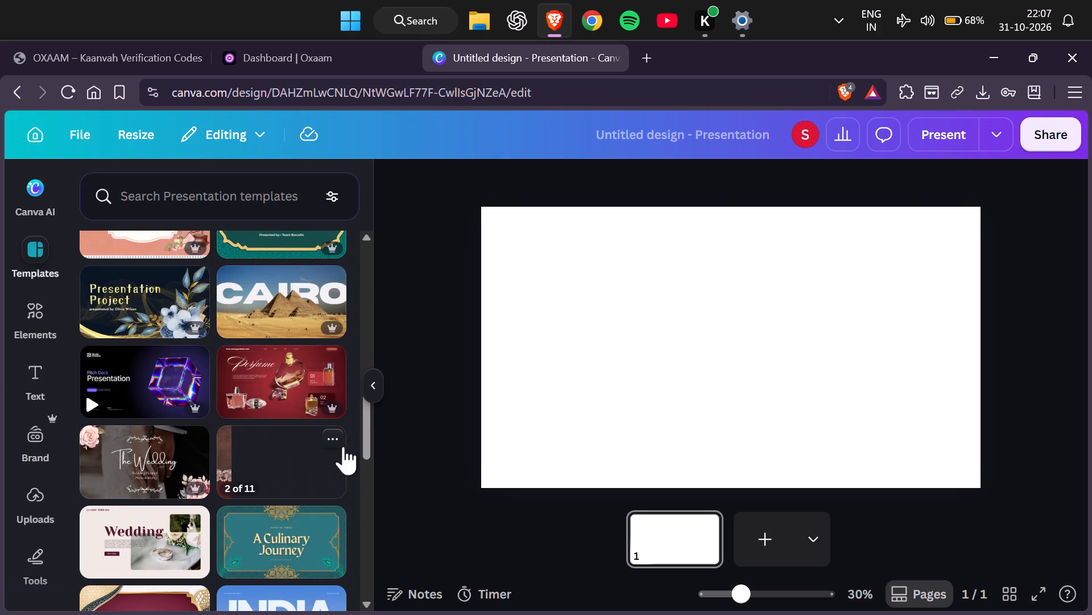
scroll(344, 446, "down", 3)
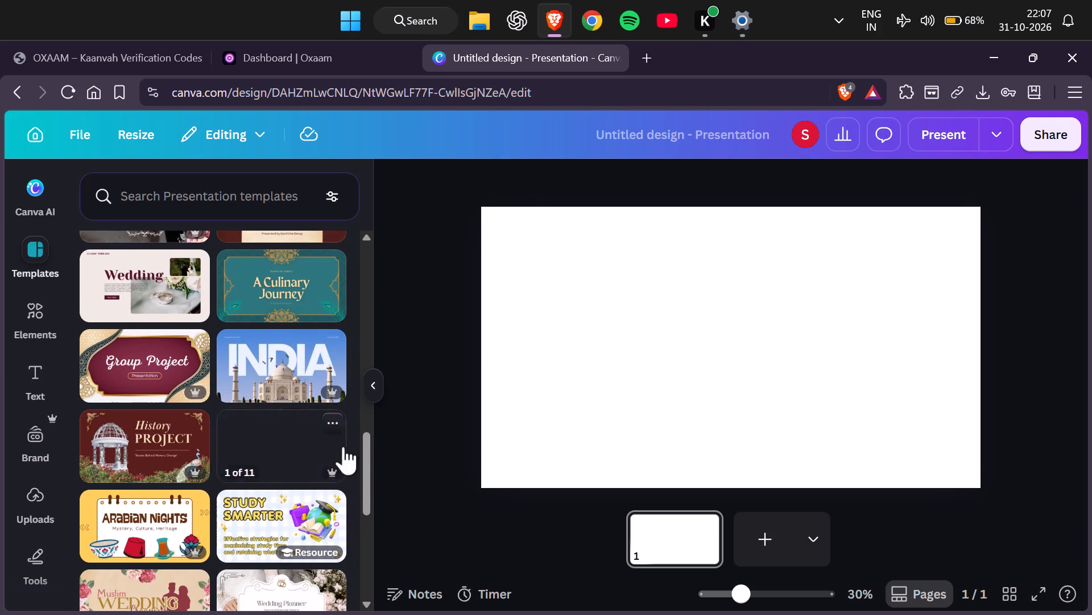
scroll(344, 446, "down", 4)
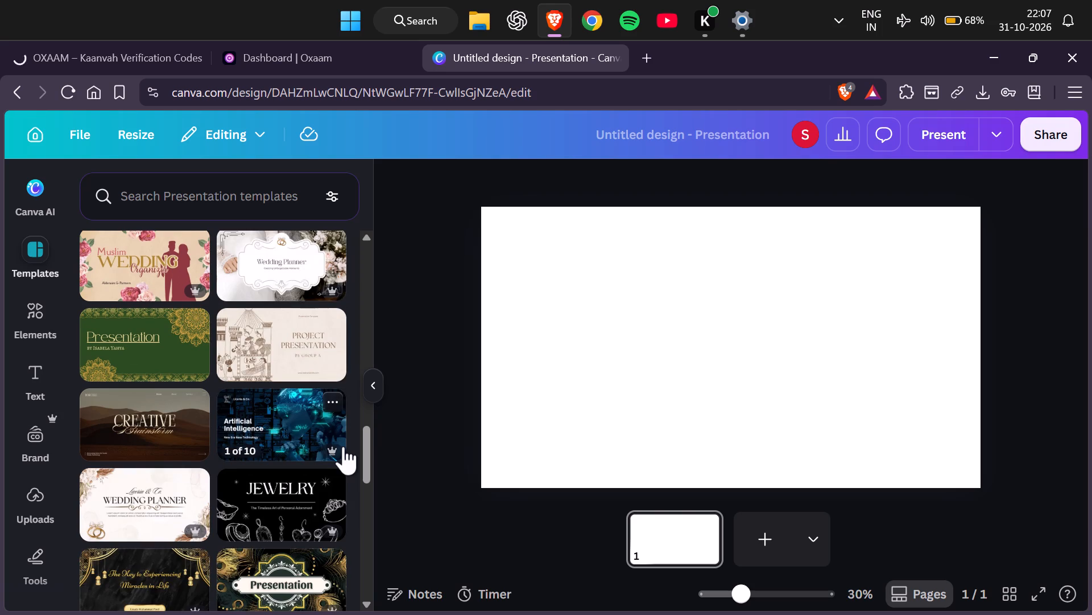
scroll(344, 446, "down", 5)
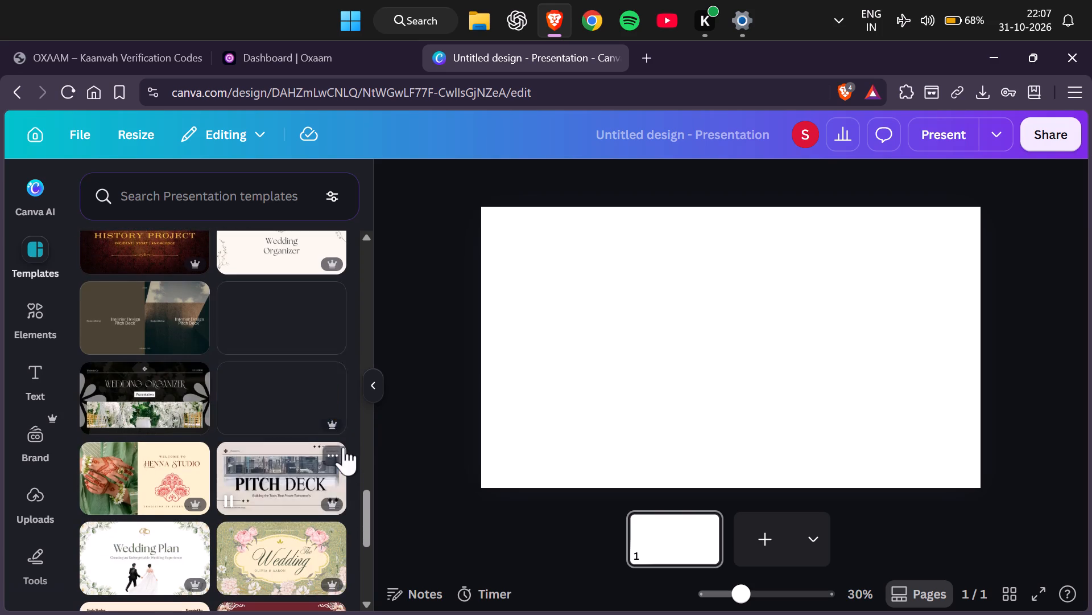
scroll(344, 447, "down", 3)
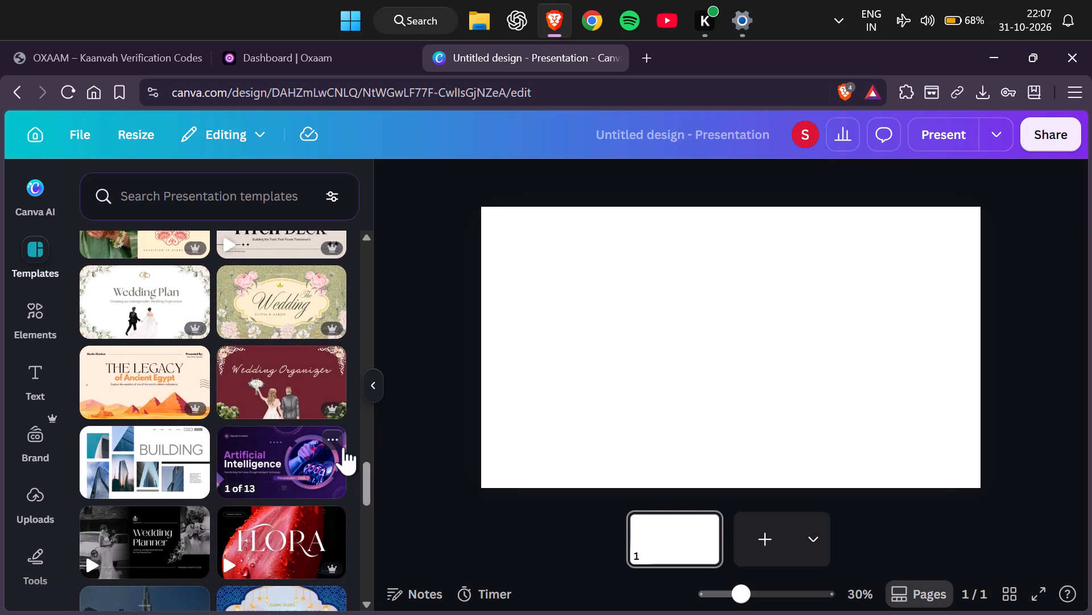
scroll(265, 489, "down", 3)
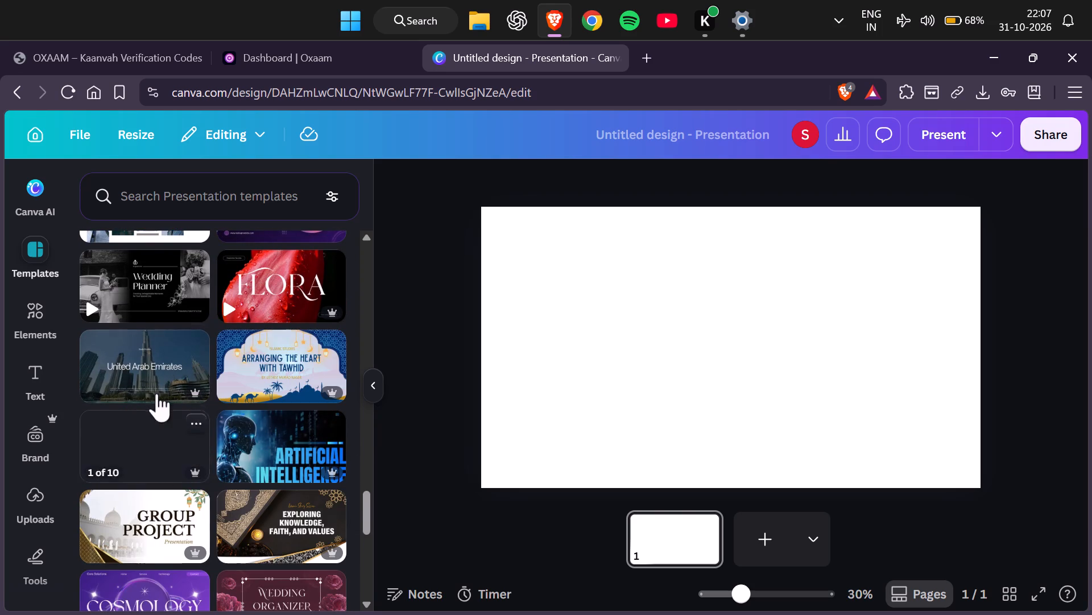
left_click(159, 388)
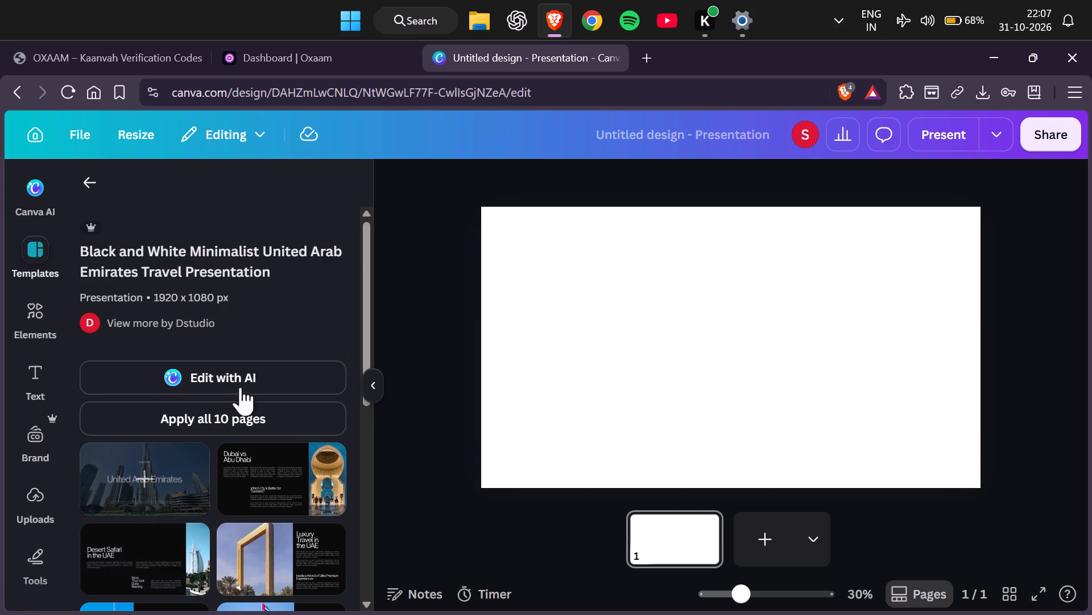
left_click(228, 406)
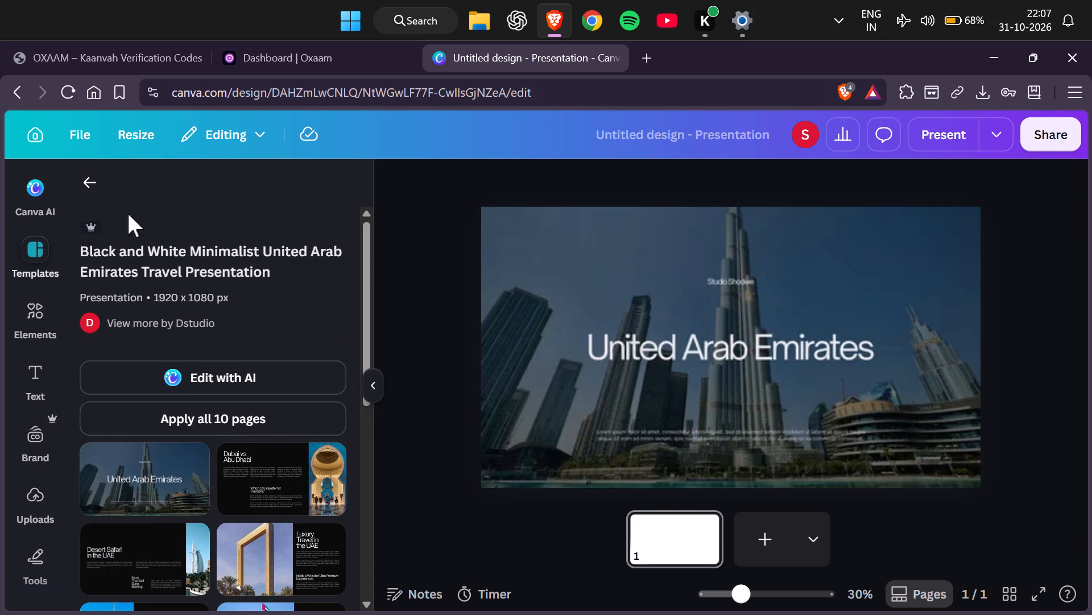
left_click(98, 189)
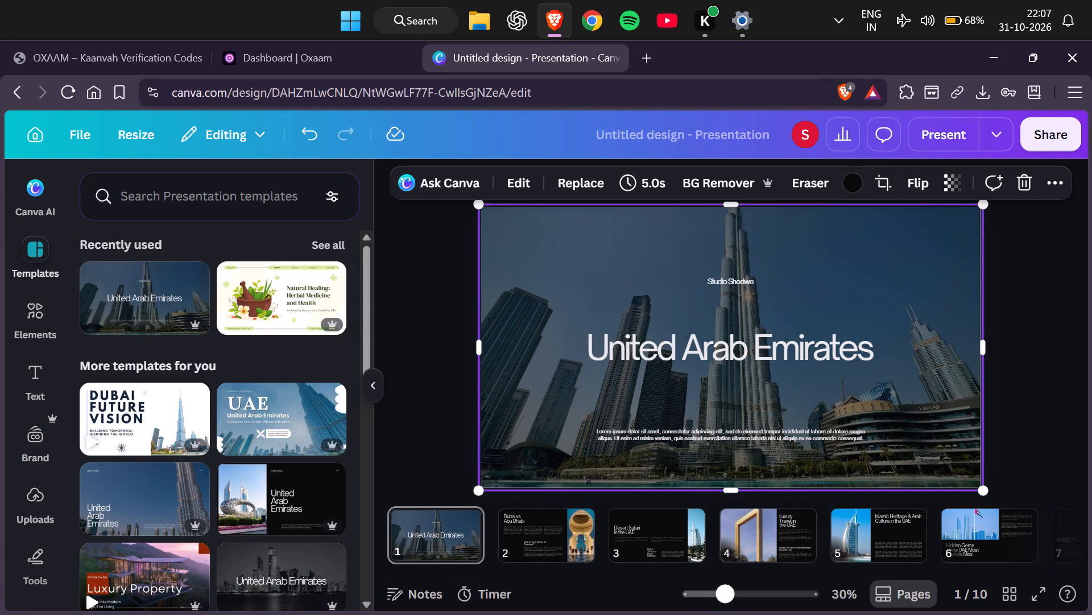
Zoom the view of the first presentation page to 45%.
left_click(752, 601)
left_click(748, 598)
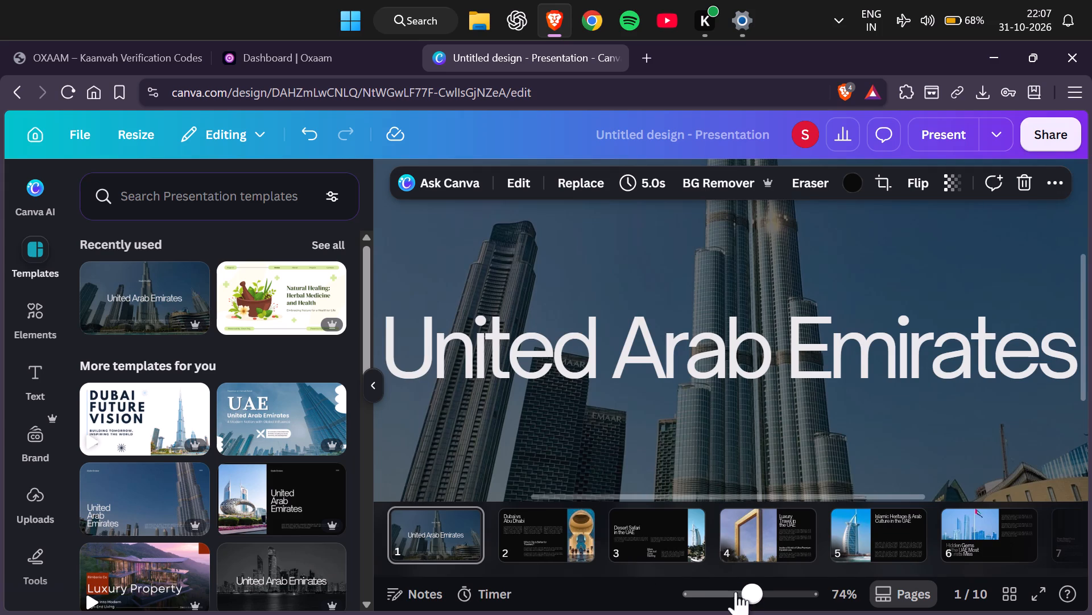
left_click(736, 592)
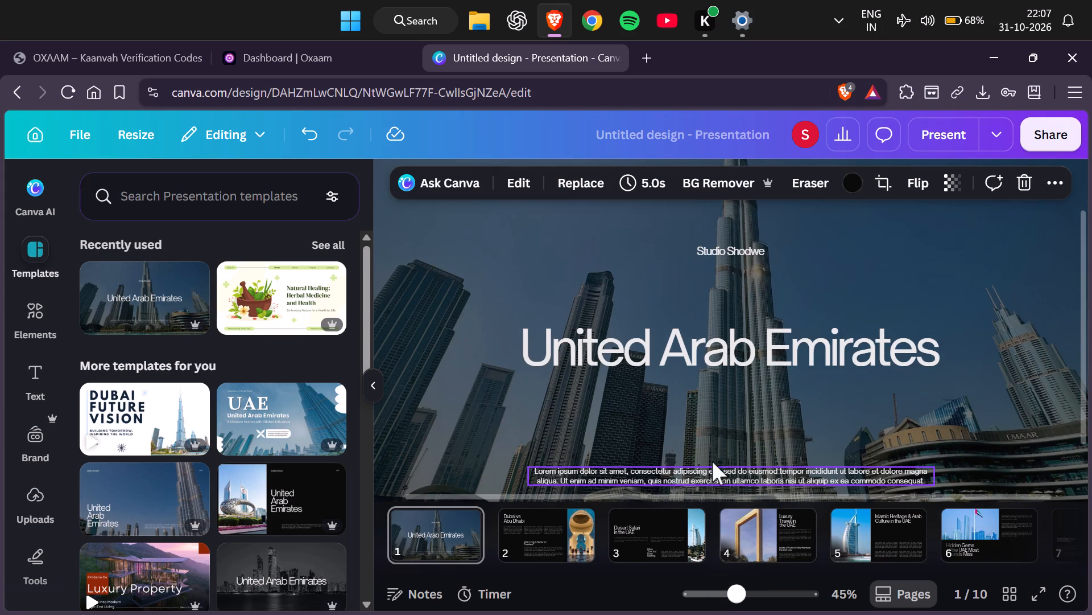
Cut all the Lorem ipsum placeholder text from beneath the United Arab Emirates title on page 1.
left_click(728, 479)
triple_click(738, 475)
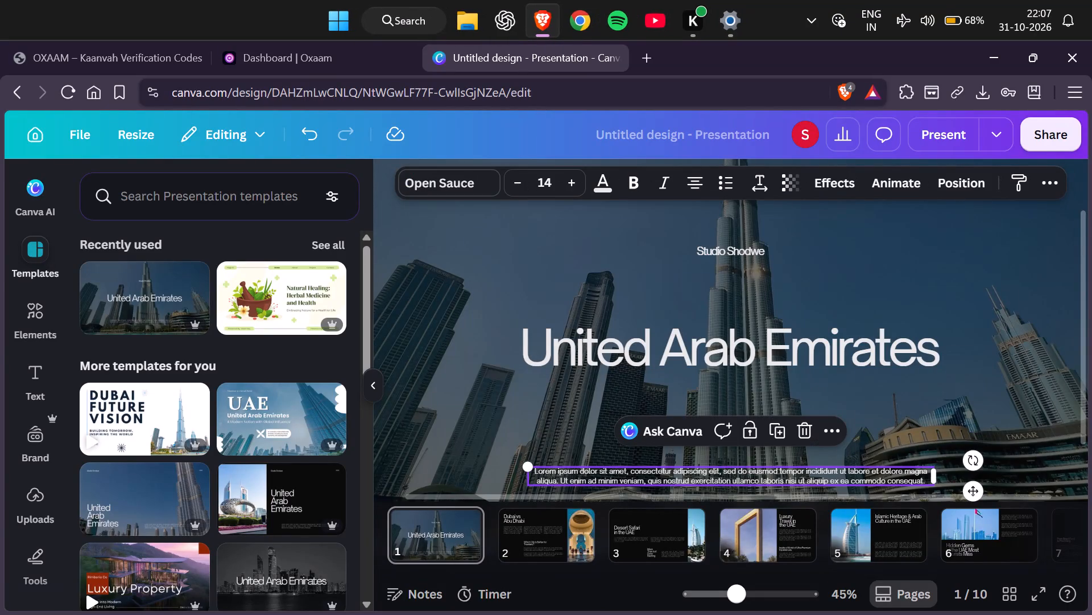
right_click(738, 475)
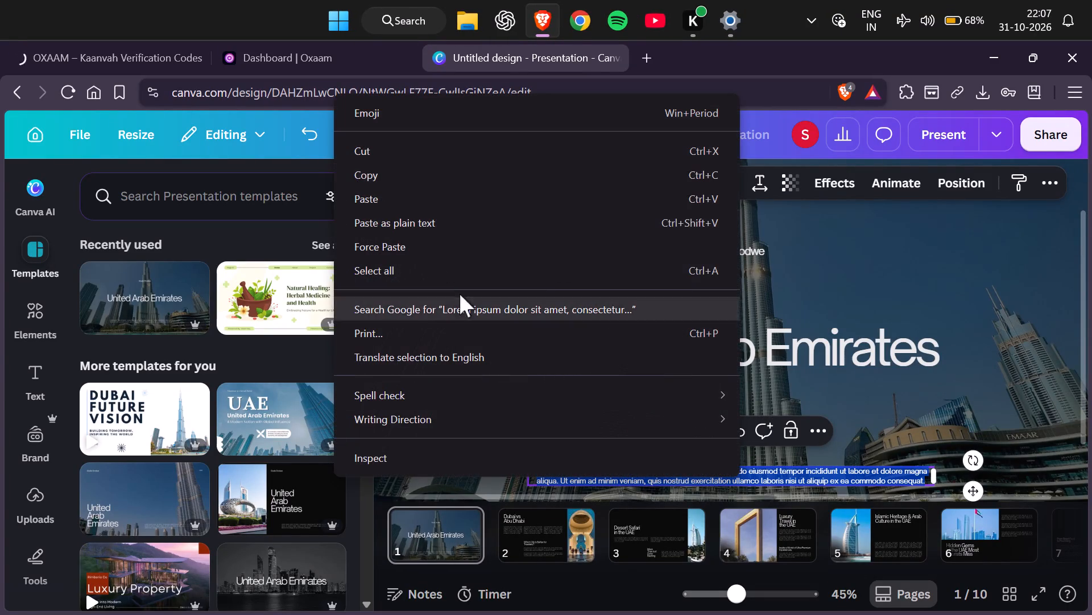
left_click(422, 144)
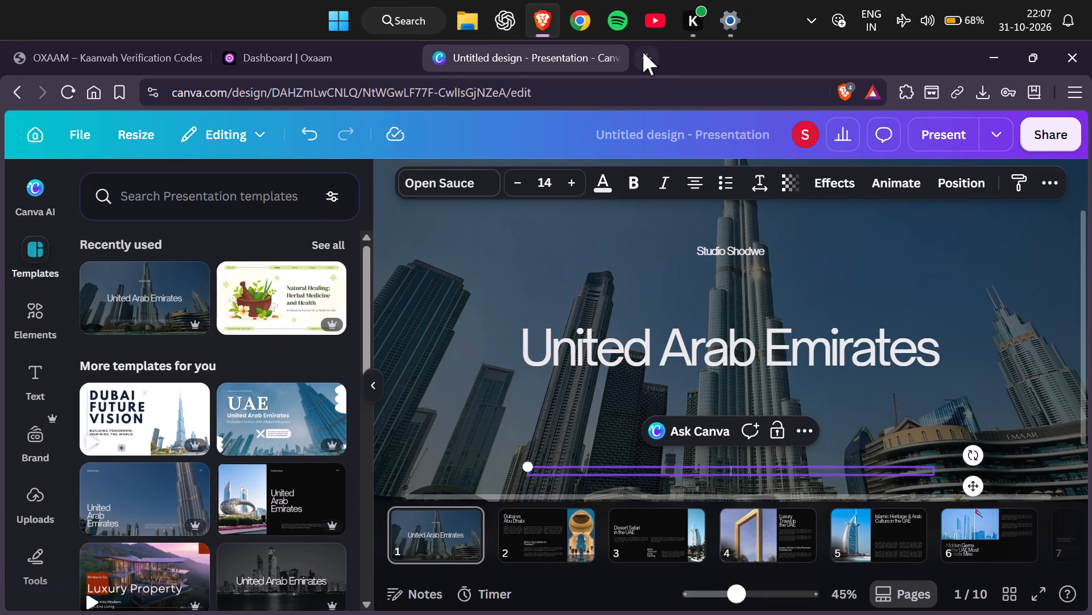
Search Google for translate in a new browser tab and paste the cut text in for translation into English.
left_click(643, 52)
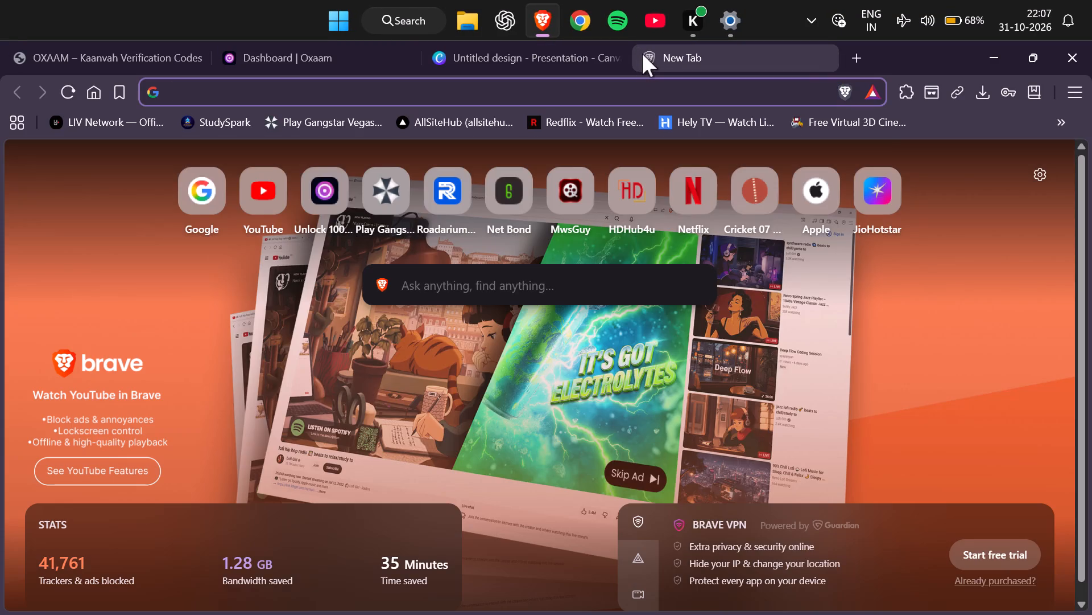
key("r")
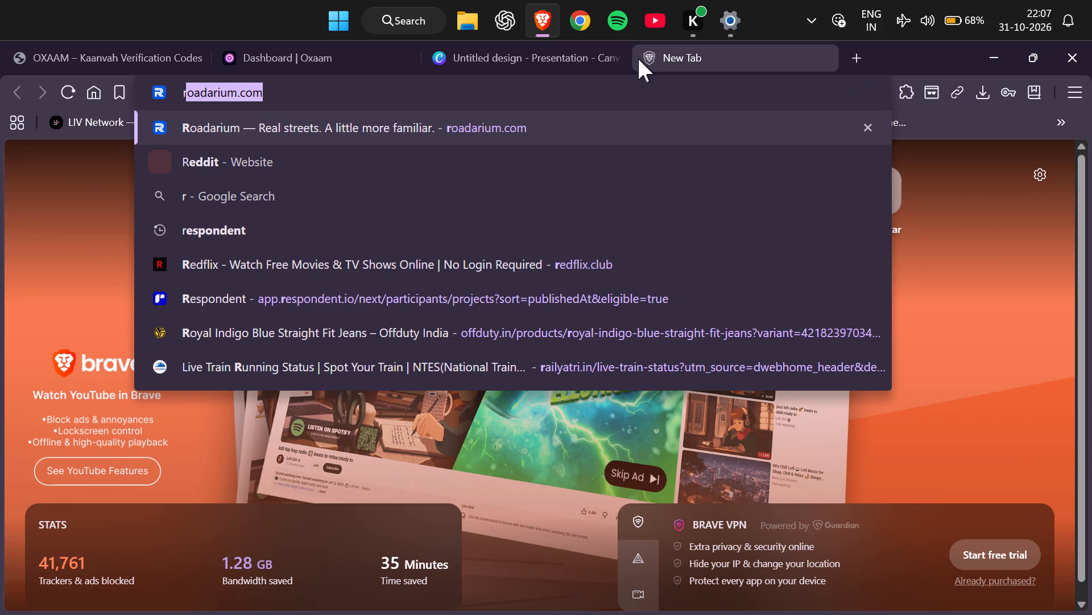
key("BackSpace")
key("BackSpace")
key("t")
key("r")
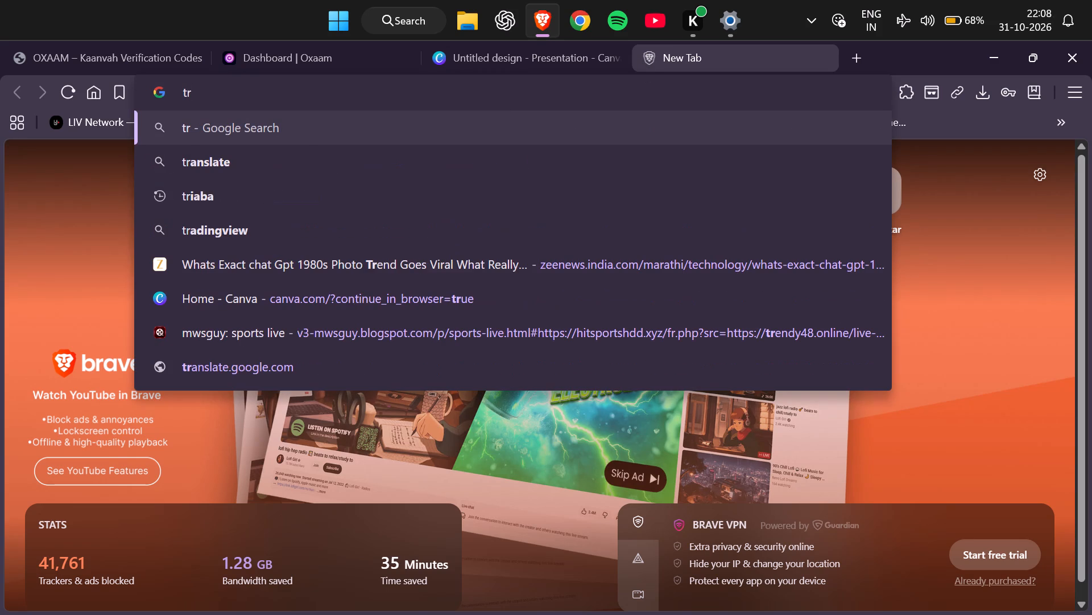
left_click(590, 165)
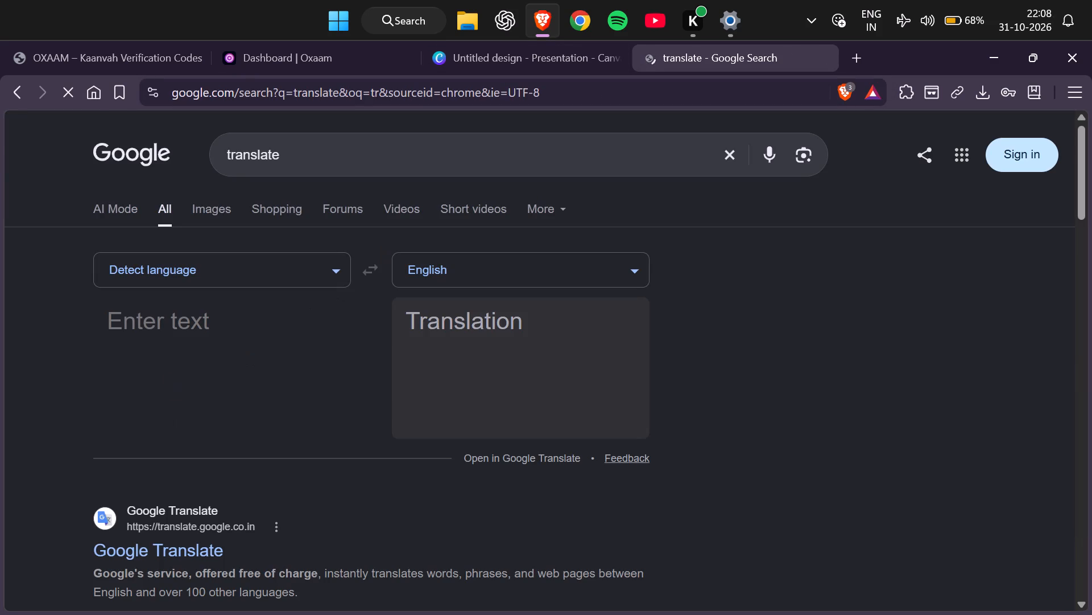
left_click(208, 334)
key("ctrl+v")
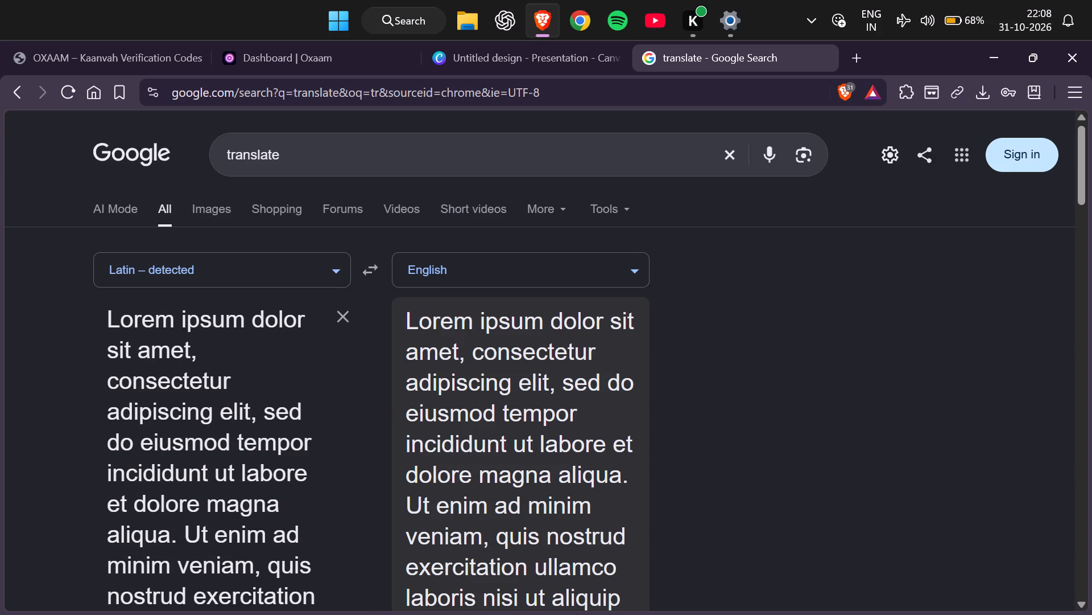
Set the translation's source language to Spanish, read the result, and close the tab to return to the presentation.
left_click(336, 265)
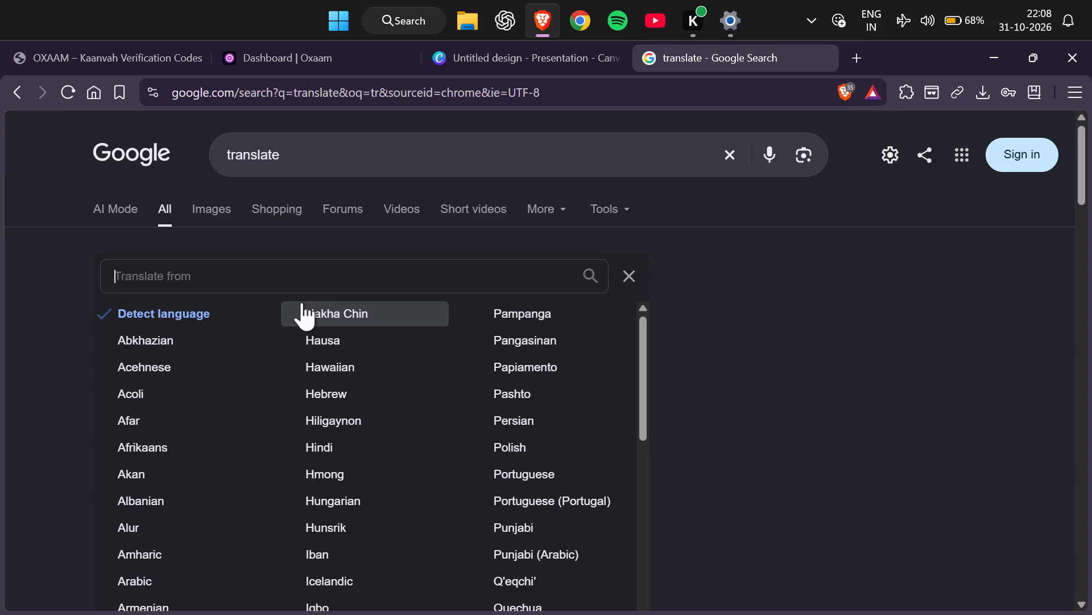
key("s")
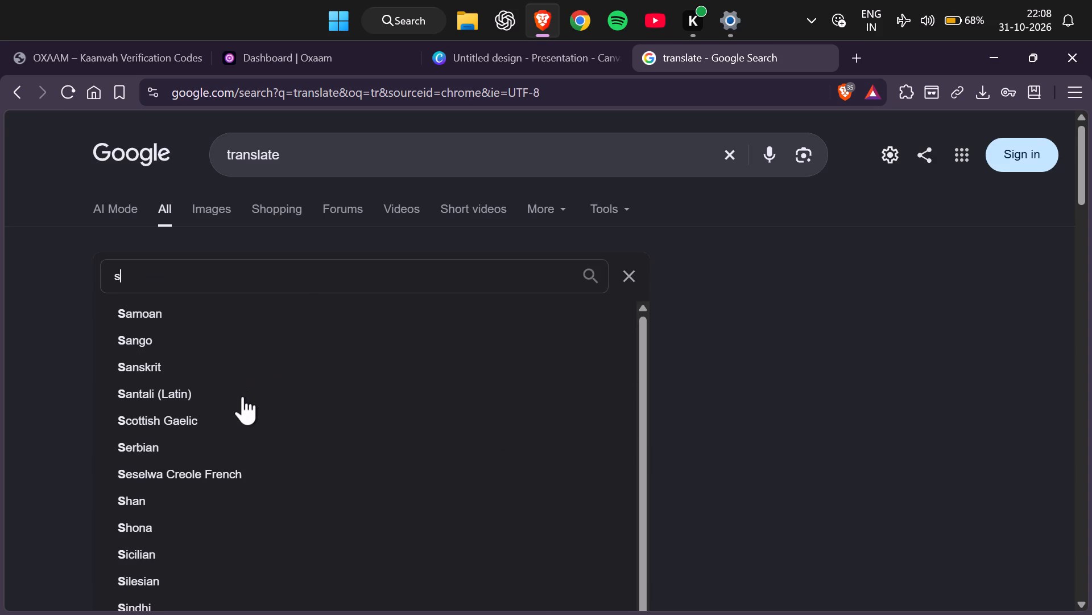
key("p")
left_click(275, 318)
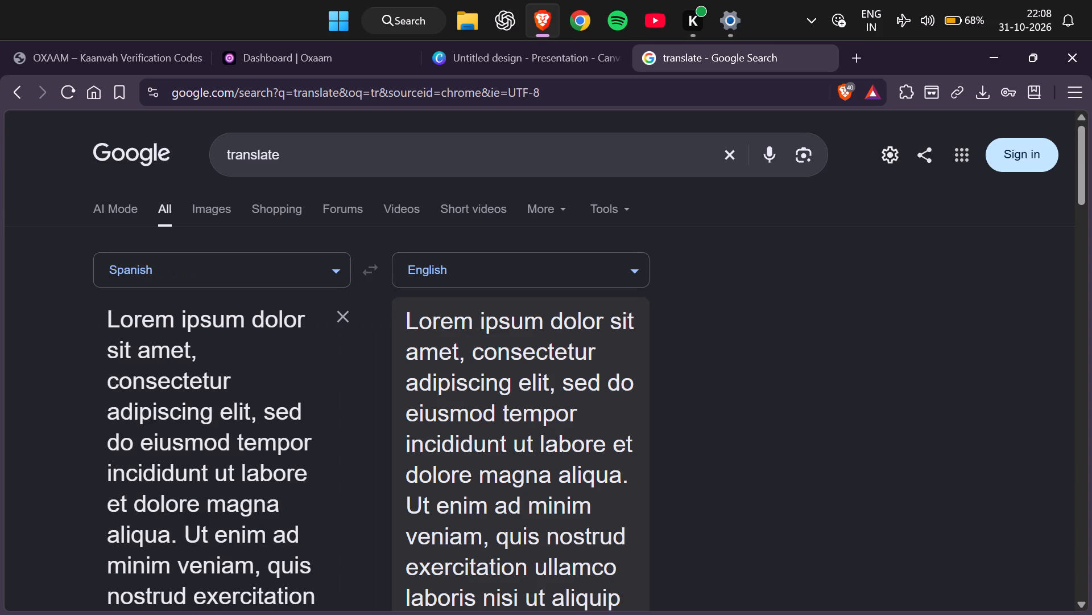
scroll(478, 469, "down", 2)
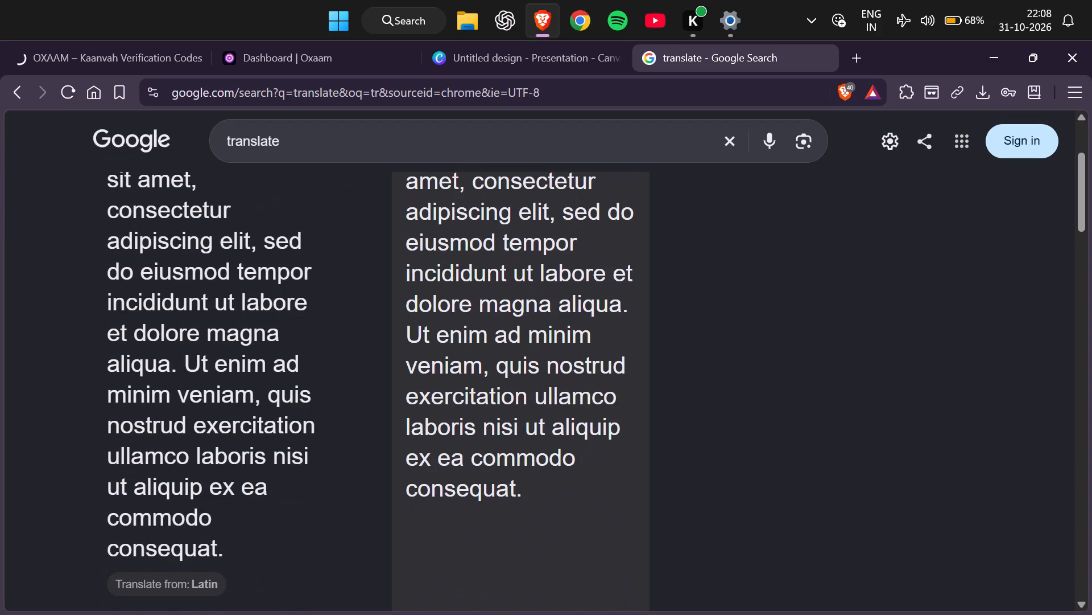
scroll(477, 469, "up", 1)
scroll(477, 469, "down", 6)
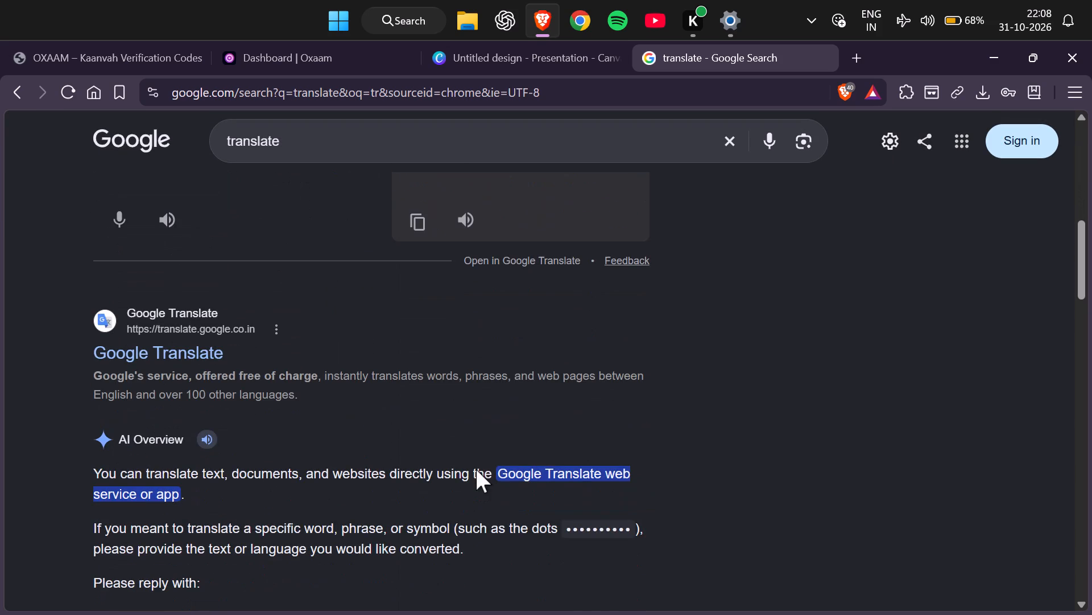
right_click(826, 50)
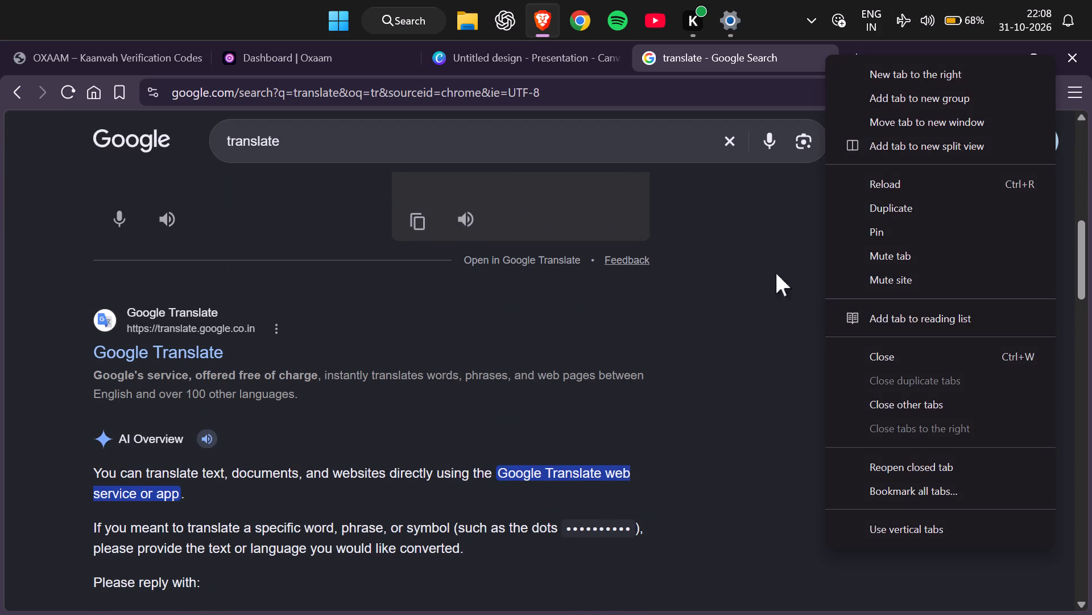
left_click(904, 367)
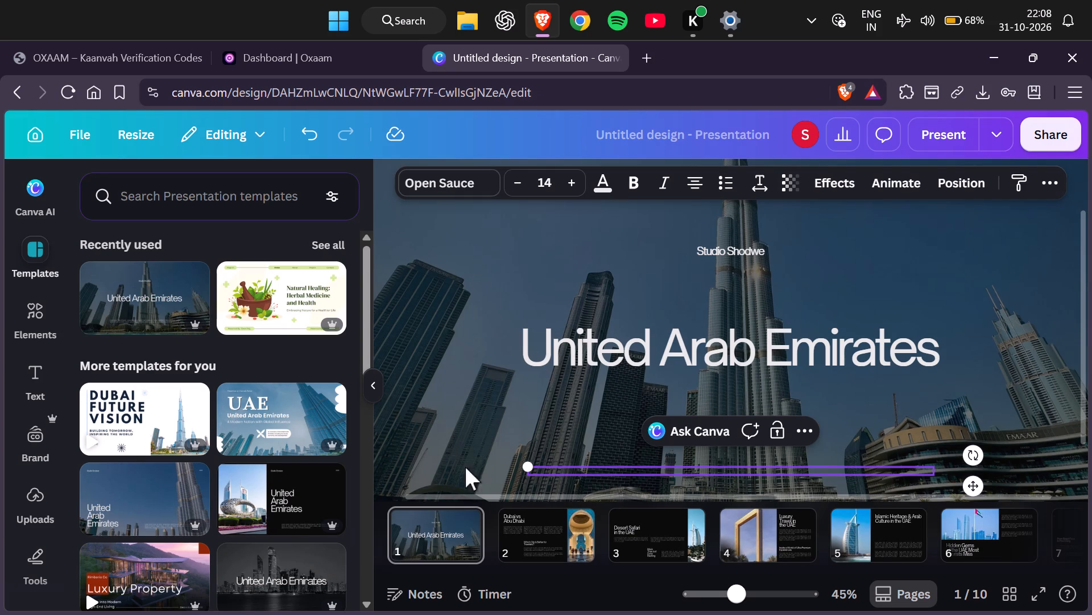
left_click(867, 403)
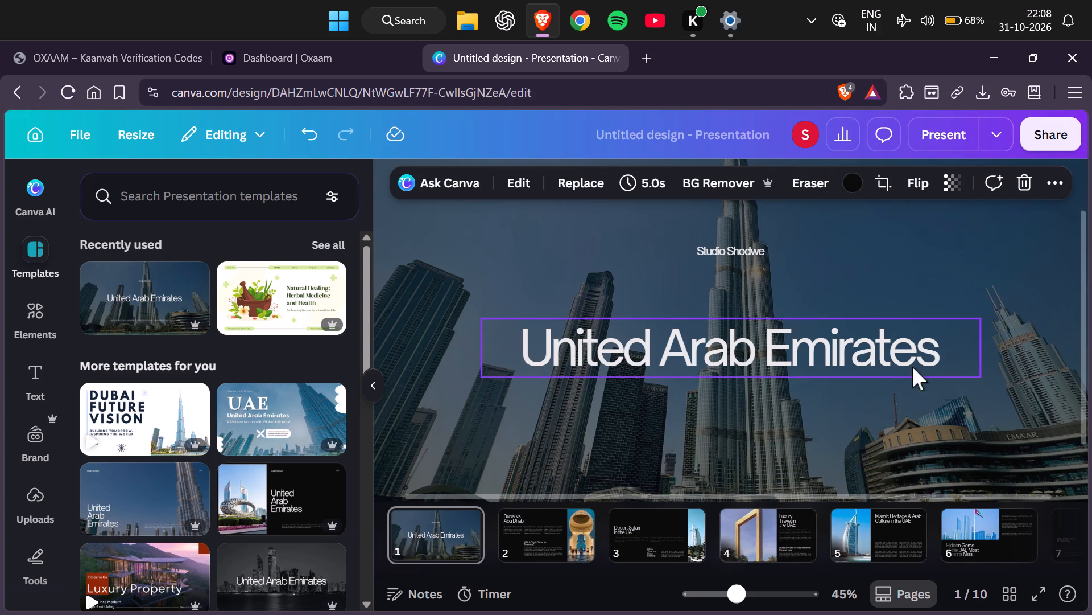
Delete the three placeholder columns under Dubai vs Abu Dhabi and the two paragraphs under Which City Is Better for Travelers? on page 2.
left_click(544, 550)
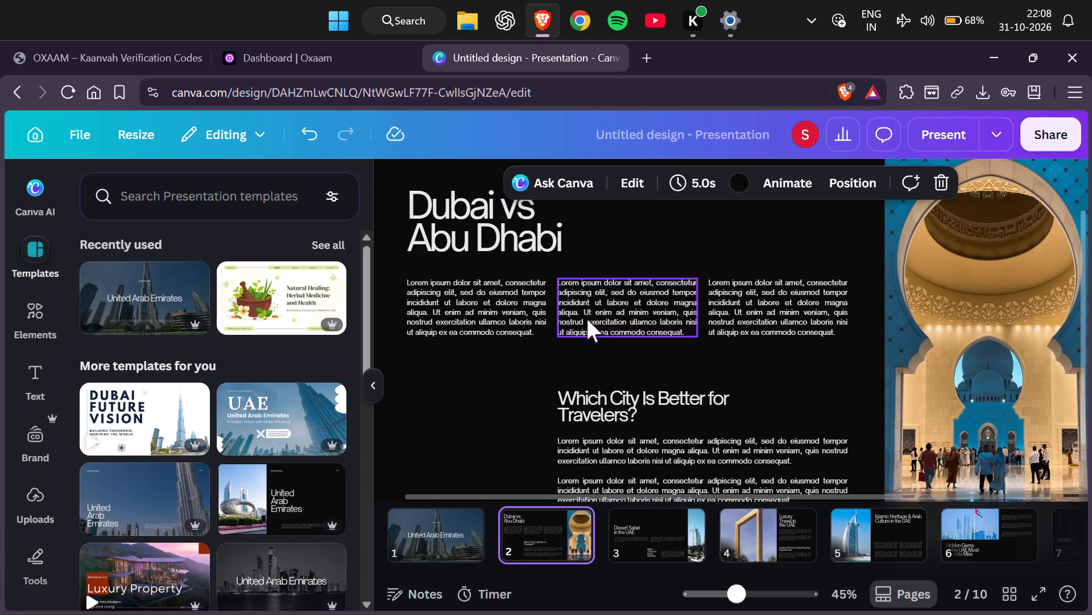
left_click(519, 326)
key("Delete")
left_click(641, 287)
key("Delete")
left_click(776, 257)
left_click(754, 290)
key("Delete")
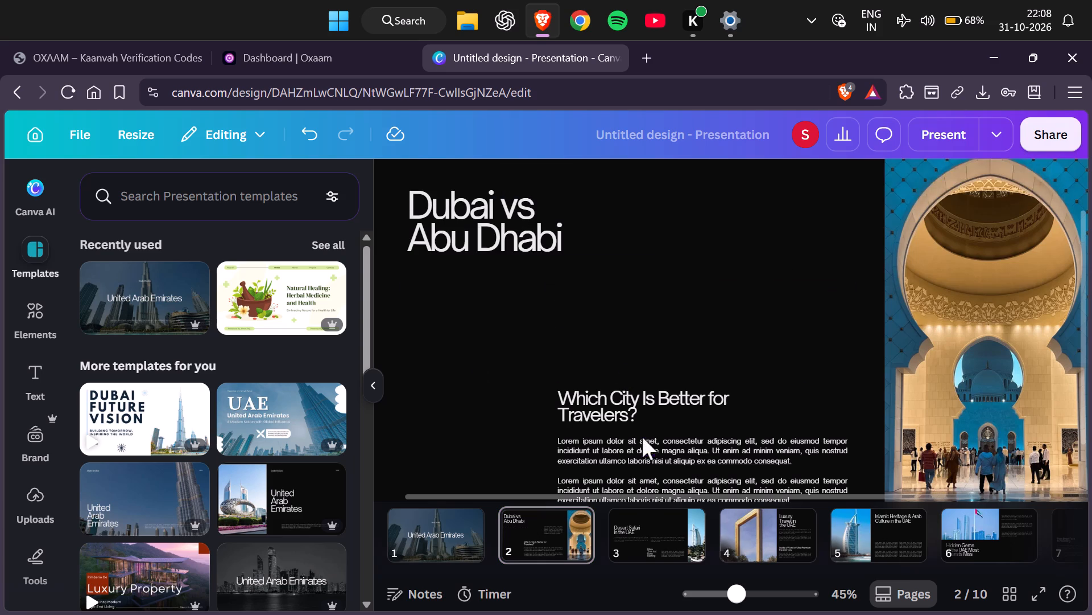
double_click(636, 447)
key("Delete")
left_click(629, 478)
key("Delete")
scroll(629, 478, "down", 2)
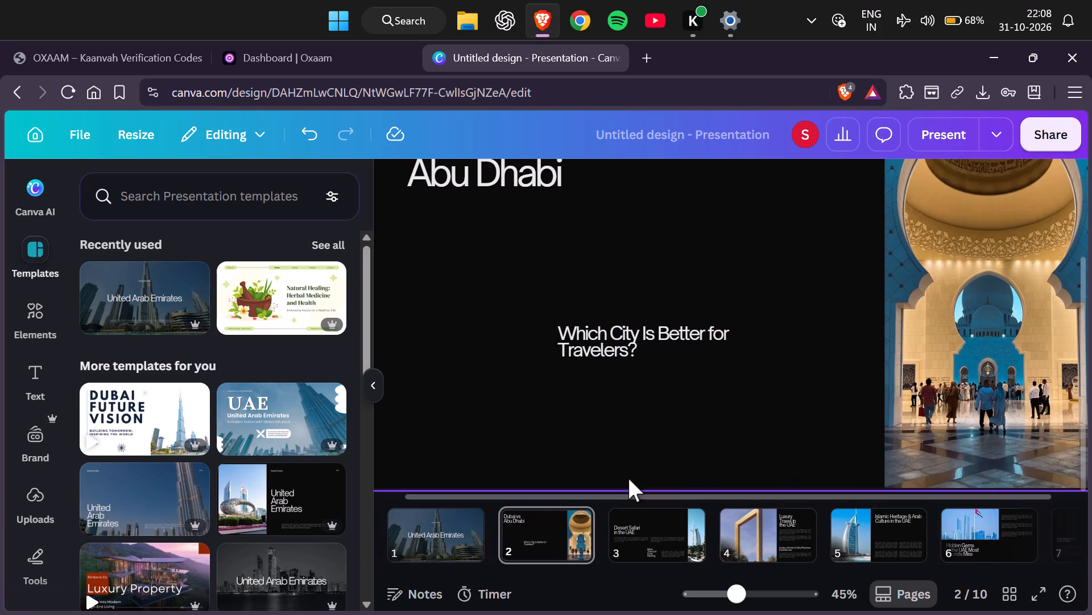
Delete all the Lorem ipsum placeholder paragraphs on page 3, Desert Safari in the UAE, keeping both headings.
left_click(620, 511)
left_click(624, 321)
key("Delete")
left_click(748, 276)
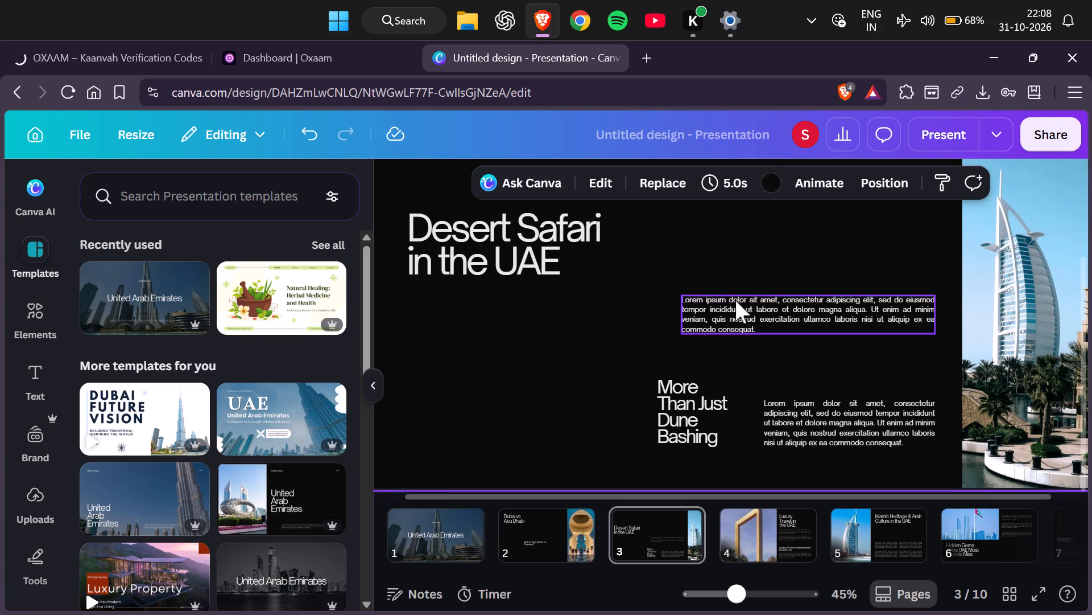
left_click(734, 304)
key("Delete")
double_click(791, 380)
left_click(791, 404)
key("Delete")
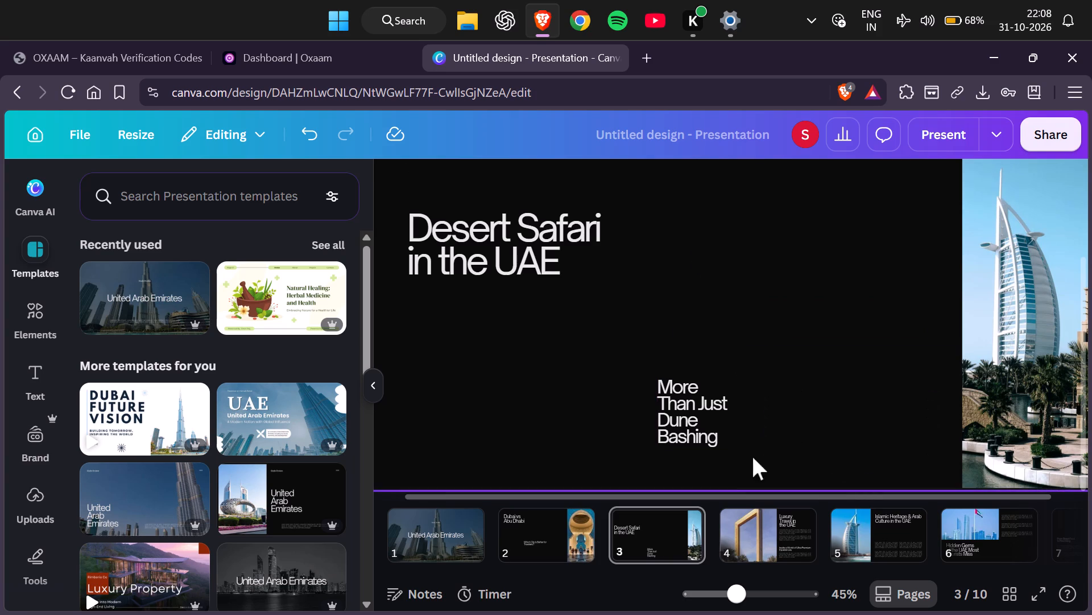
Remove the Lorem ipsum placeholder text from page 4, the luxury travel page, keeping both headings.
left_click(730, 540)
left_click(901, 242)
key("Delete")
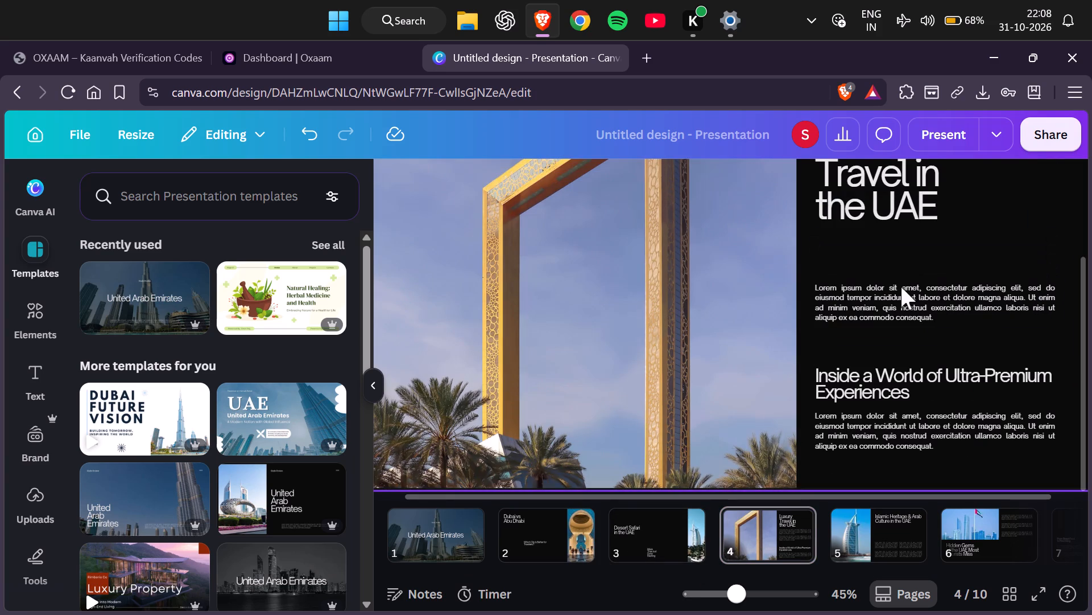
left_click(883, 332)
left_click(892, 317)
key("Delete")
left_click(858, 399)
double_click(858, 417)
key("Delete")
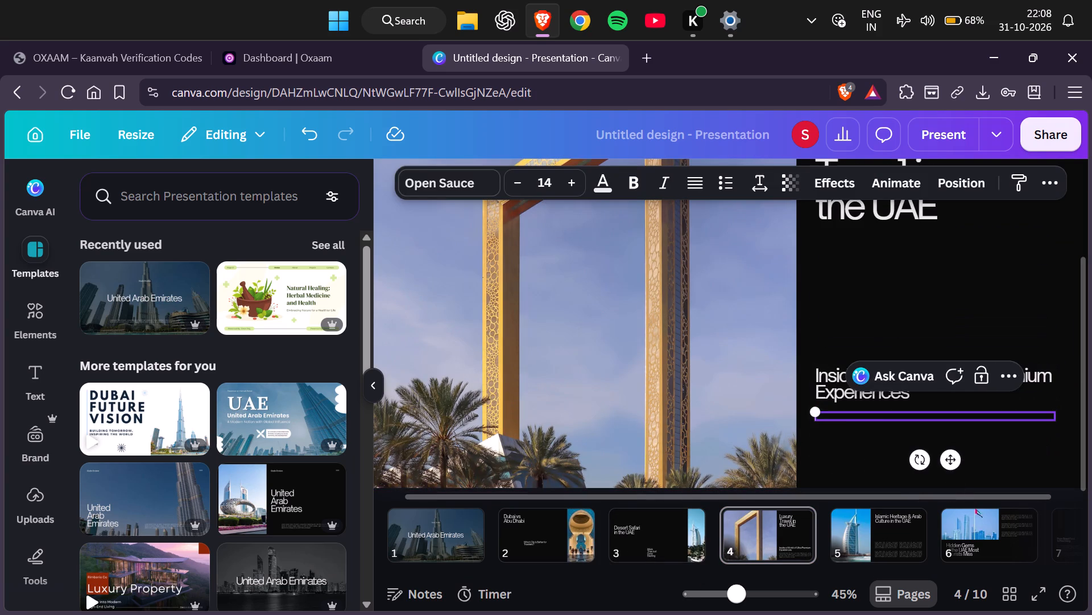
scroll(872, 421, "up", 3)
scroll(872, 421, "down", 8)
Delete the upper two Lorem ipsum placeholder paragraphs on page 5, Islamic Heritage & Arab Culture in the UAE.
left_click(829, 507)
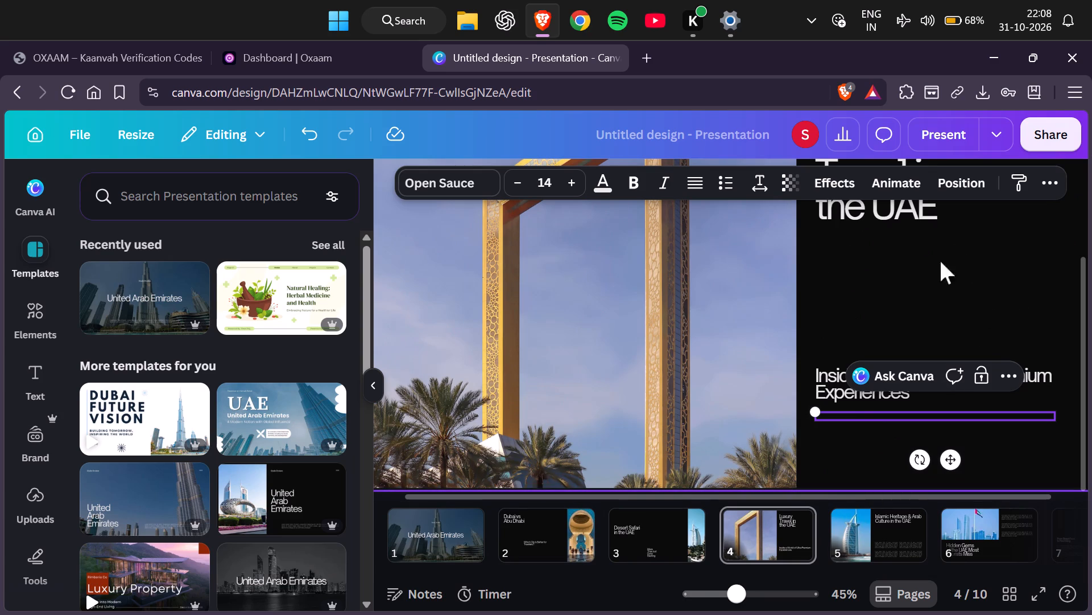
left_click(847, 547)
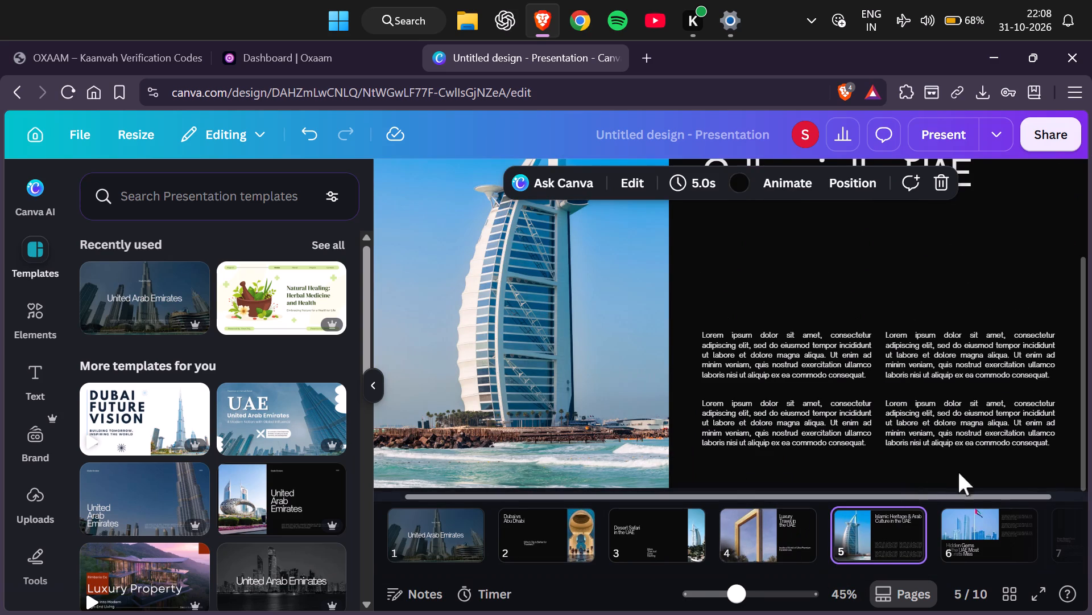
left_click(932, 531)
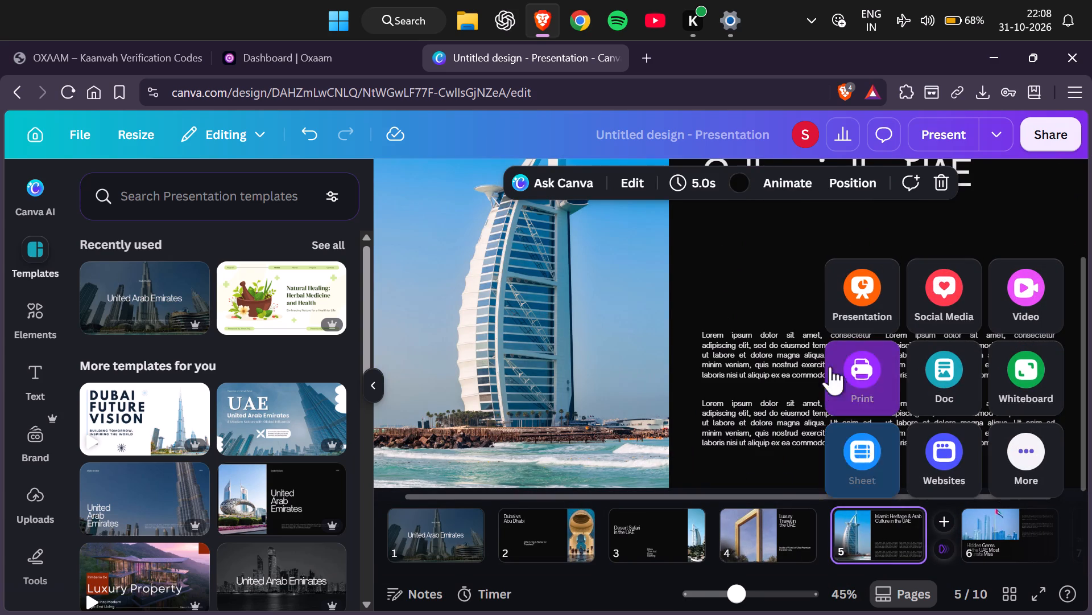
left_click(799, 372)
key("Delete")
double_click(1000, 330)
key("Delete")
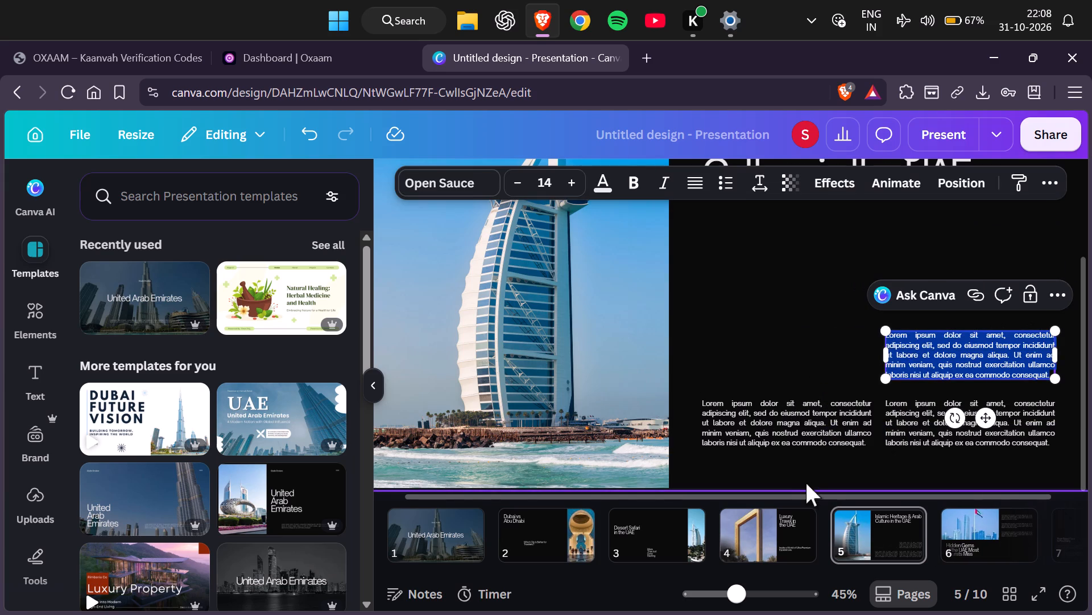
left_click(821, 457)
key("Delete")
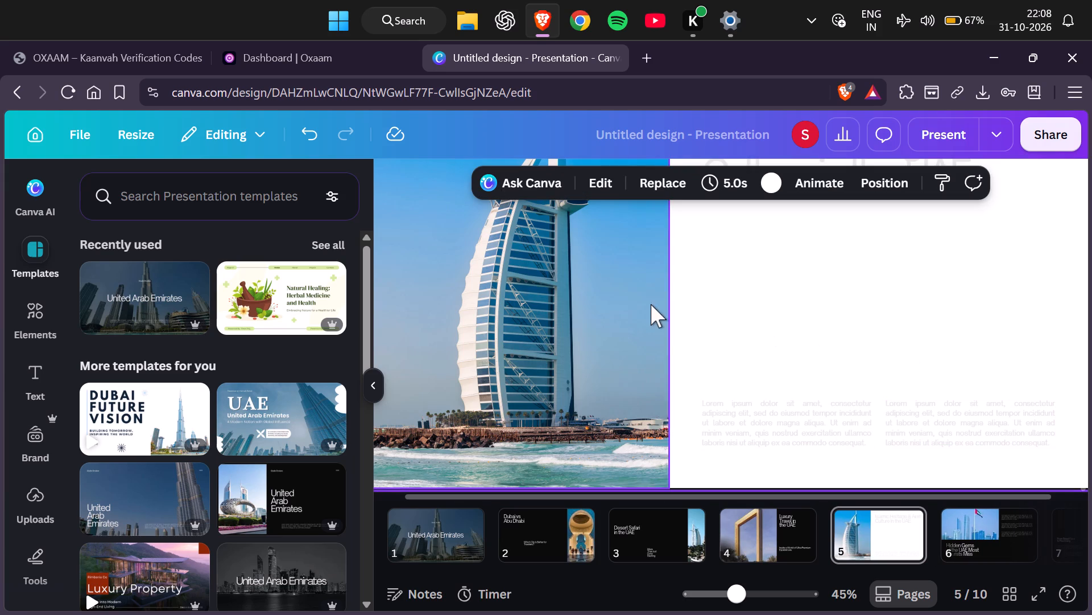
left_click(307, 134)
Delete the lower two Lorem ipsum placeholder paragraphs beside the tower photo on page 5.
left_click(859, 432)
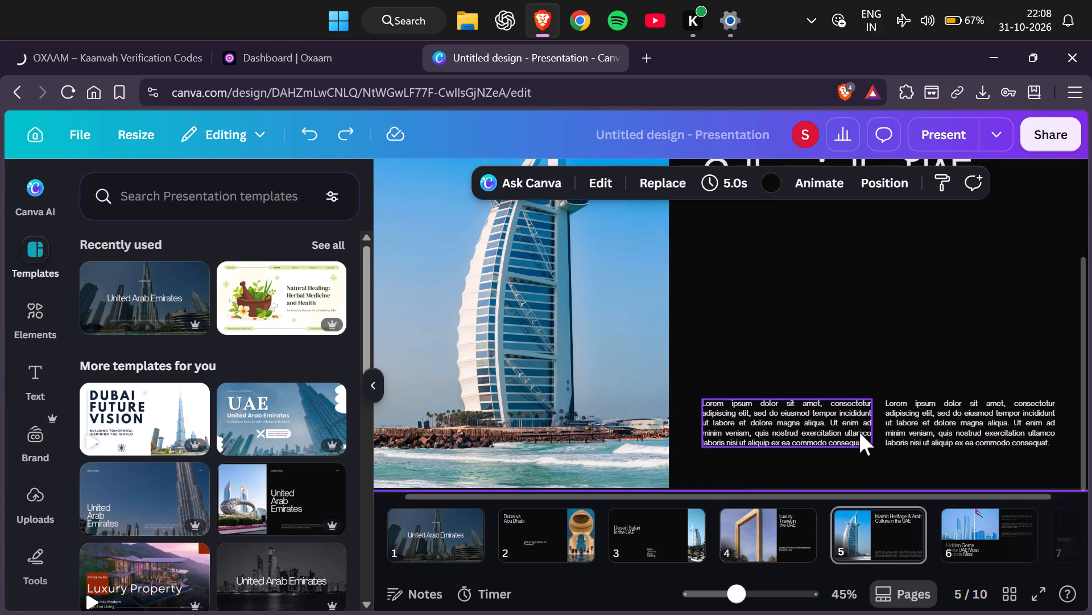
key("Delete")
left_click(996, 380)
left_click(978, 405)
key("Delete")
Delete all the Lorem ipsum placeholder paragraphs beside the skyline photo on page 6, Hidden Gems of the UAE Most Tourists Miss.
left_click(941, 535)
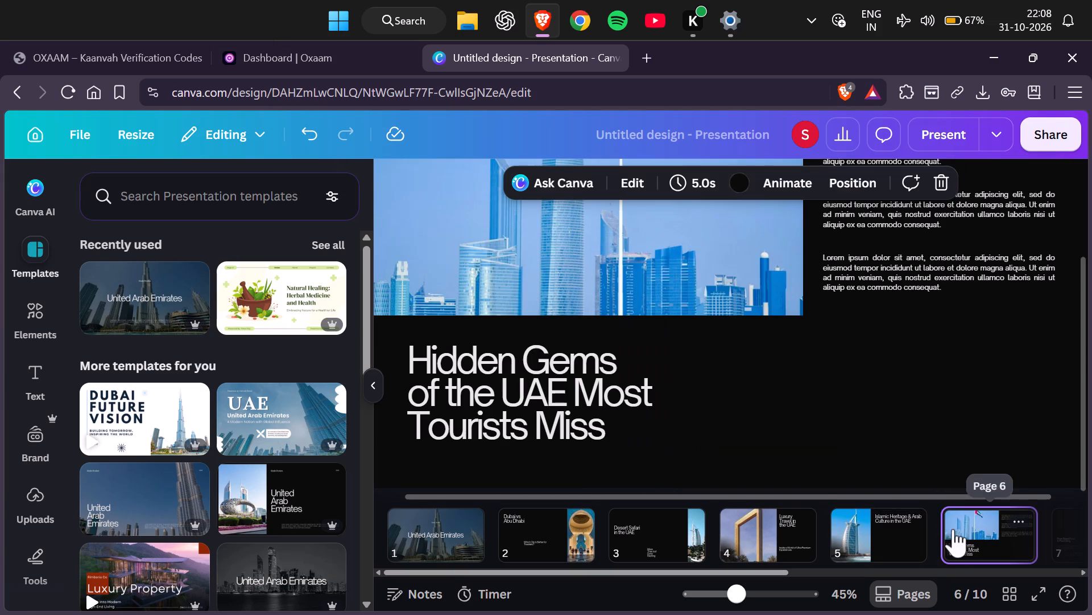
left_click(954, 529)
left_click(944, 279)
key("Delete")
scroll(944, 280, "up", 1)
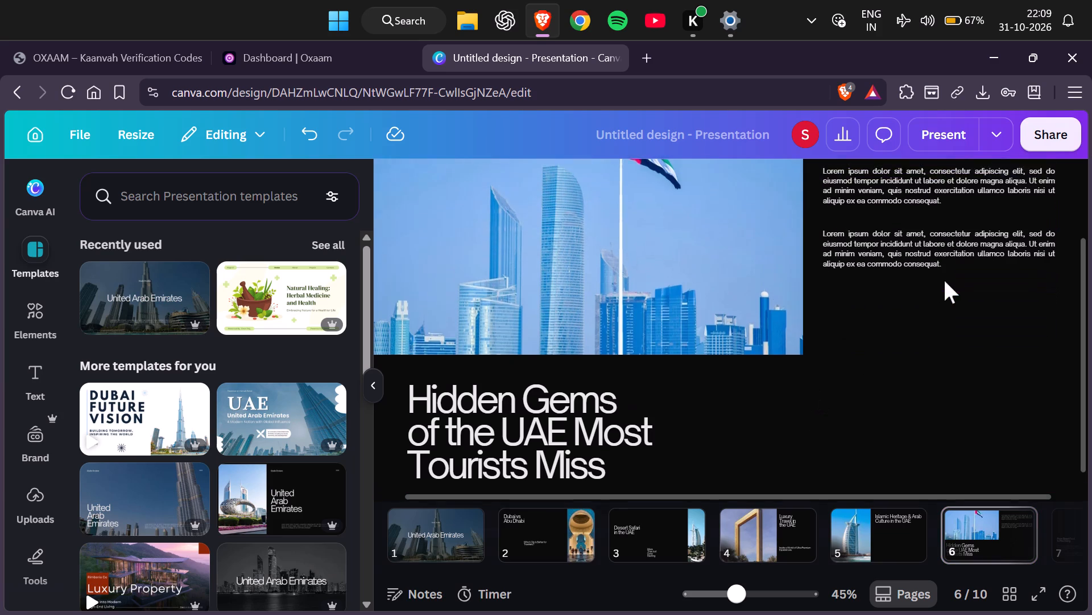
left_click(944, 280)
key("Delete")
left_click(1000, 206)
left_click(988, 219)
key("Delete")
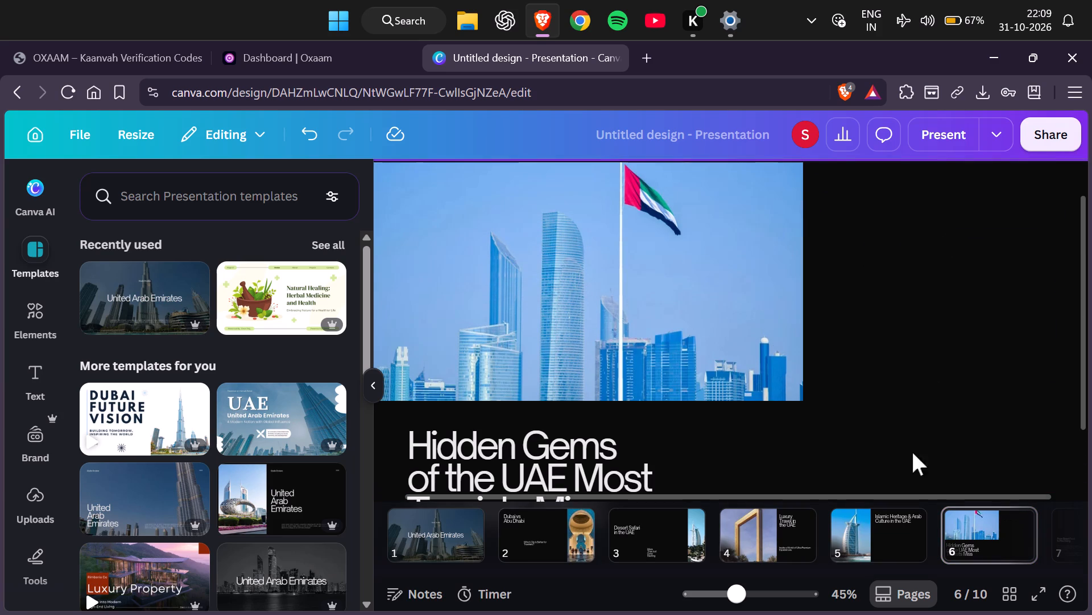
Delete the two Lorem ipsum placeholder paragraphs under the Food Tourism in the UAE heading on page 7.
left_click(967, 536)
left_click(1061, 517)
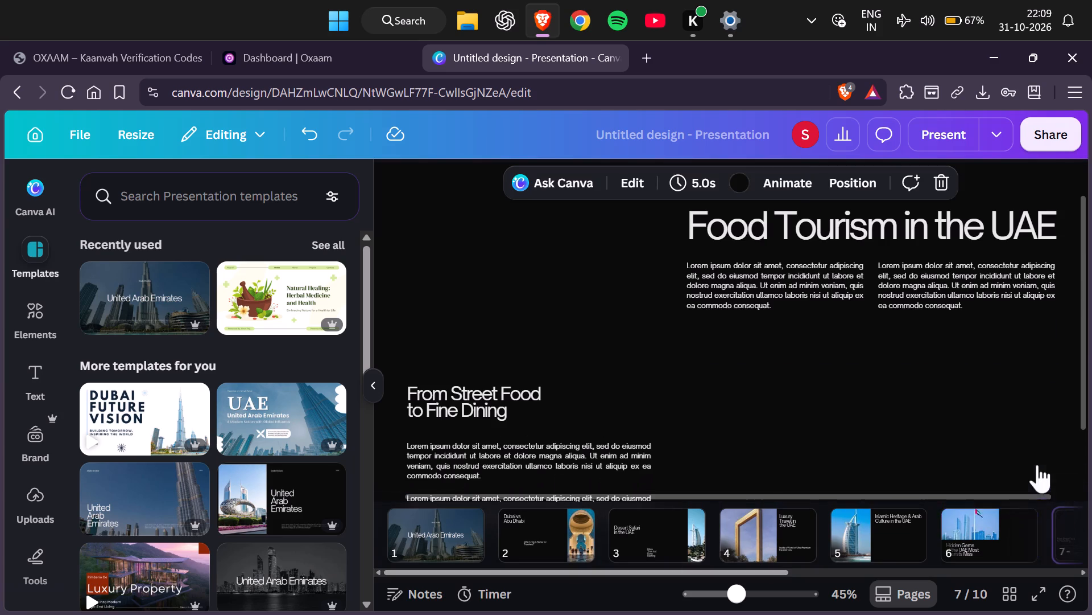
left_click(883, 320)
left_click(785, 309)
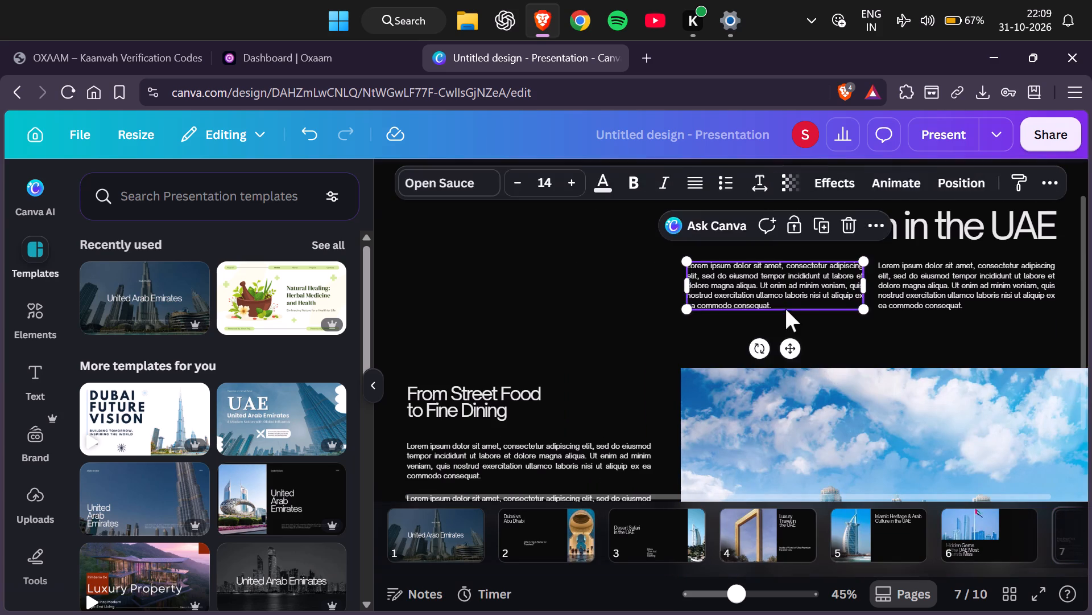
key("Delete")
left_click(926, 289)
key("Delete")
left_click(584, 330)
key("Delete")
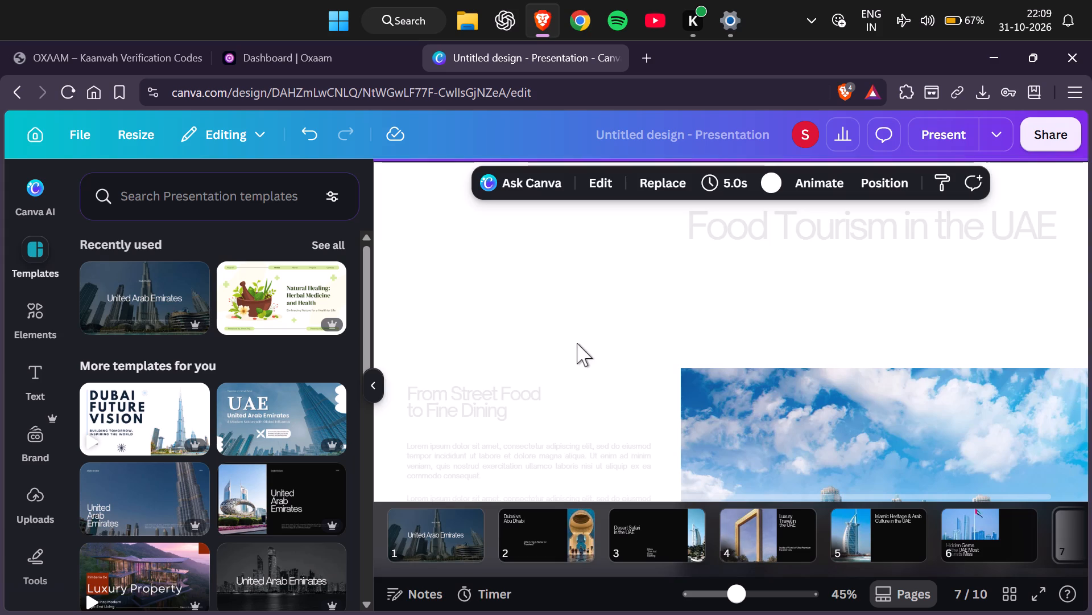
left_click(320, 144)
Delete the two Lorem ipsum placeholder paragraphs under From Street Food to Fine Dining on page 7.
scroll(372, 318, "down", 1)
scroll(544, 316, "down", 2)
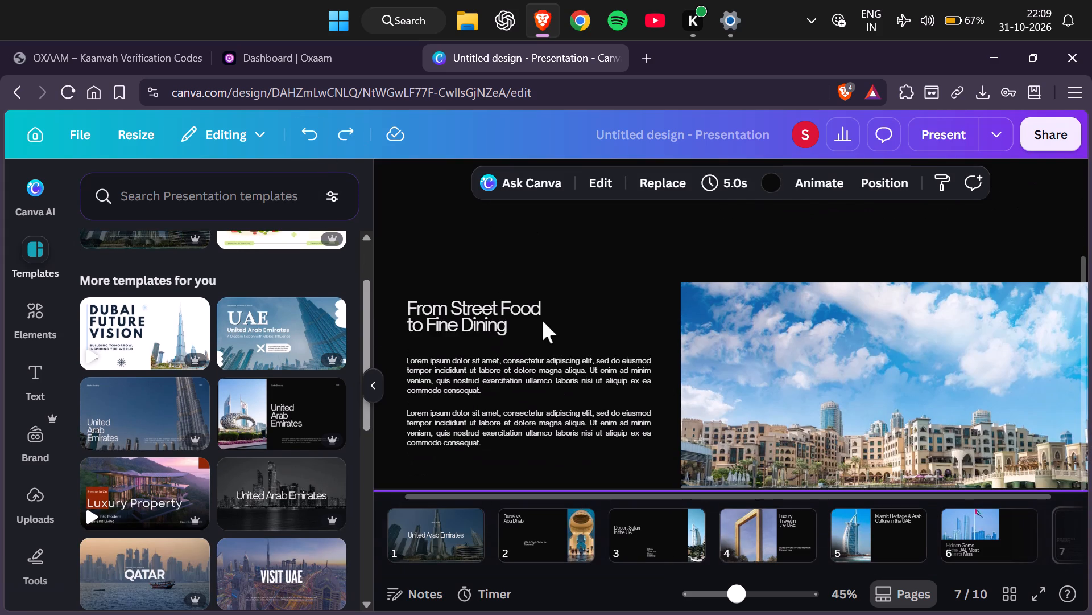
left_click(527, 371)
key("Delete")
left_click(528, 426)
key("Delete")
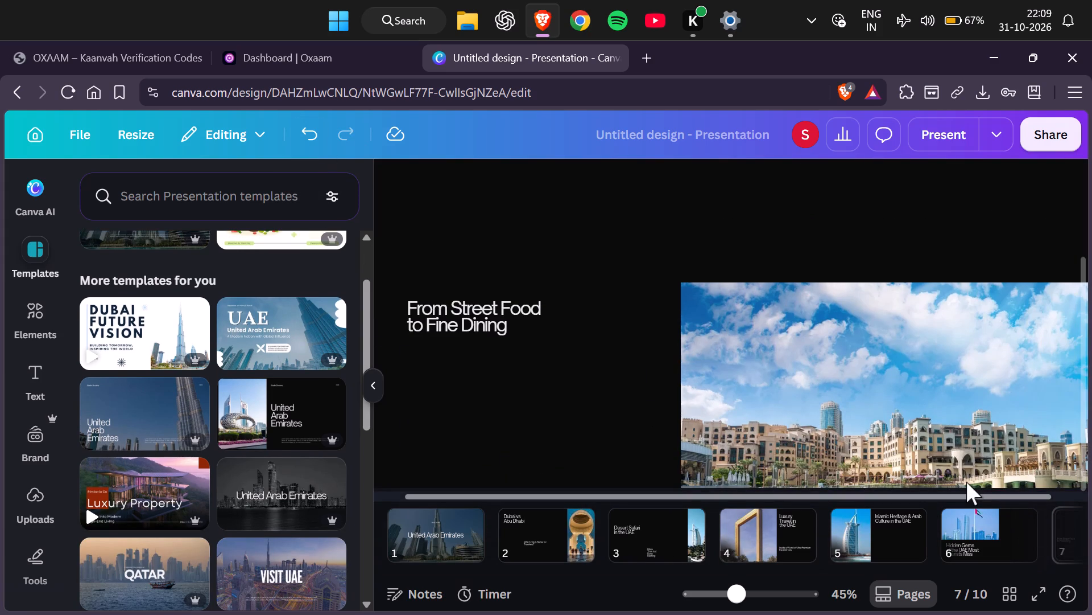
Delete the three Lorem ipsum placeholder paragraphs beside Modern Malls vs Traditional Souks on page 8, Shopping in the UAE.
left_click(955, 572)
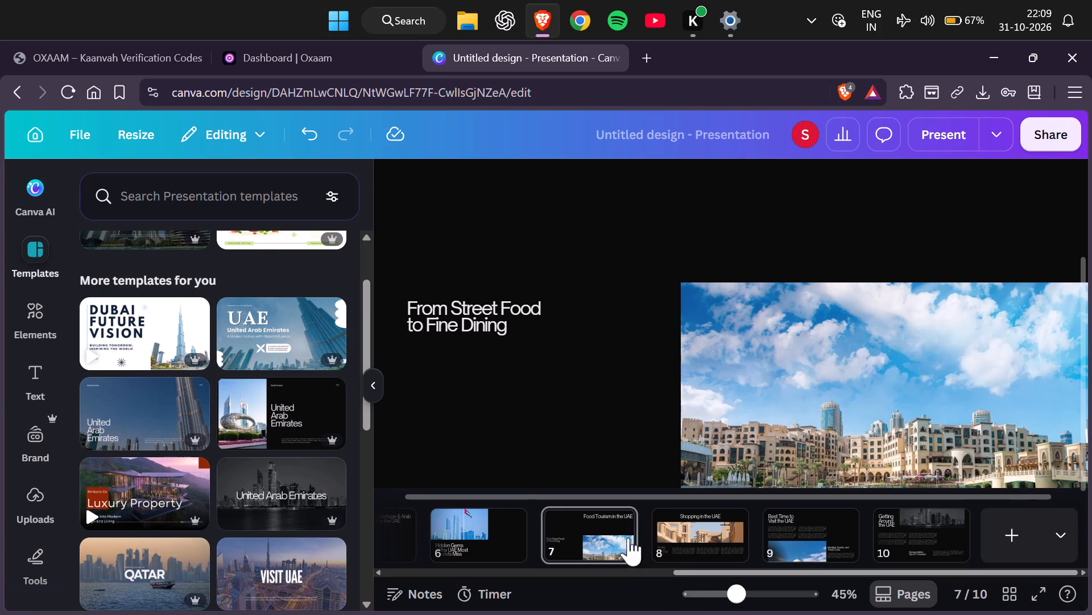
left_click(685, 565)
left_click(691, 561)
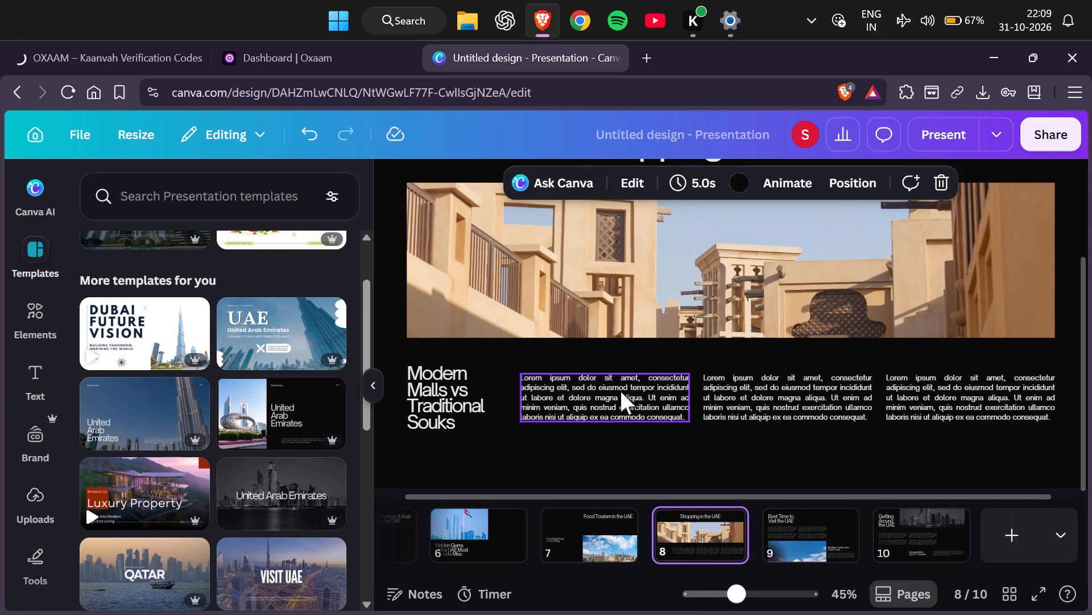
left_click(621, 391)
key("Delete")
left_click(735, 395)
key("Delete")
left_click(917, 360)
left_click(917, 386)
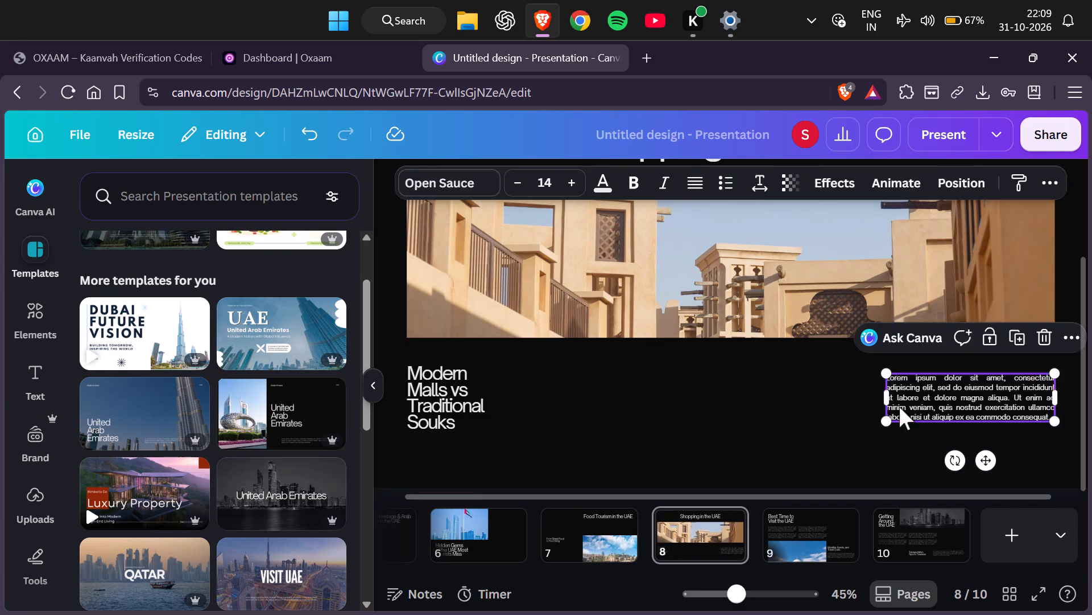
key("Delete")
Delete all five Lorem ipsum placeholder paragraphs on page 9, Best Time to Visit the UAE, keeping the headings.
left_click(787, 523)
left_click(458, 215)
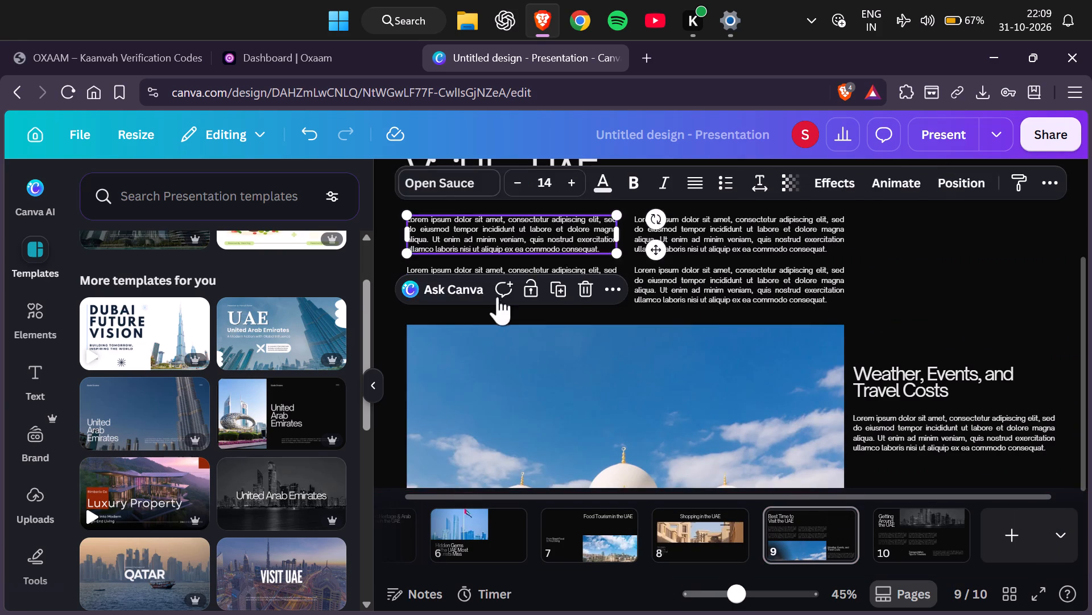
key("Delete")
left_click(511, 289)
key("Delete")
left_click(688, 231)
key("Delete")
double_click(679, 273)
key("Delete")
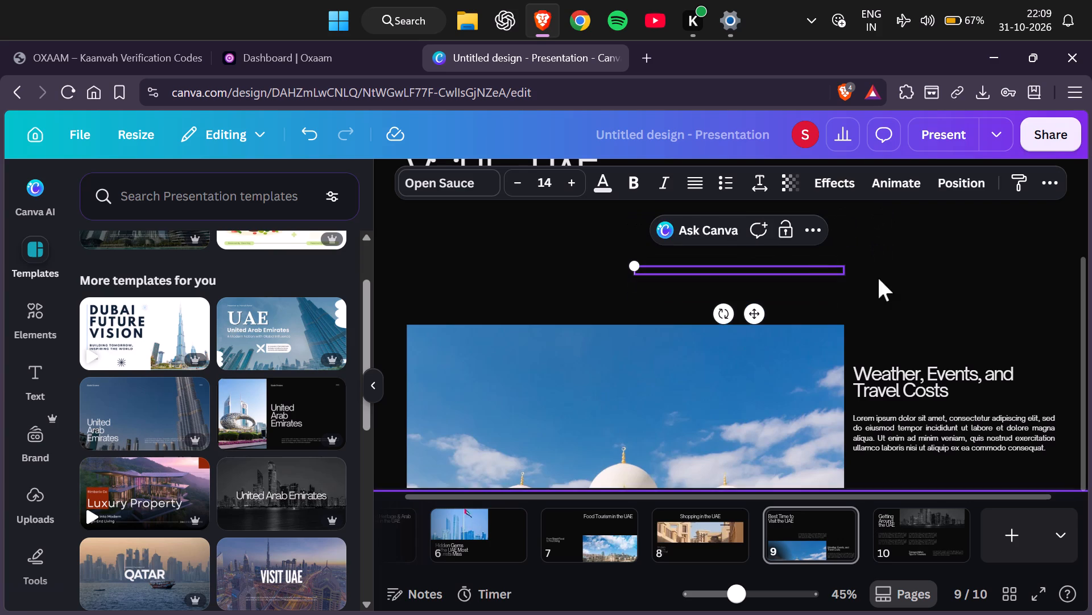
left_click(874, 427)
key("Delete")
scroll(768, 403, "up", 3)
scroll(768, 403, "down", 4)
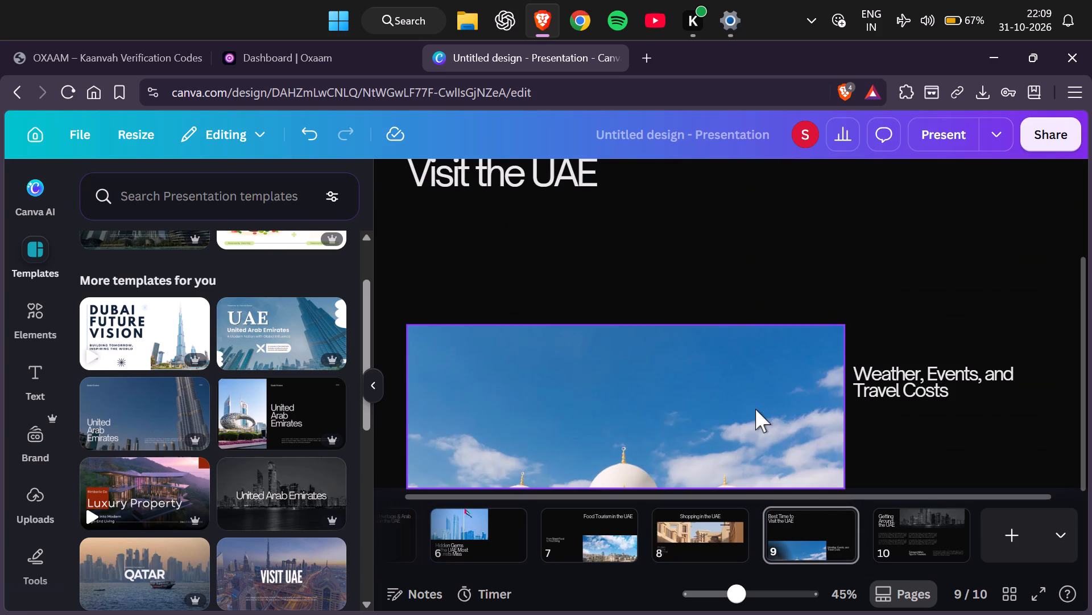
Delete all five Lorem ipsum placeholder paragraphs on page 10, Getting Around the UAE, keeping both headings.
left_click(896, 550)
left_click(576, 266)
key("Delete")
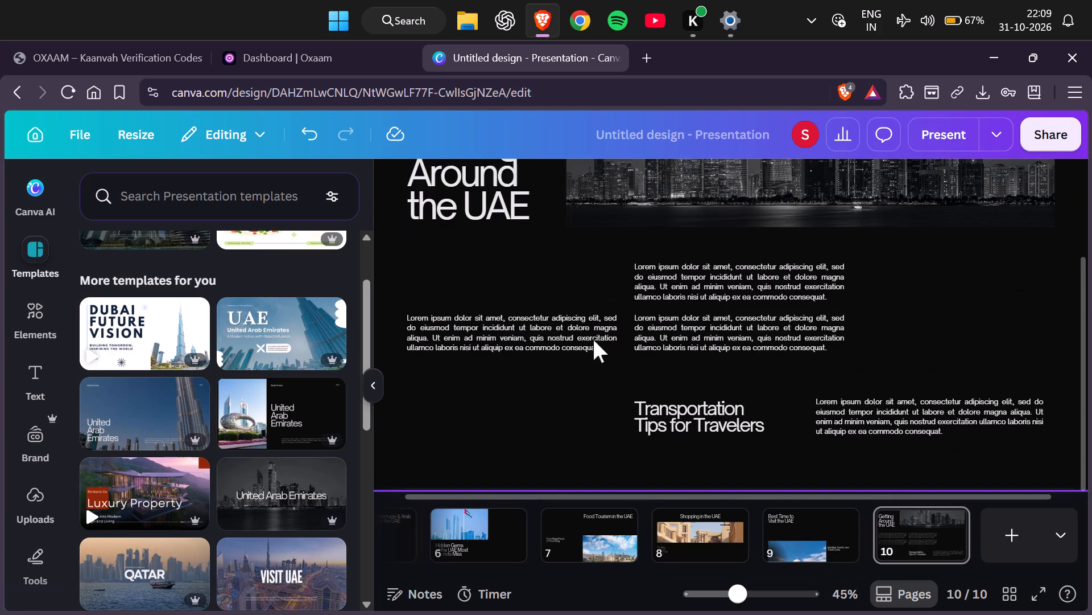
left_click(601, 330)
key("Delete")
left_click(689, 315)
key("Delete")
left_click(711, 294)
key("Delete")
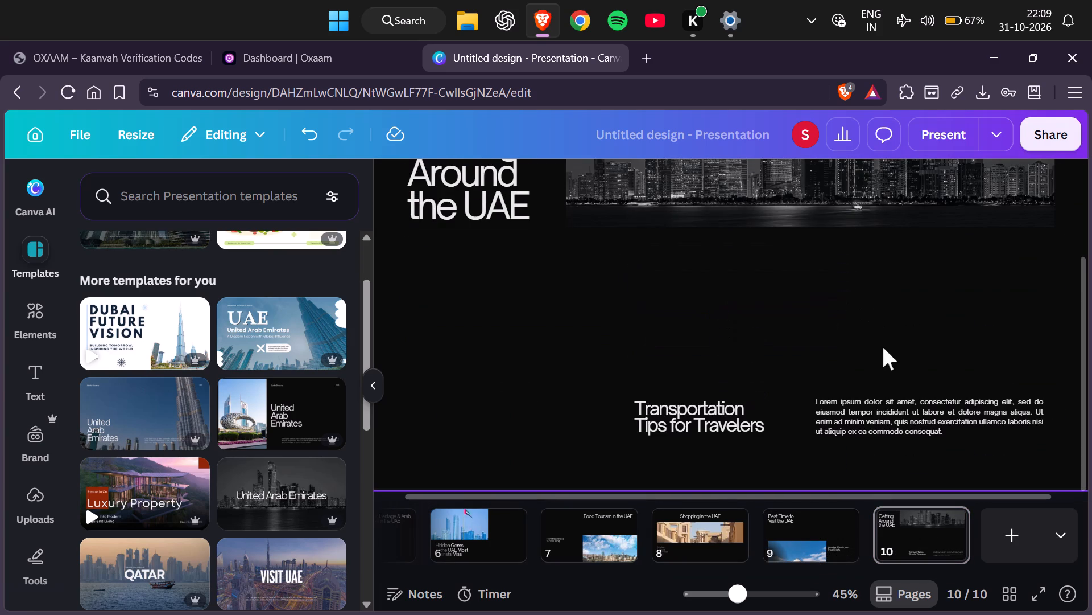
left_click(871, 397)
key("Delete")
scroll(986, 343, "up", 3)
scroll(1009, 463, "down", 3)
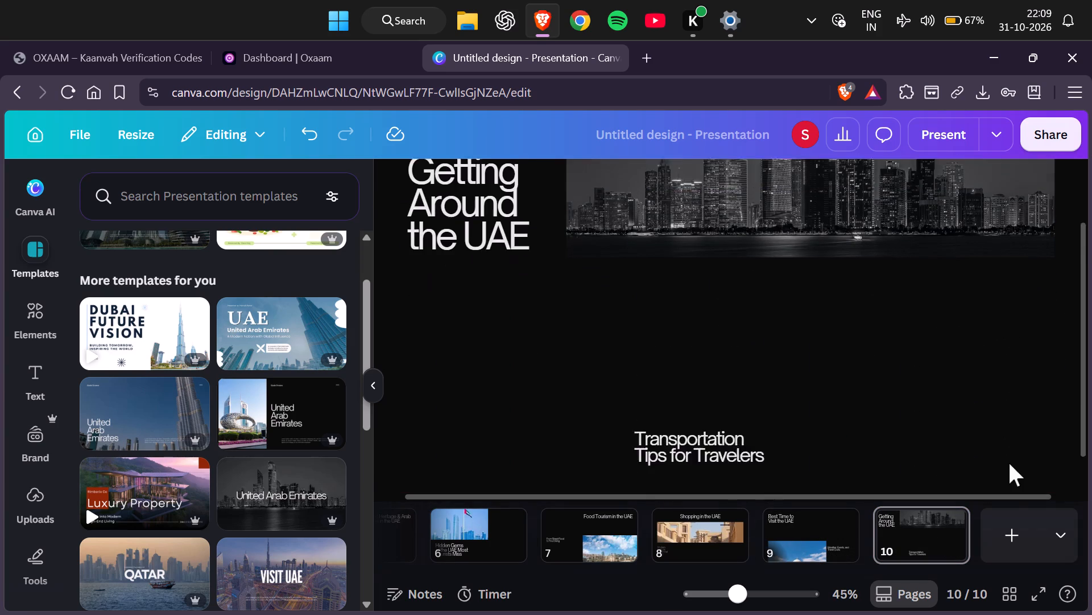
scroll(956, 453, "up", 4)
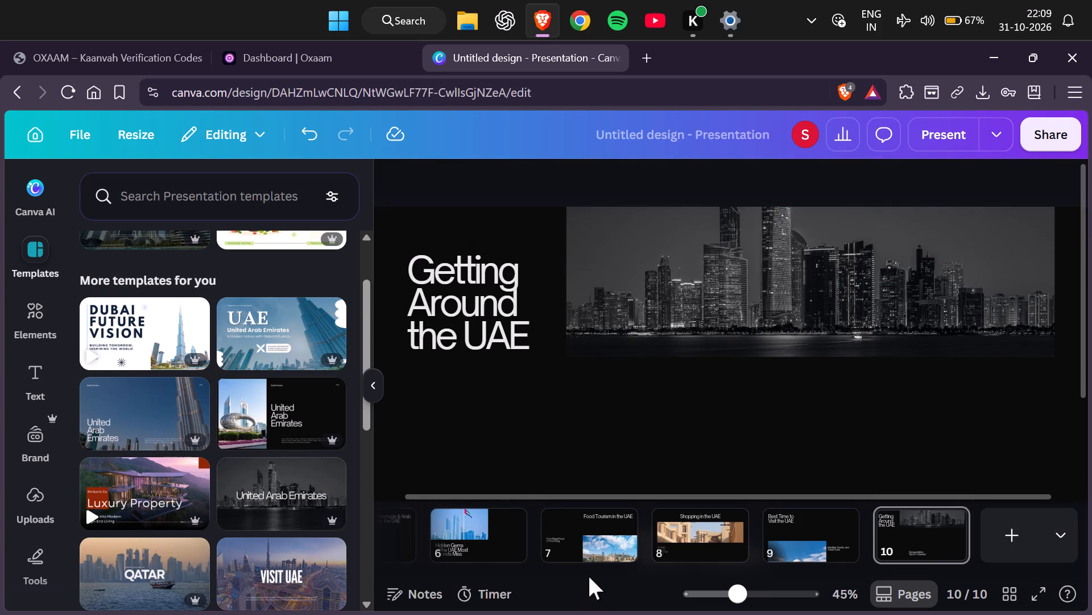
Add a new text box with the starting text "m" to page 2, Dubai vs Abu Dhabi.
left_click(589, 576)
left_click(588, 570)
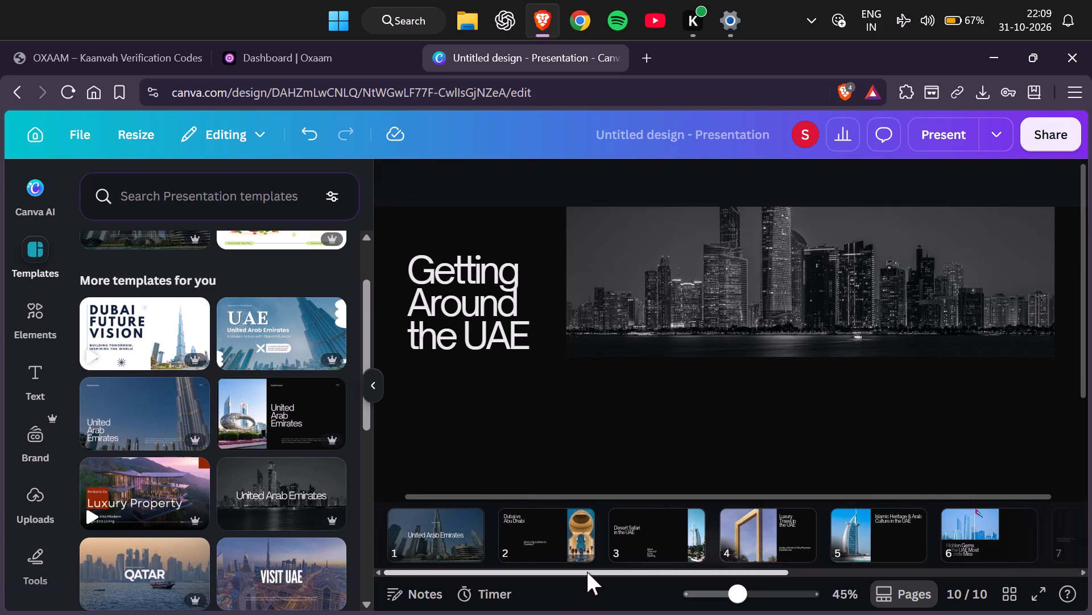
left_click(461, 539)
left_click(566, 539)
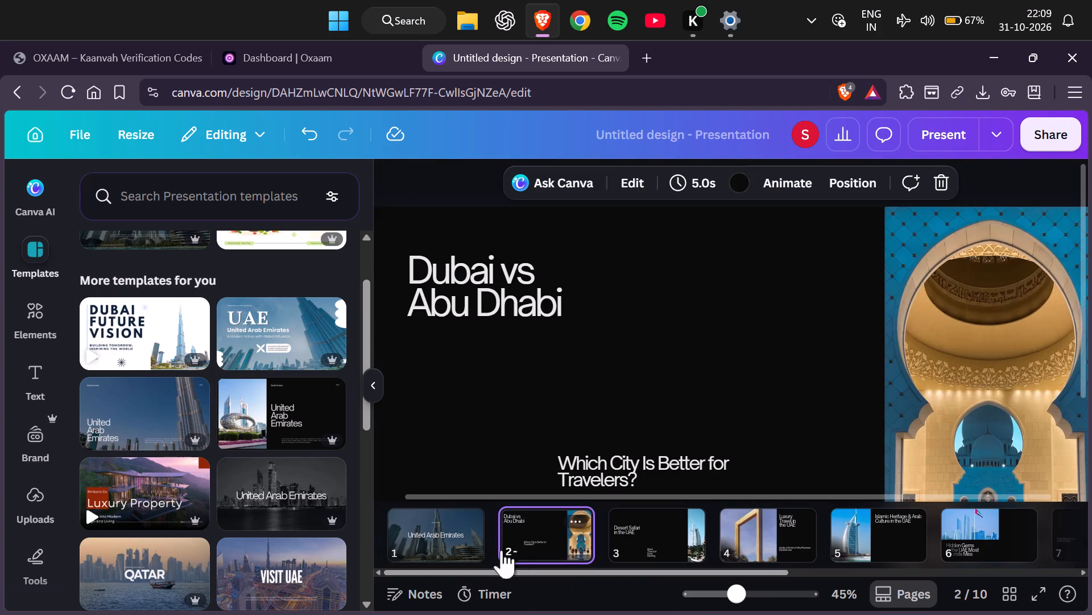
scroll(577, 430, "down", 1)
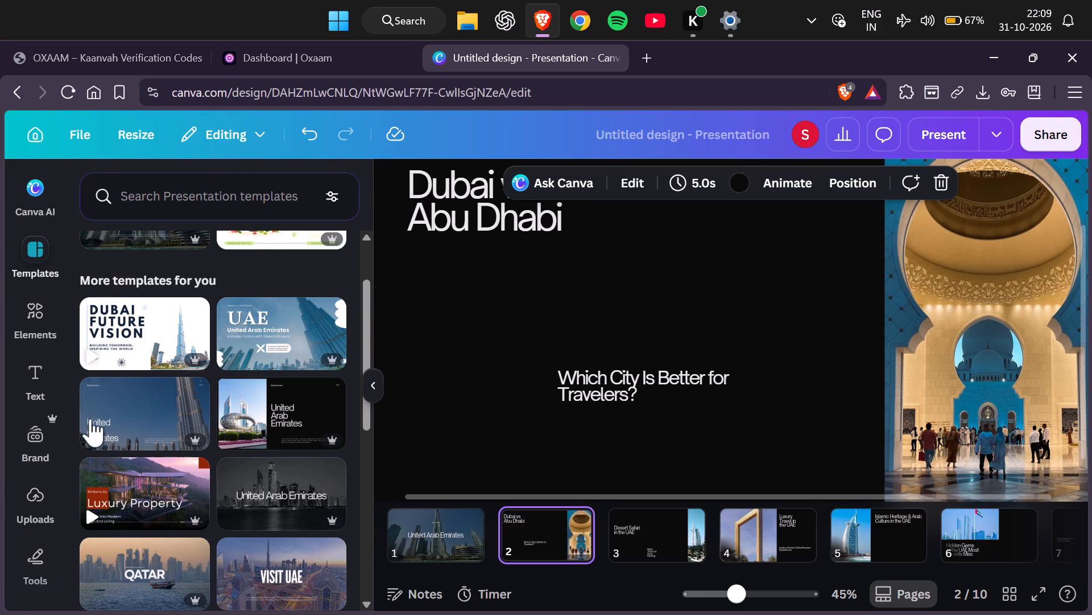
left_click(47, 388)
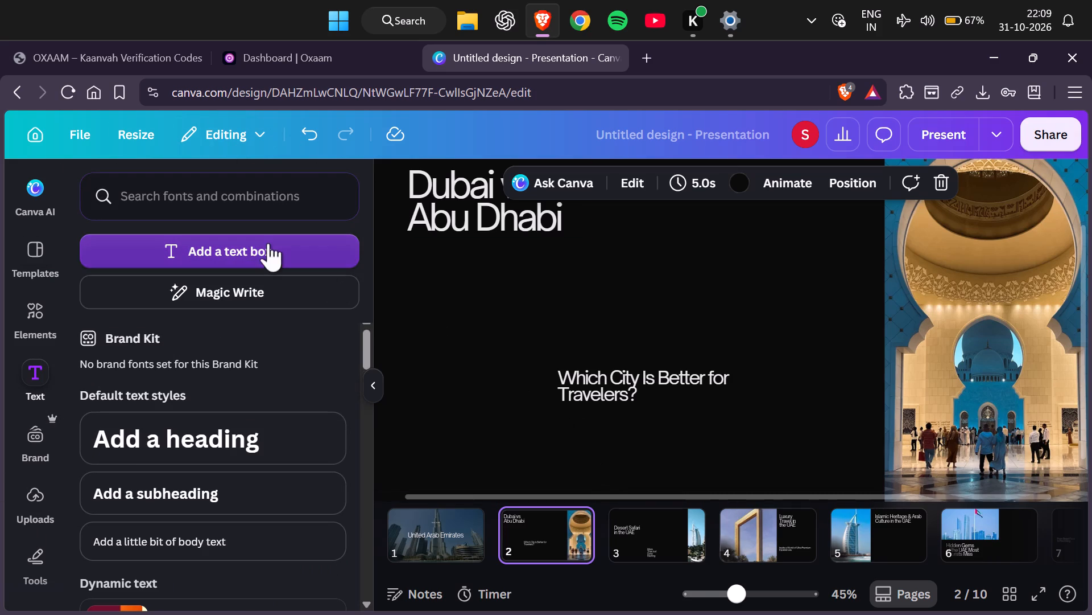
left_click(268, 243)
key("m")
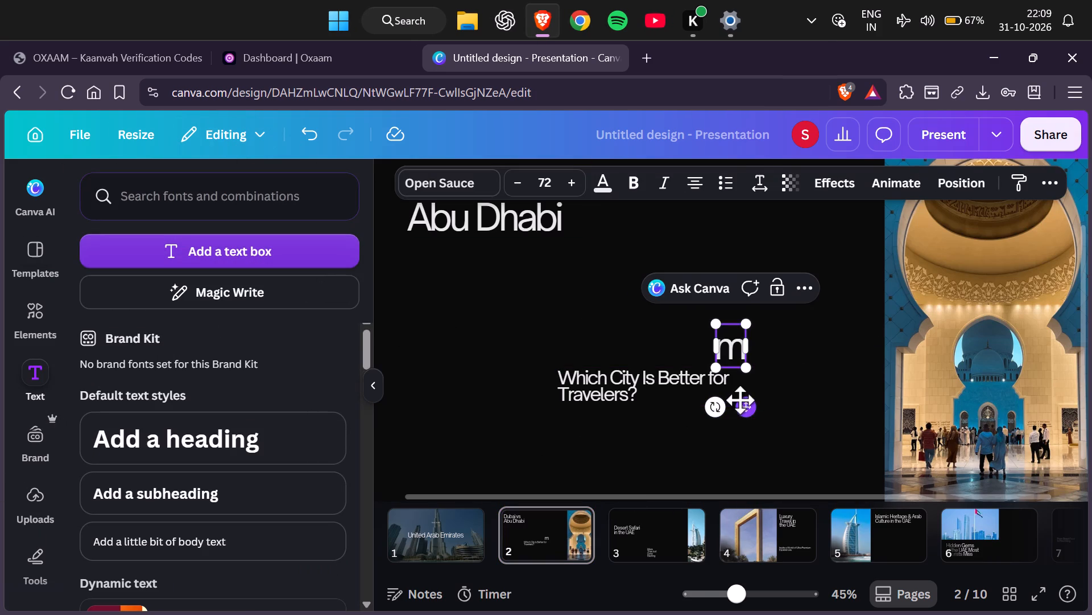
Replace the letter in the new text box on page 2 with "for me i will choose dubai".
left_click_drag(710, 431, 696, 443)
left_click(694, 444)
left_click(739, 359)
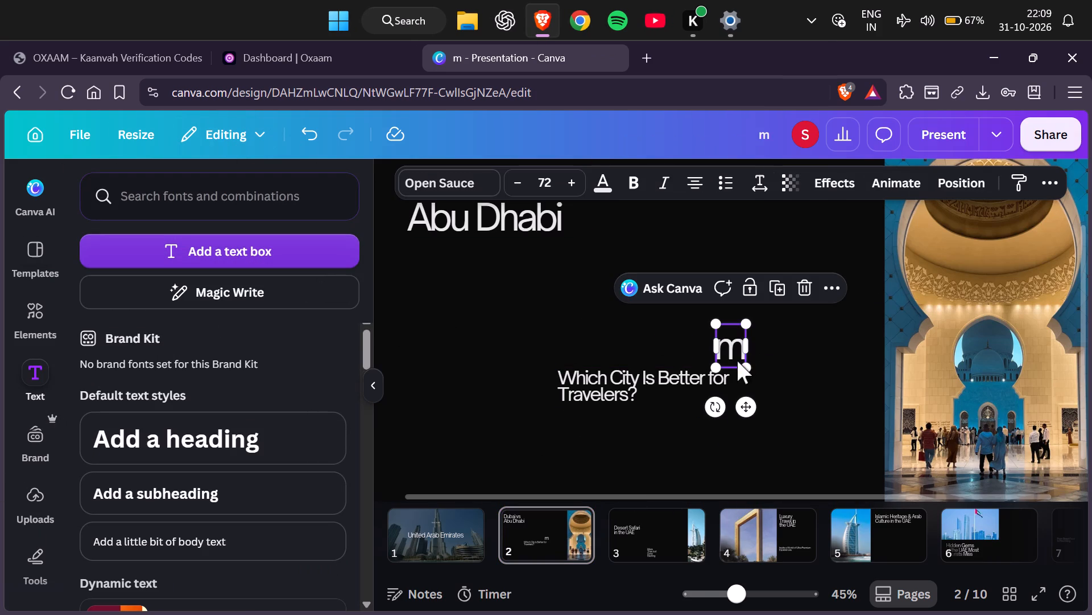
double_click(739, 356)
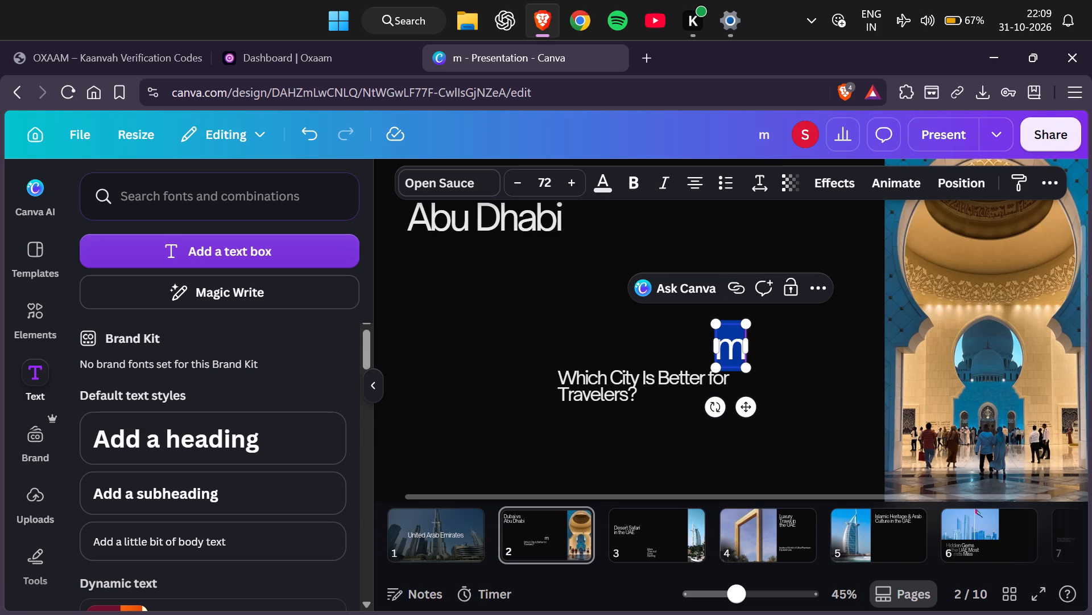
key("f")
key("o")
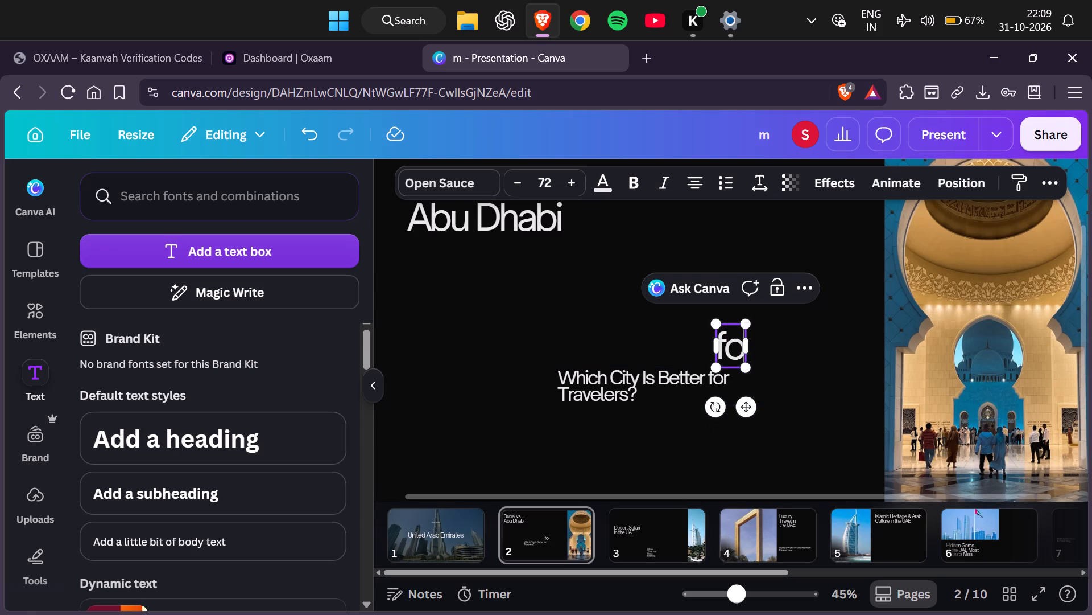
key("r")
key("space")
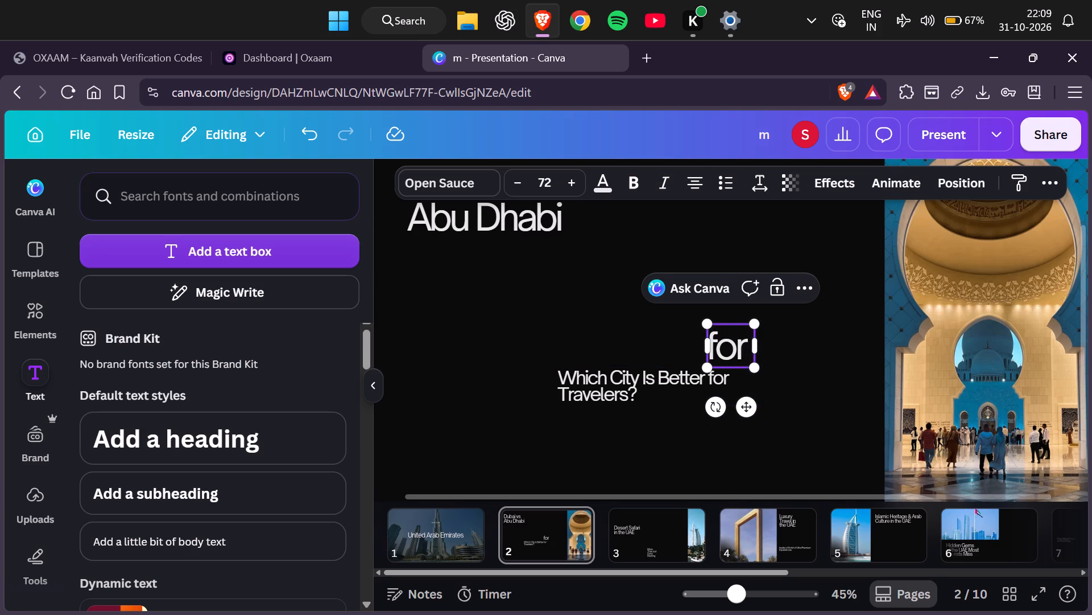
type("me")
key("space")
type("i will")
key("space")
type("choo")
type("se dun")
key("BackSpace")
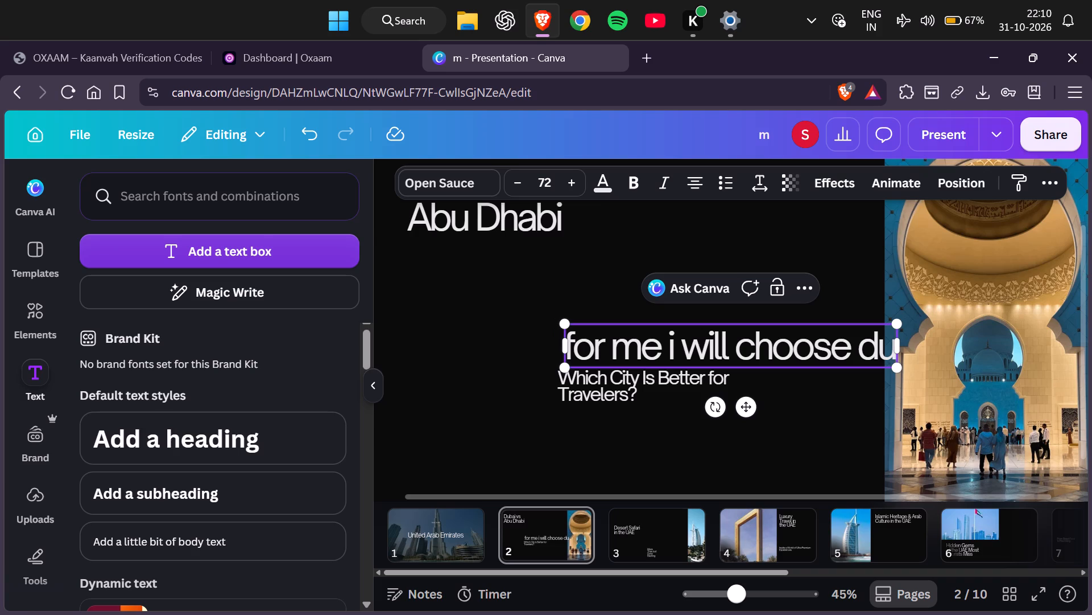
key("b")
key("a")
key("i")
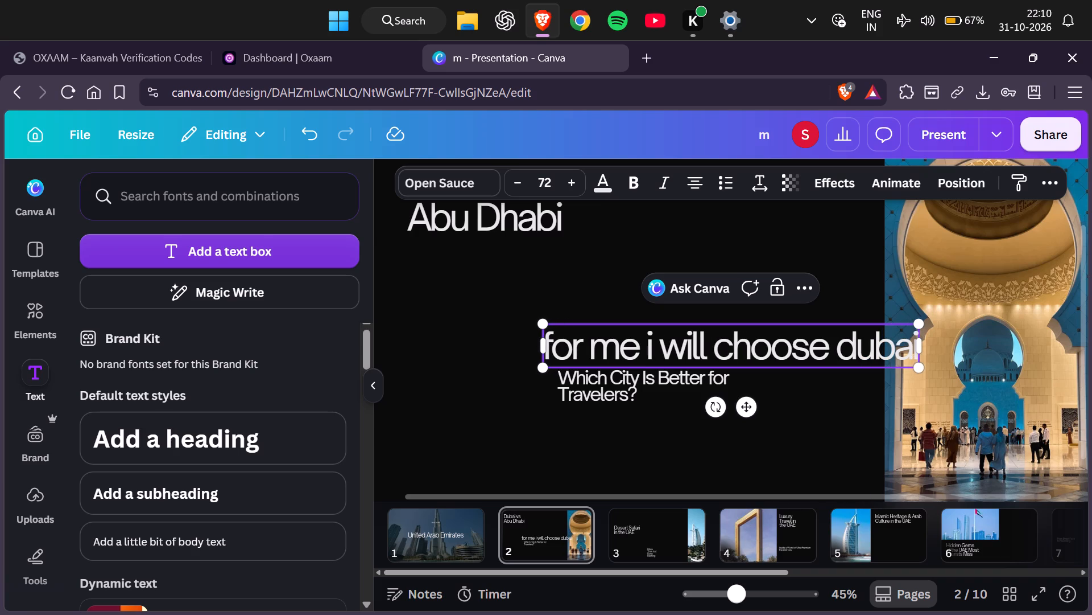
key("space")
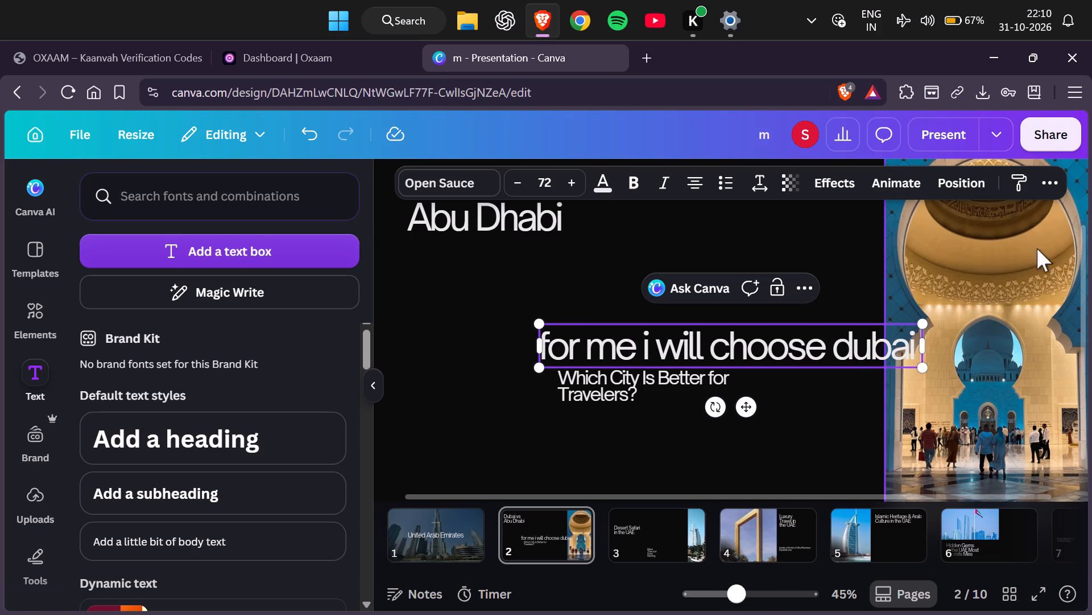
Shift the new text line off the mosque photo and scale it down to about size 31.
left_click_drag(916, 368, 799, 360)
left_click_drag(810, 358, 603, 270)
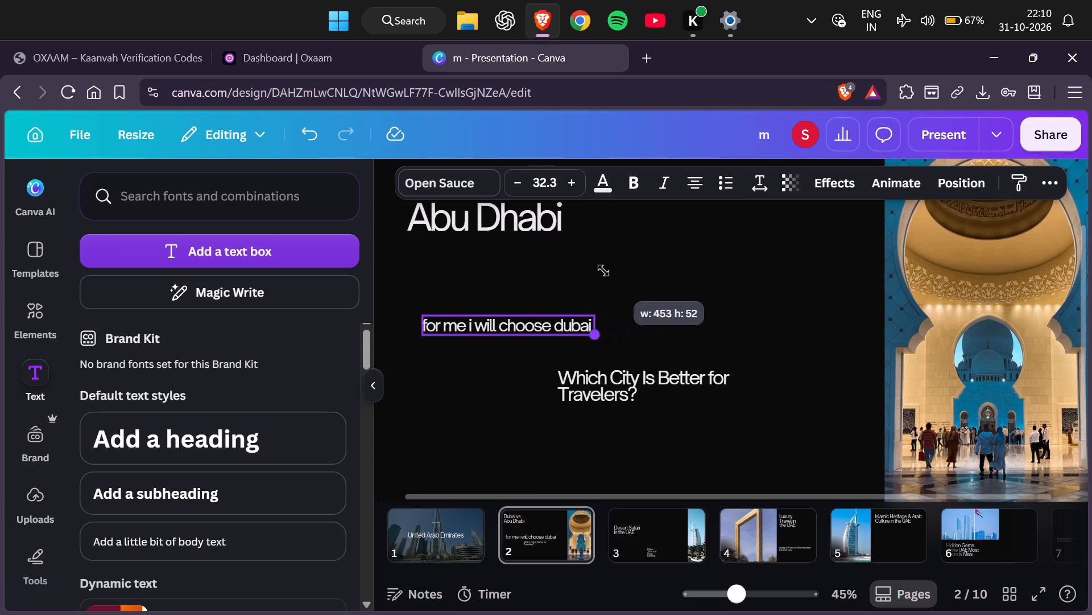
left_click_drag(603, 270, 599, 274)
Place the new text line just below the Which City Is Better for Travelers? subheading, slightly indented from its left edge.
left_click_drag(524, 372, 606, 416)
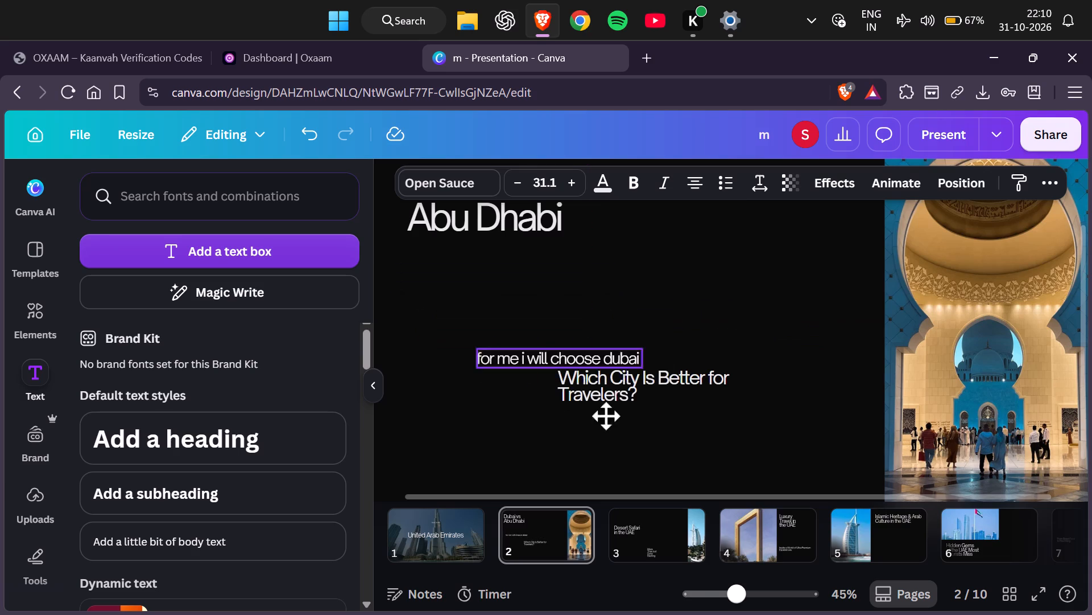
left_click_drag(606, 416, 659, 468)
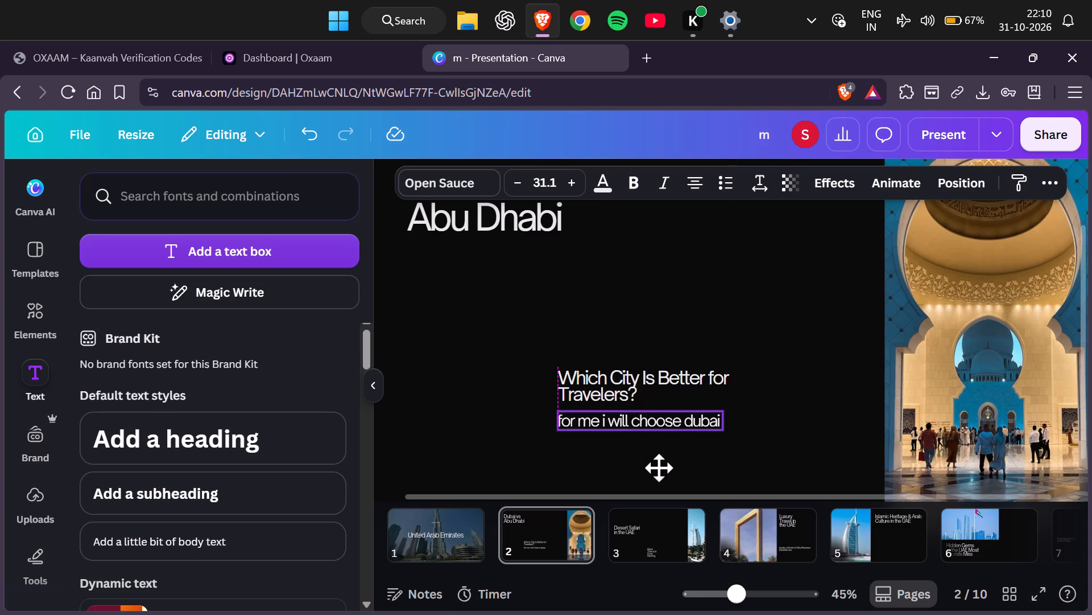
left_click_drag(659, 468, 658, 468)
scroll(596, 297, "up", 1)
scroll(597, 352, "down", 1)
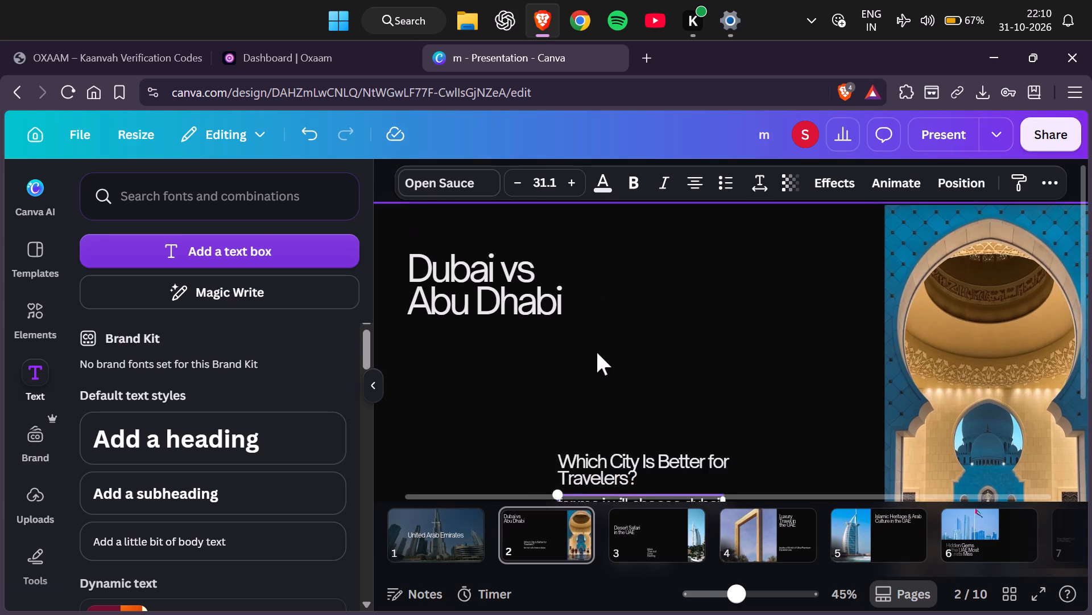
left_click_drag(659, 468, 660, 469)
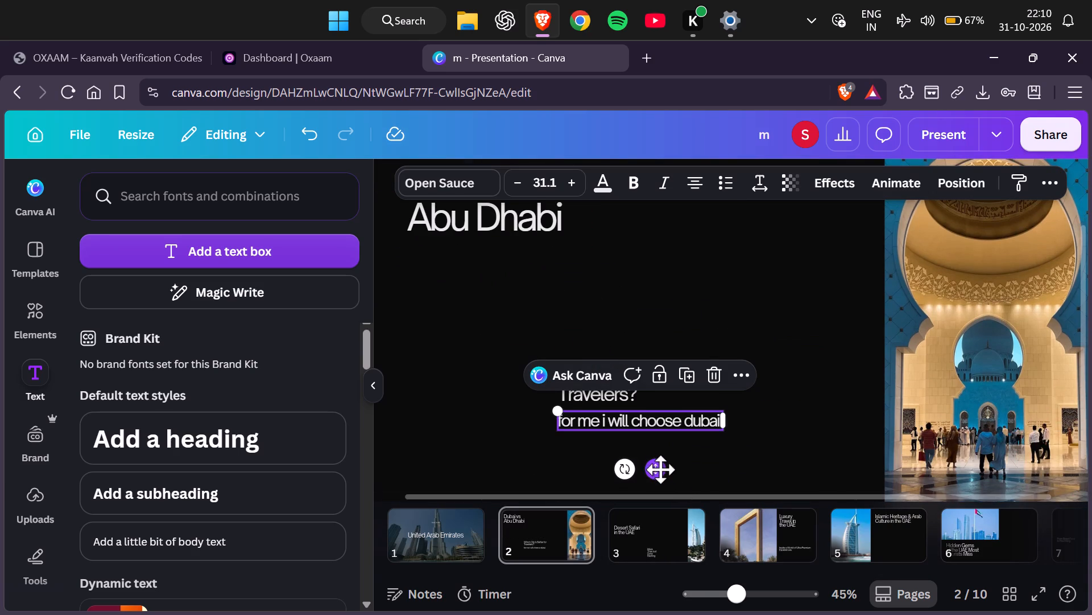
left_click_drag(660, 469, 690, 475)
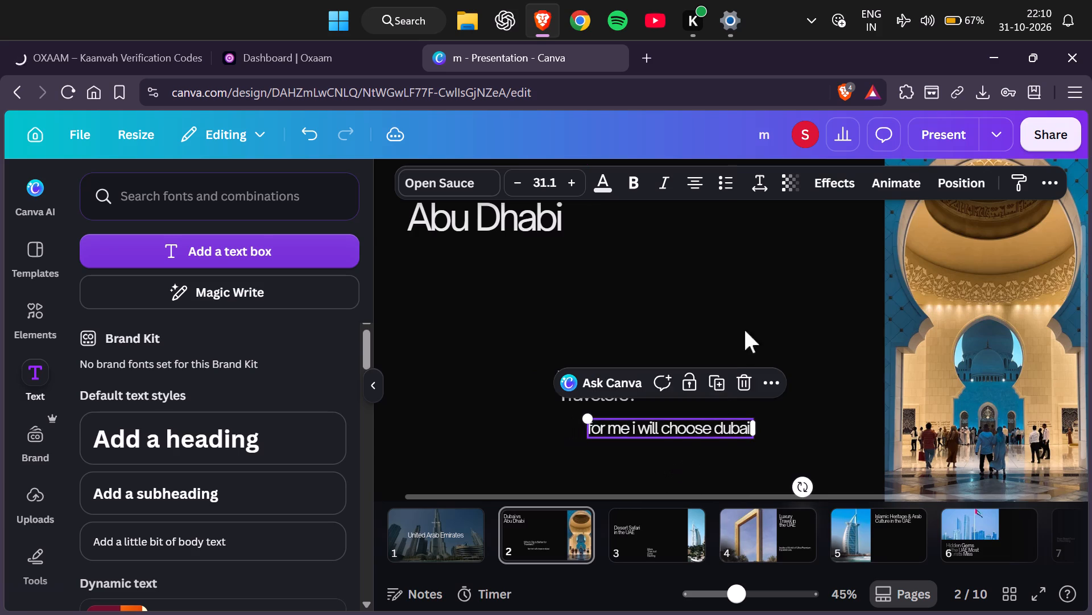
double_click(761, 293)
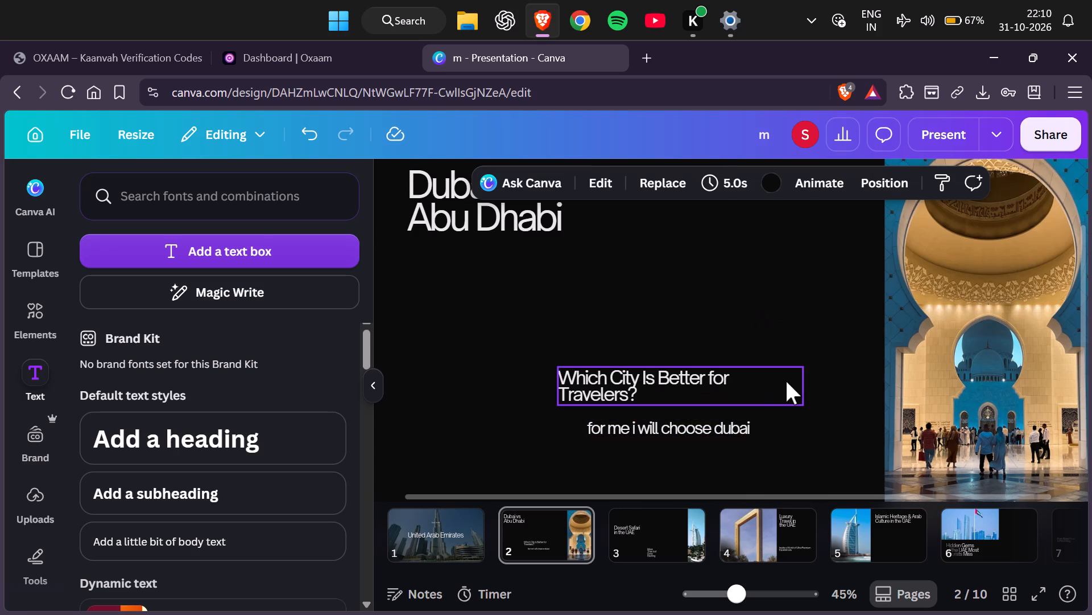
Insert "always" into the new text line on page 2 so it reads "for me i will always choose dubai".
double_click(662, 422)
left_click(662, 425)
left_click(662, 425)
left_click(663, 425)
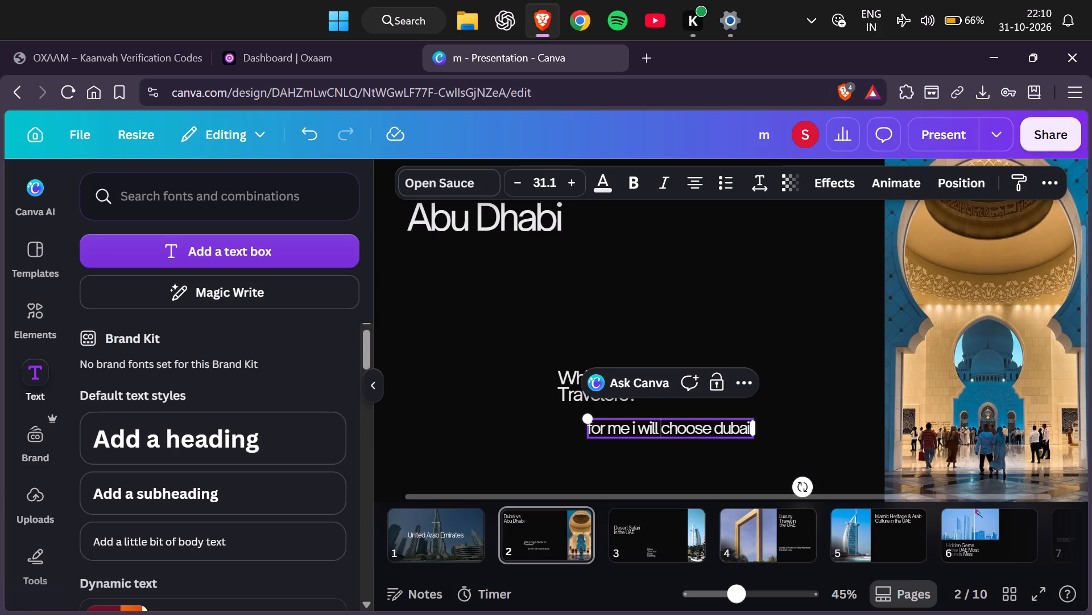
type("always")
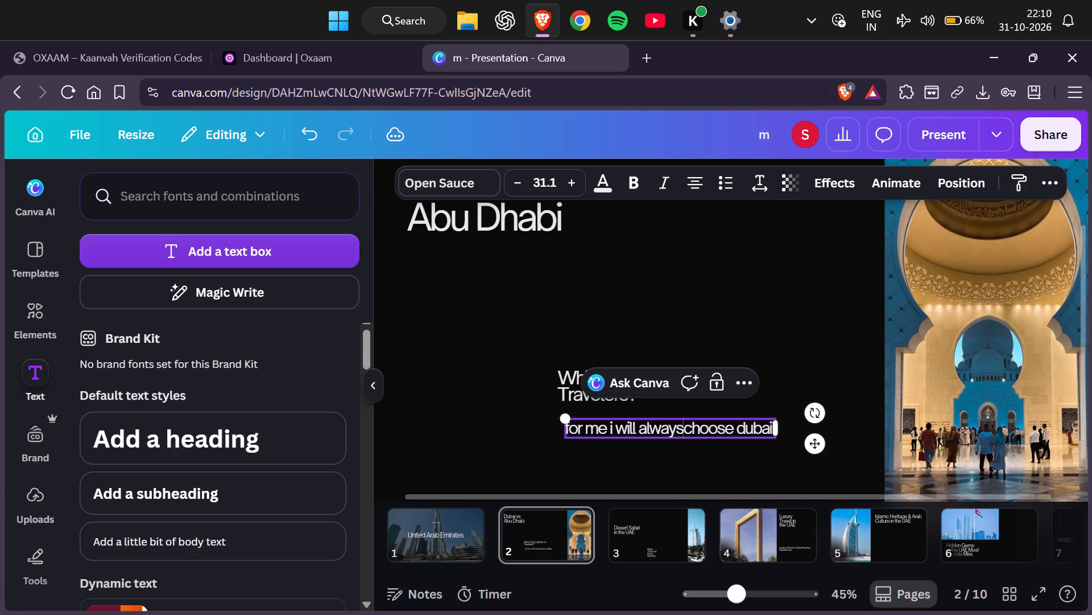
key("space")
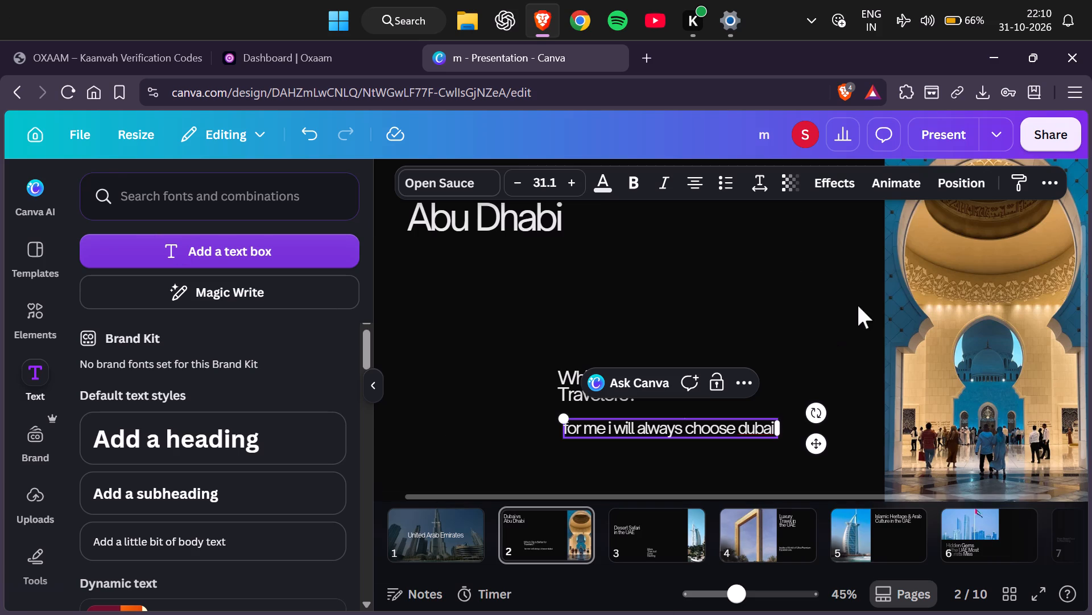
right_click(837, 327)
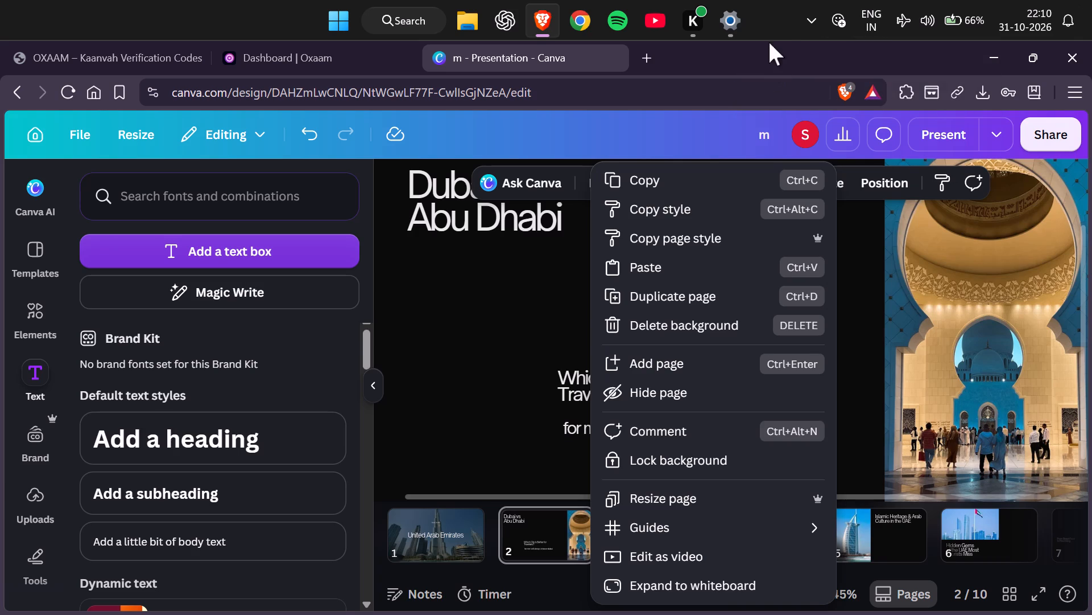
left_click(777, 19)
left_click(557, 264)
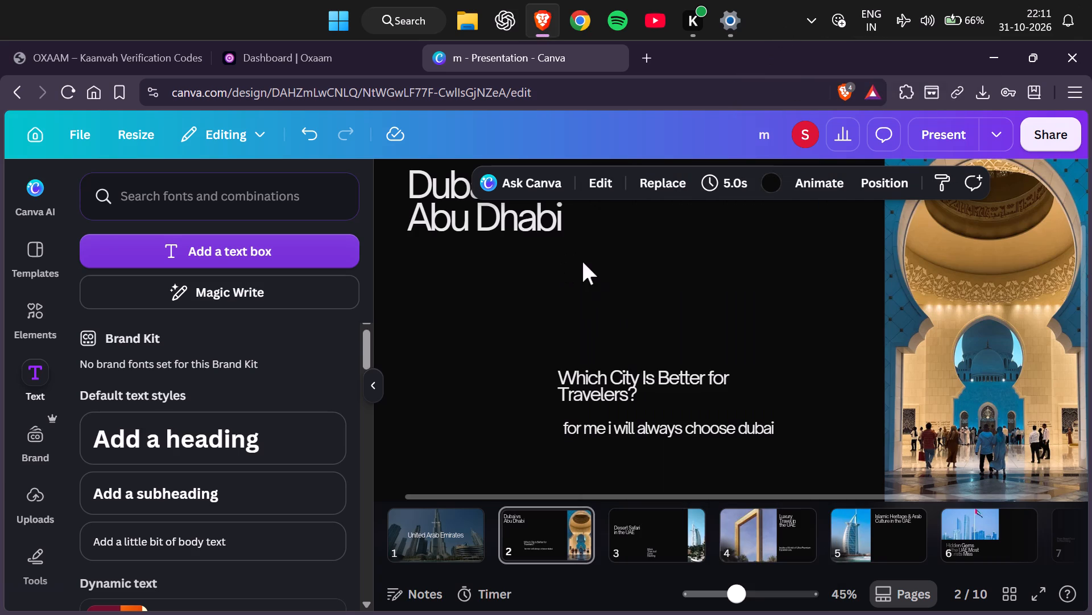
Go to page 3, Desert Safari in the UAE.
scroll(615, 312, "down", 2)
left_click(666, 518)
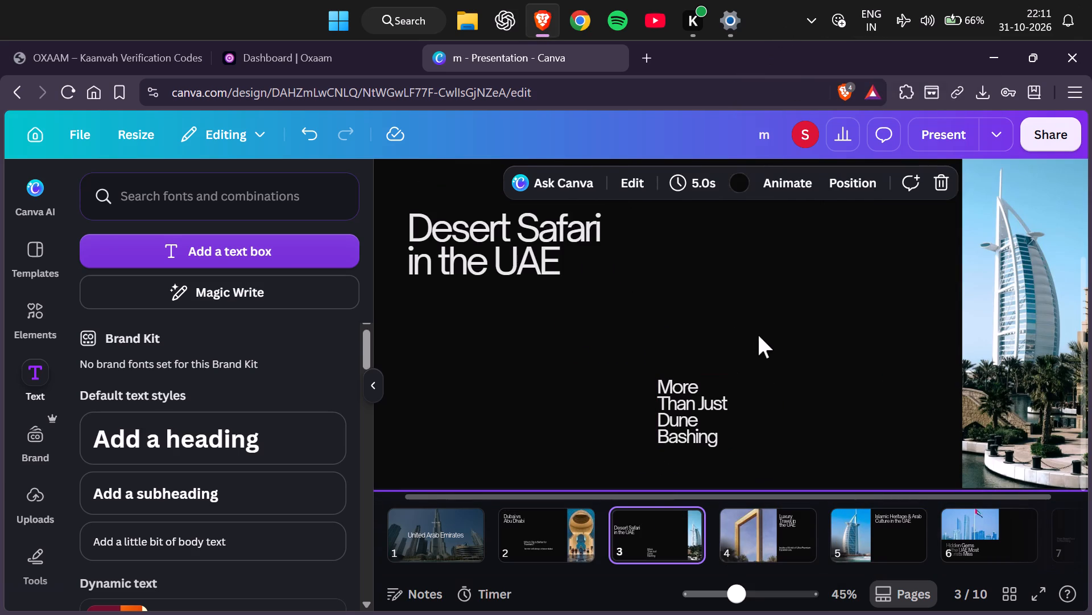
scroll(758, 336, "down", 2)
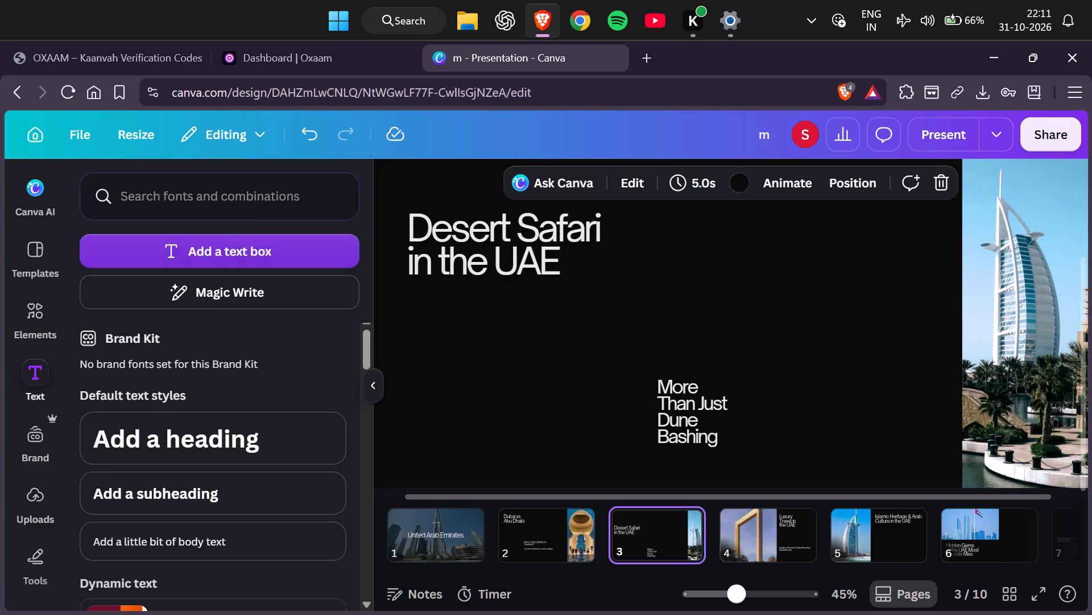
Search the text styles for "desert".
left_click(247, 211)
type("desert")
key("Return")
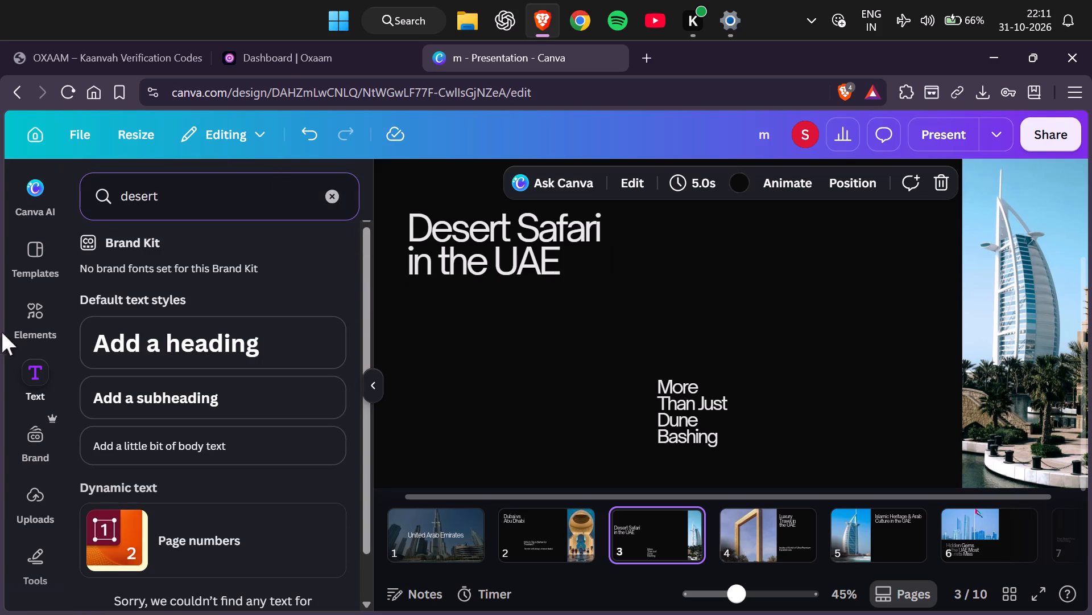
Search the elements library for "desert".
left_click(33, 295)
left_click(167, 194)
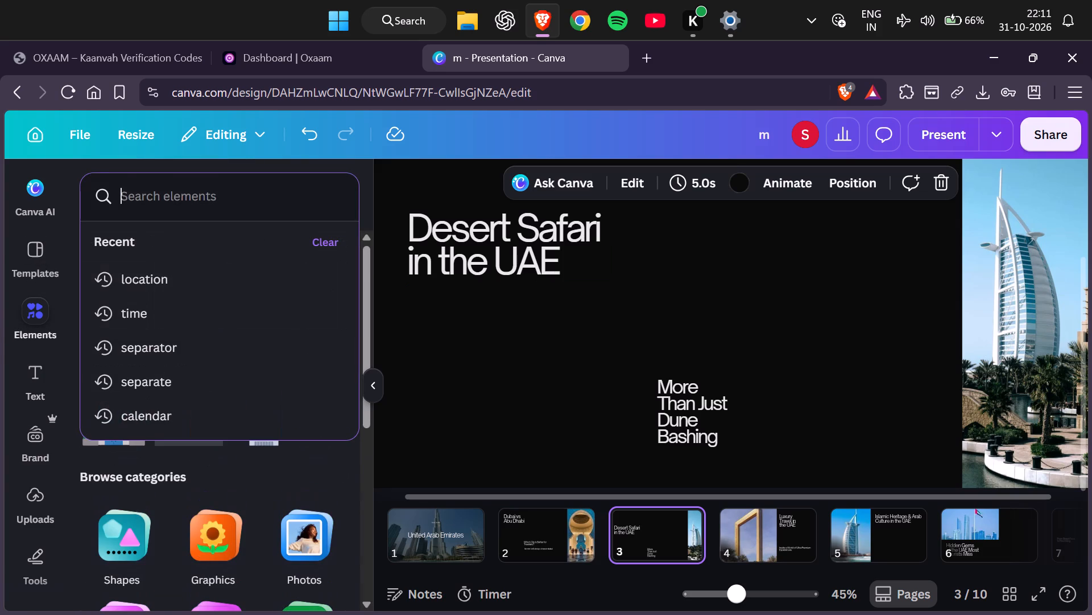
type("desert")
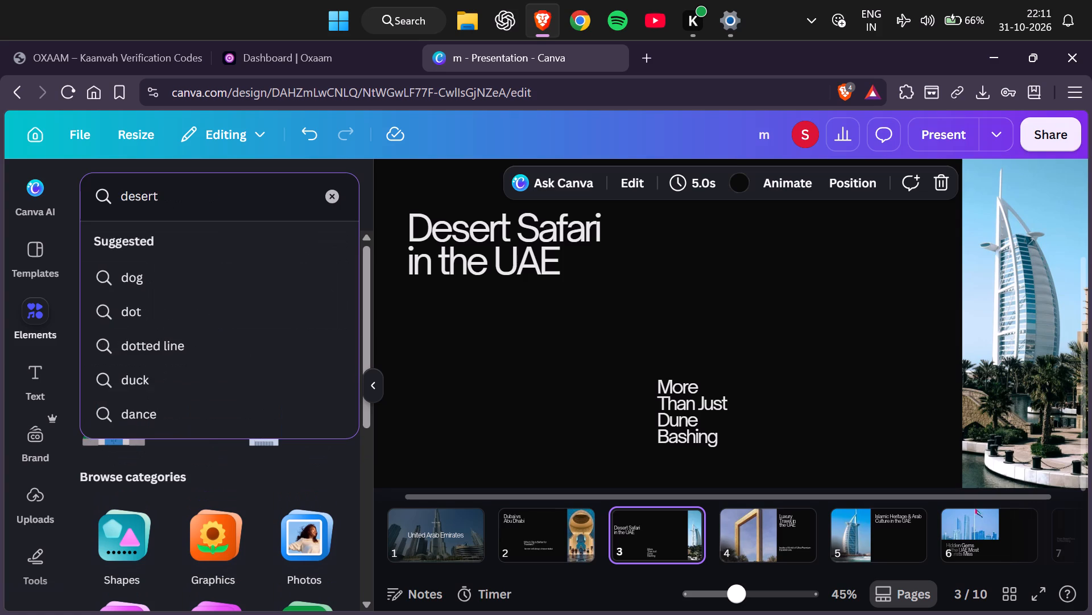
key("Return")
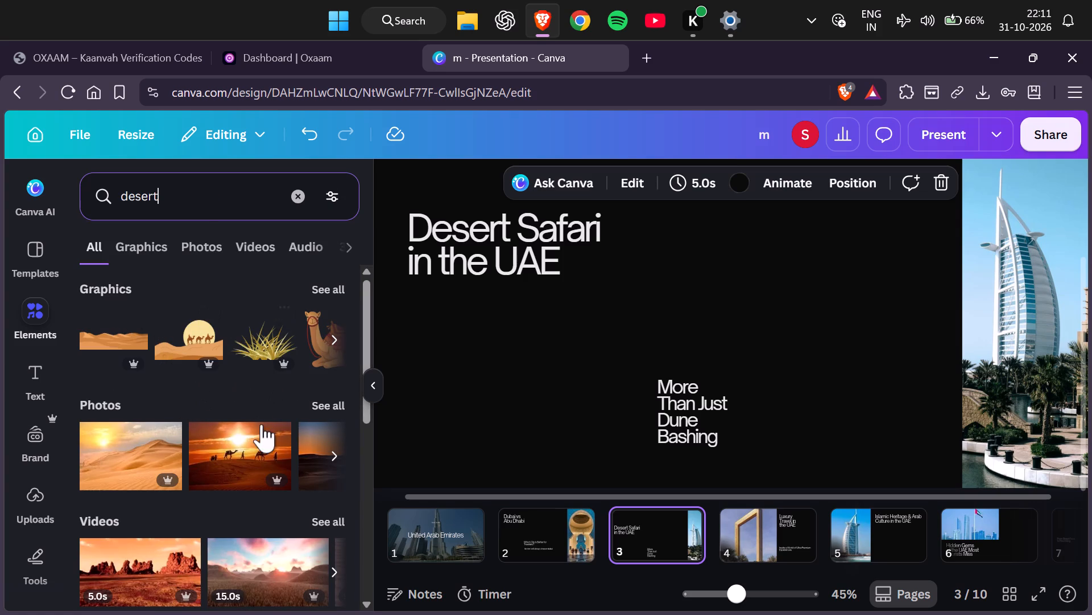
Narrow the element search to "desert car" and add the first photo, a white SUV on a dune, to page 3.
left_click(180, 215)
key("space")
type("car")
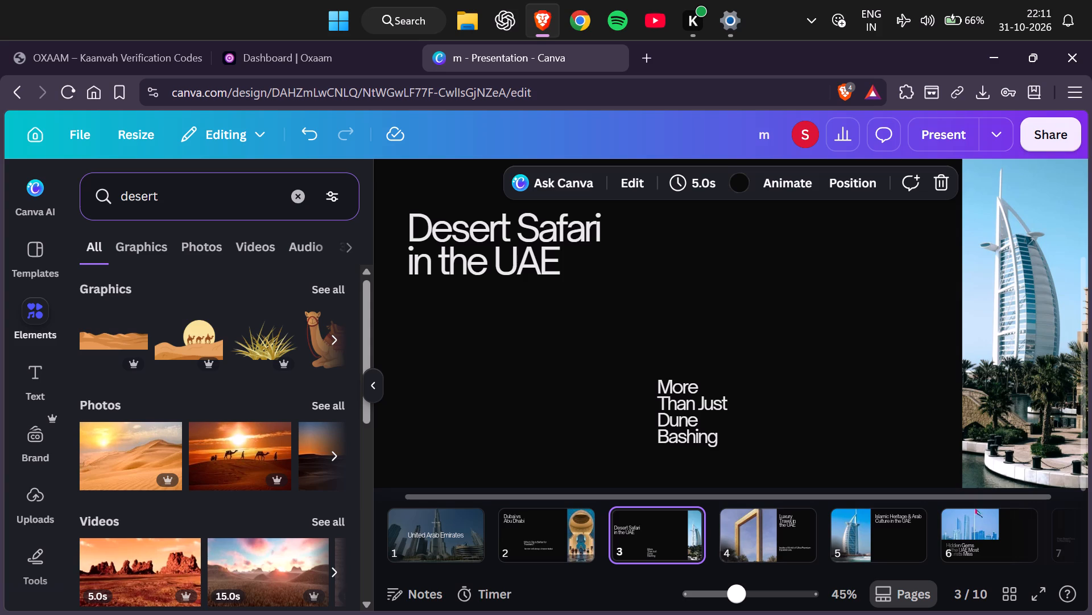
left_click(195, 183)
key("space")
type("car")
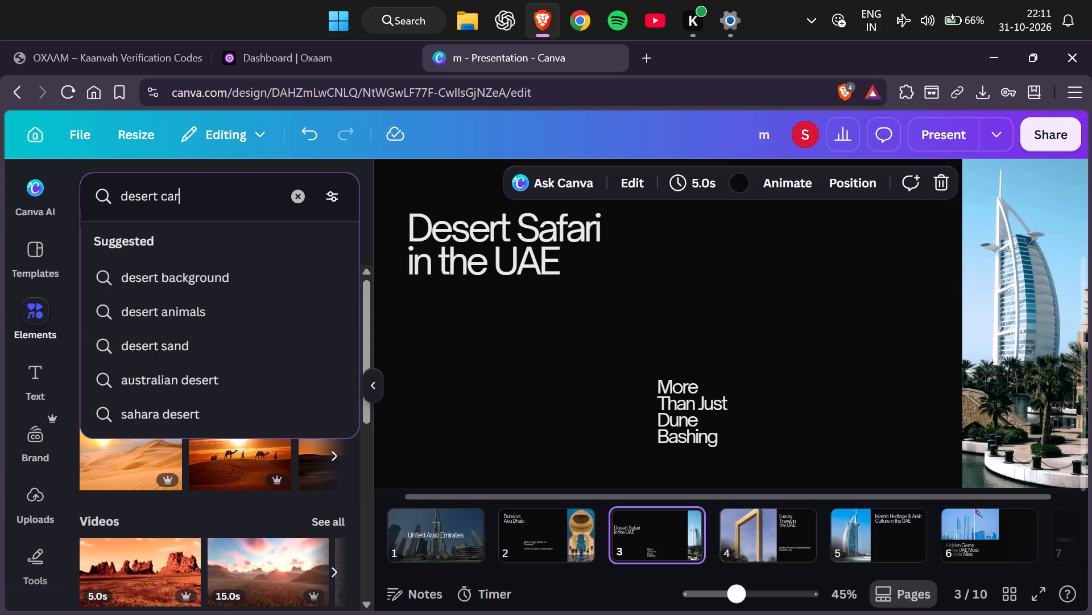
key("Return")
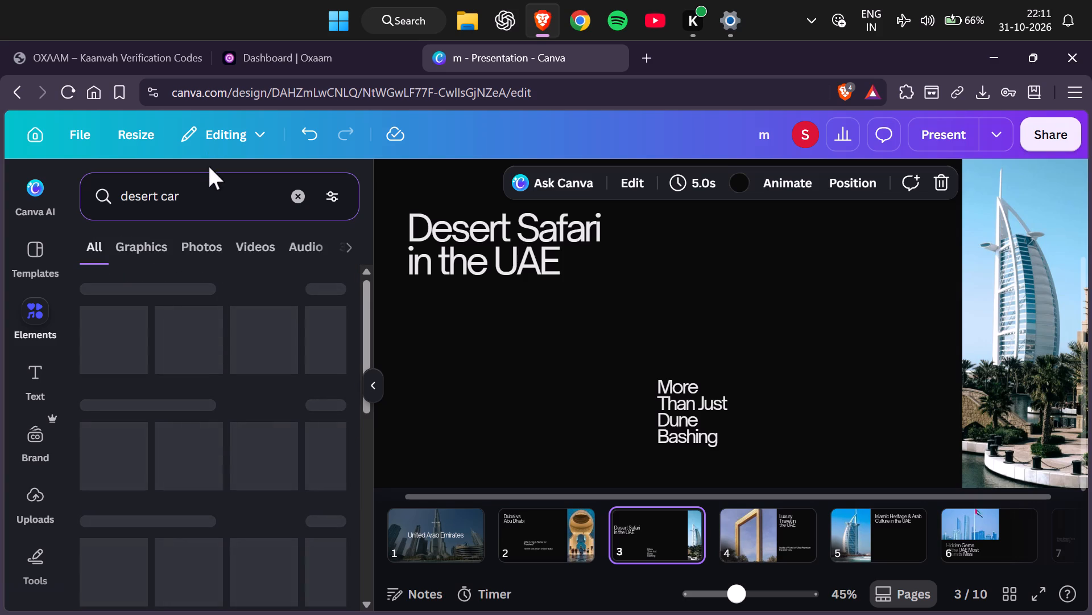
scroll(155, 354, "up", 2)
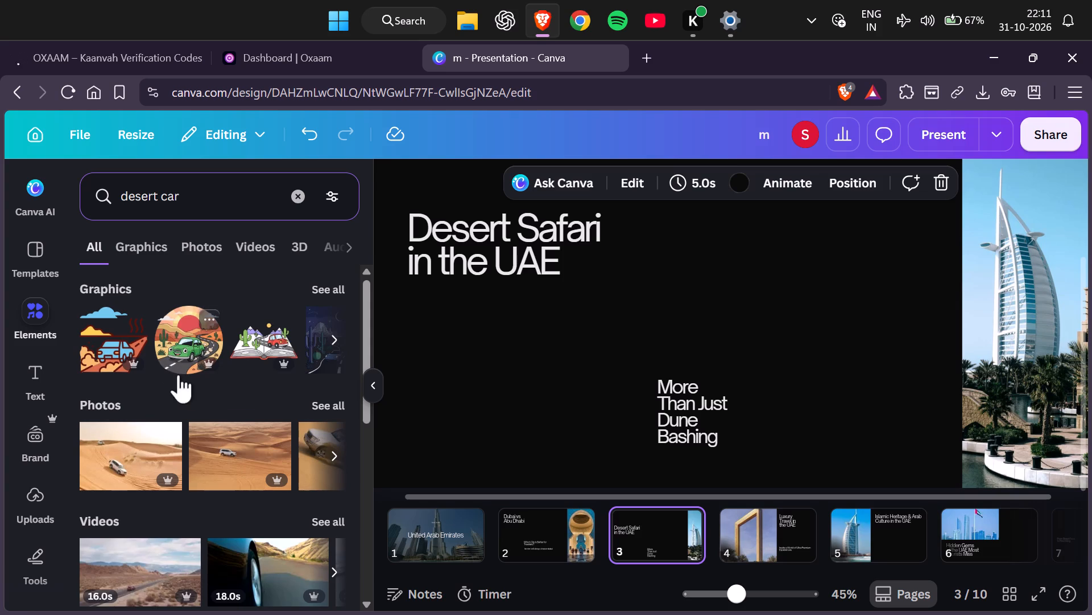
left_click(155, 473)
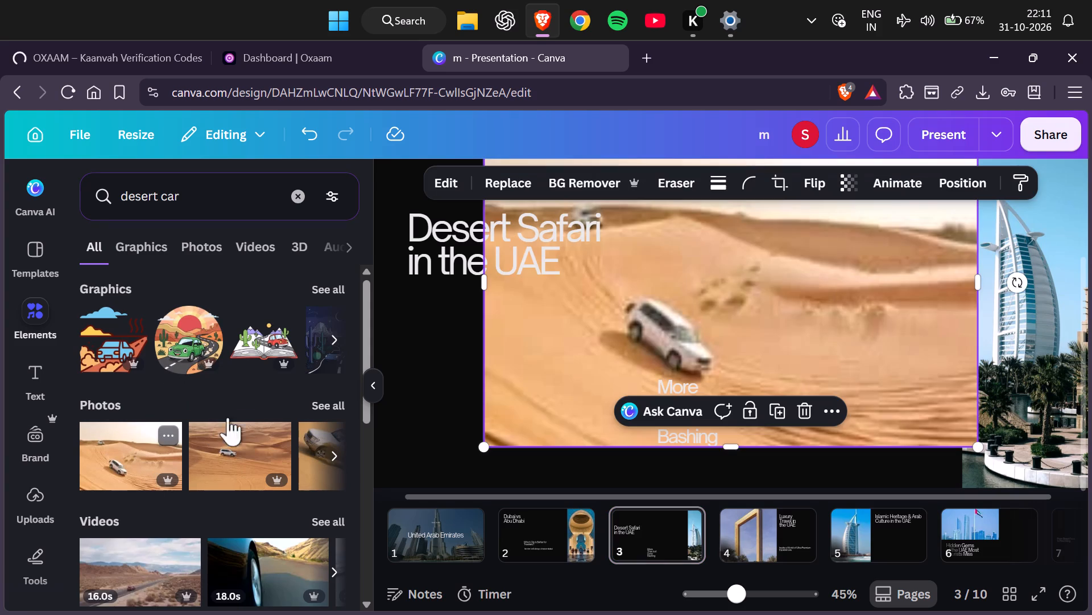
Move the desert car photo to the upper-left corner of page 3, behind the Desert Safari heading.
scroll(755, 251, "up", 1)
scroll(774, 270, "down", 1)
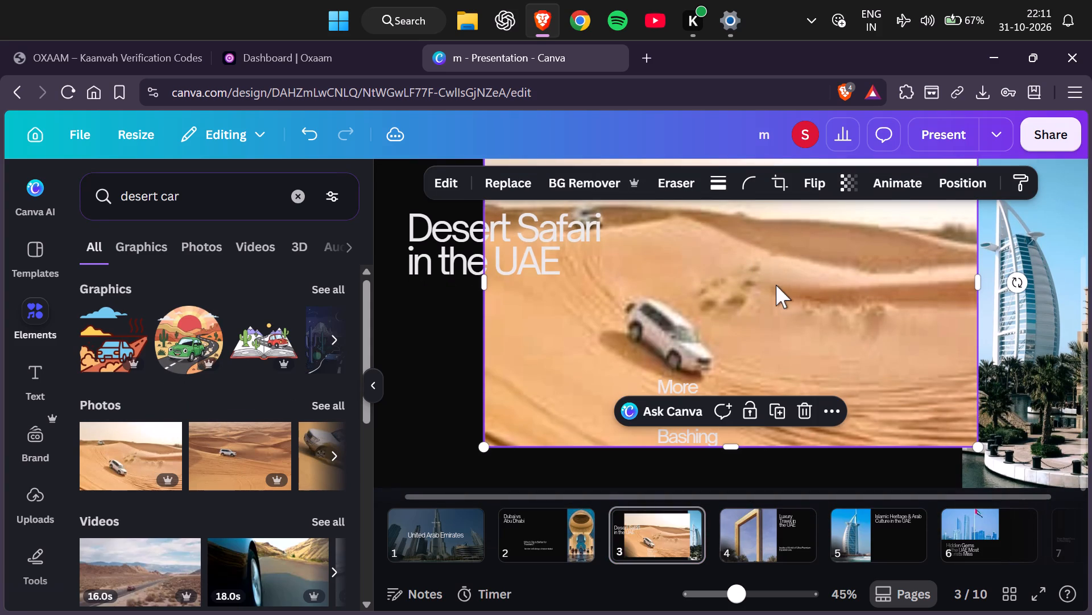
left_click_drag(798, 284, 785, 292)
scroll(785, 293, "up", 2)
scroll(754, 352, "up", 1)
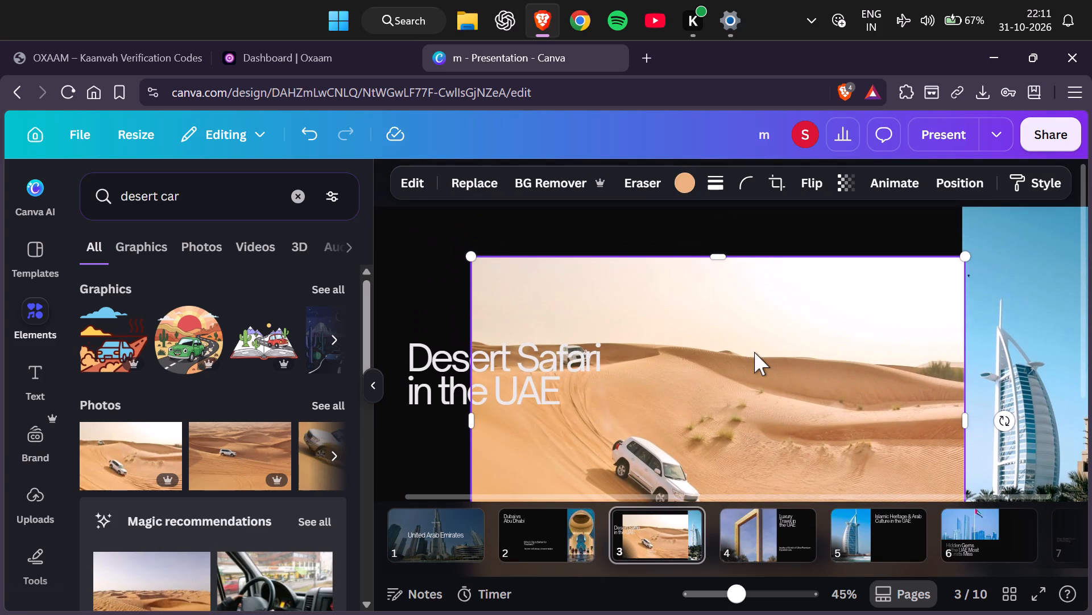
scroll(754, 352, "up", 2)
left_click_drag(785, 329, 685, 237)
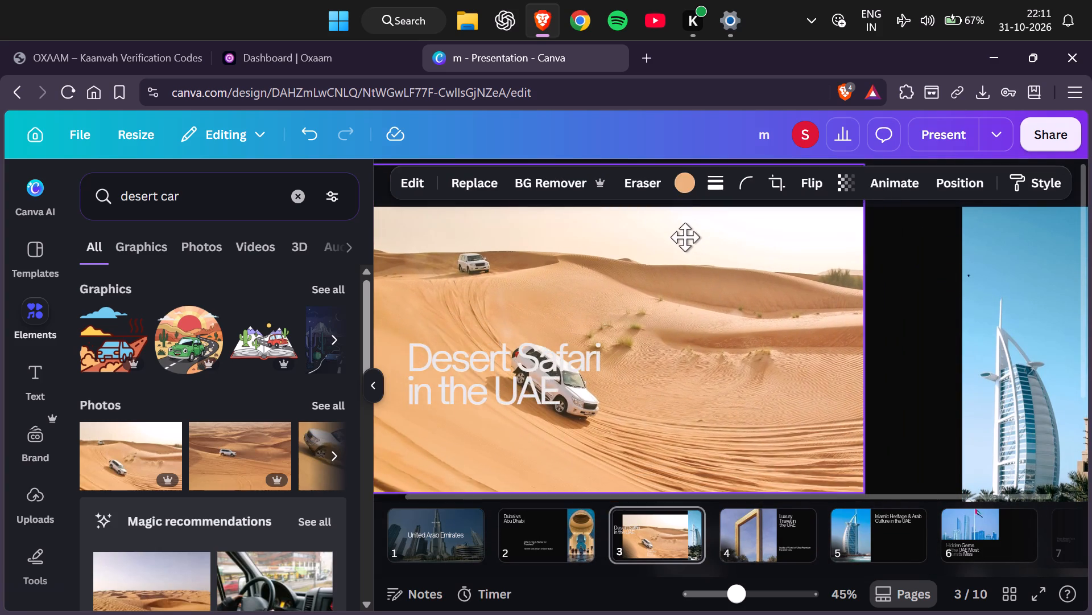
left_click_drag(685, 237, 687, 281)
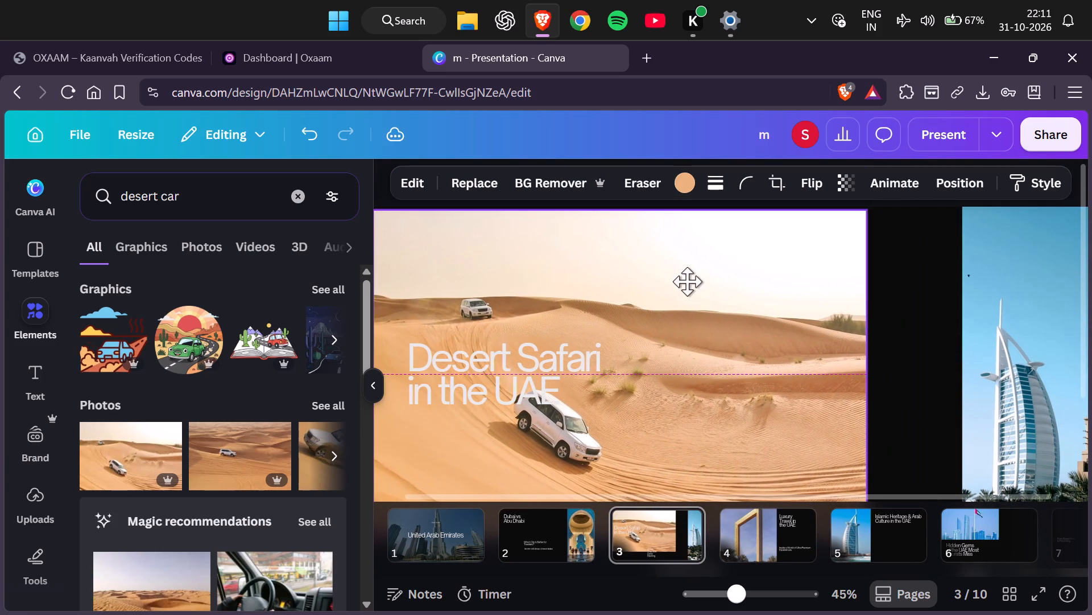
left_click_drag(687, 281, 687, 278)
Extend the desert car photo across to the edge of the Burj Al Arab photo and down to the page's bottom edge.
scroll(710, 282, "down", 3)
left_click_drag(868, 237, 929, 222)
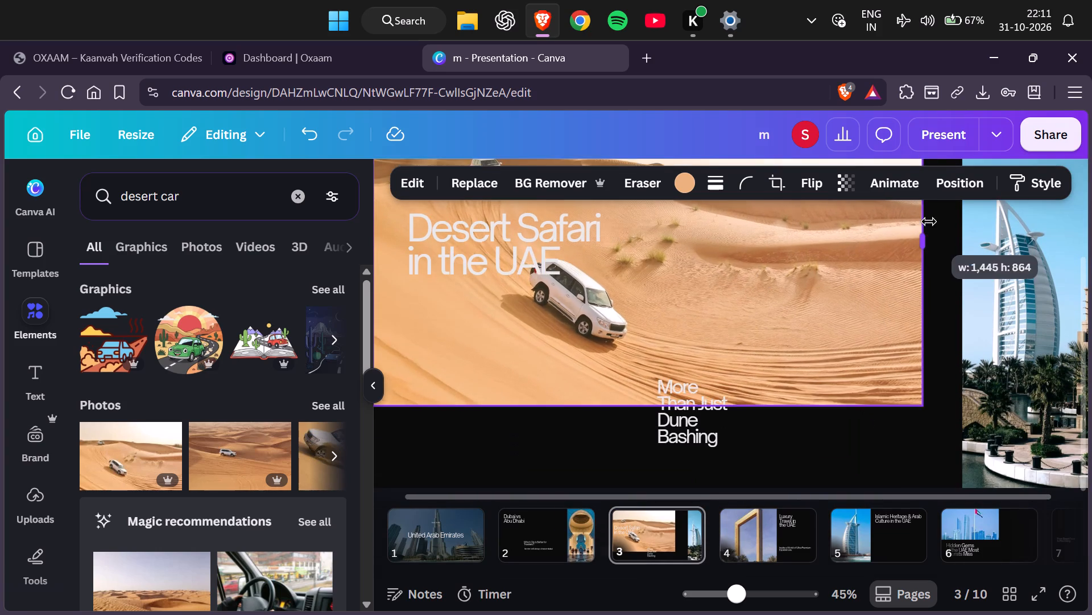
left_click_drag(929, 222, 965, 221)
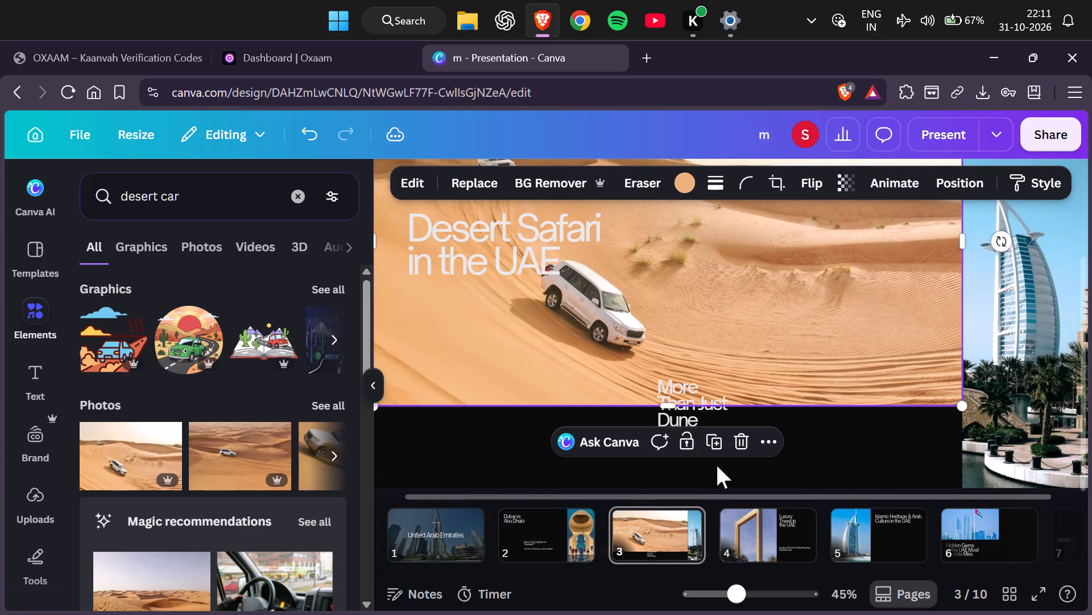
scroll(693, 427, "down", 1)
left_click_drag(663, 407, 663, 412)
left_click_drag(663, 412, 649, 485)
left_click(820, 291)
scroll(820, 291, "up", 1)
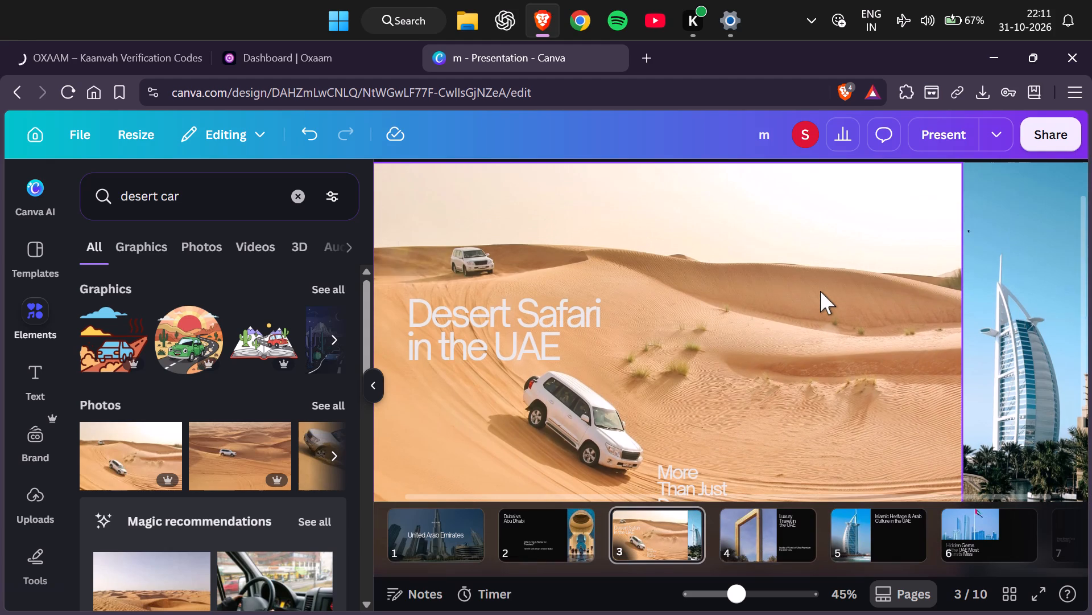
scroll(817, 296, "down", 4)
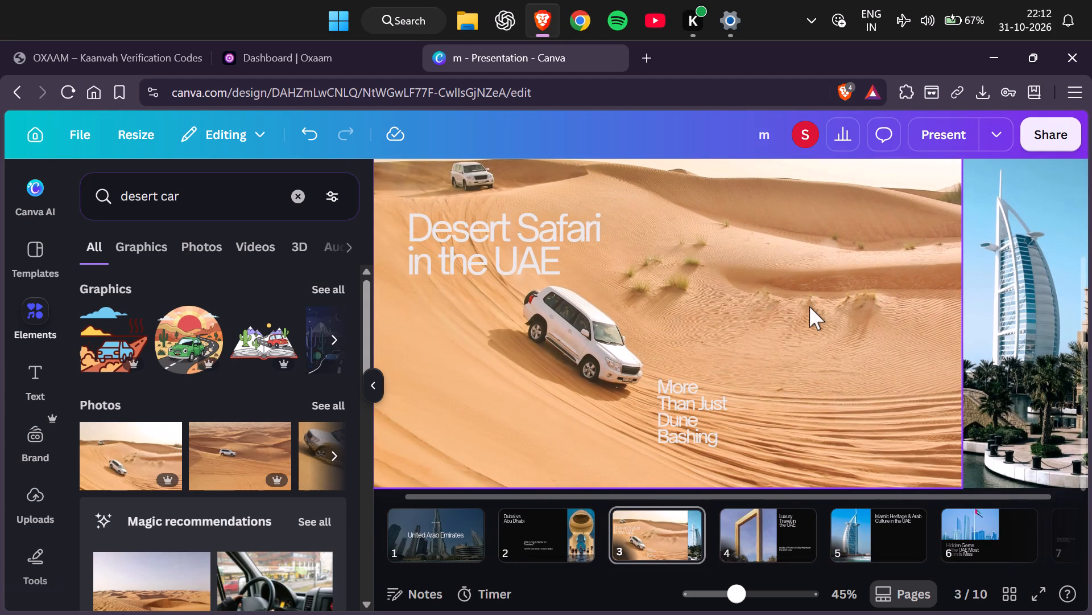
Move the More Than Just Dune Bashing text beneath the Desert Safari heading, left-aligned with it and clear of the car.
left_click(702, 427)
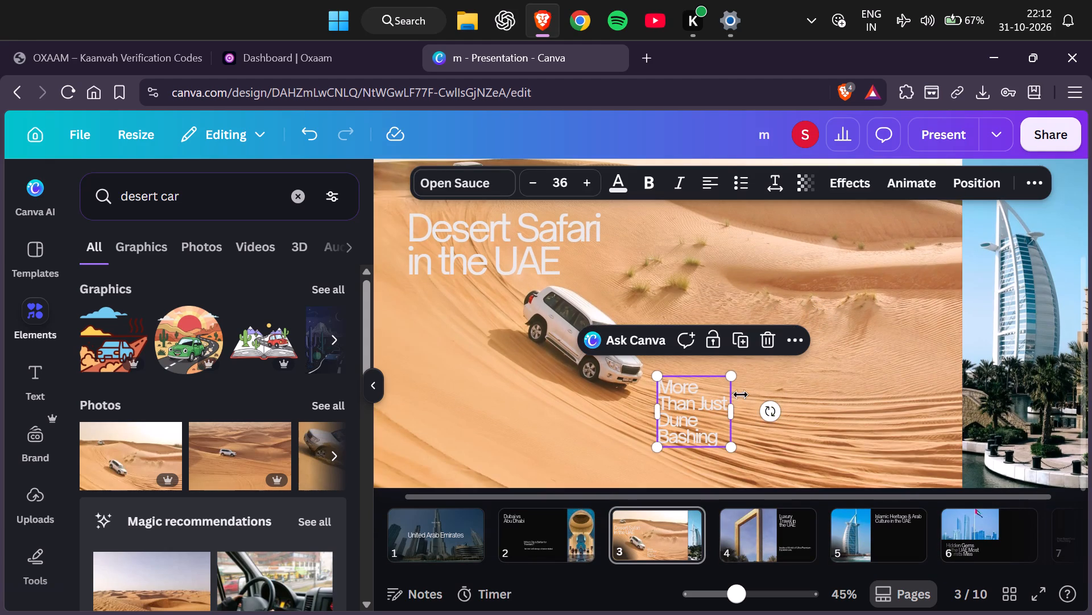
left_click(753, 436)
left_click_drag(704, 409, 684, 421)
left_click_drag(682, 423, 630, 456)
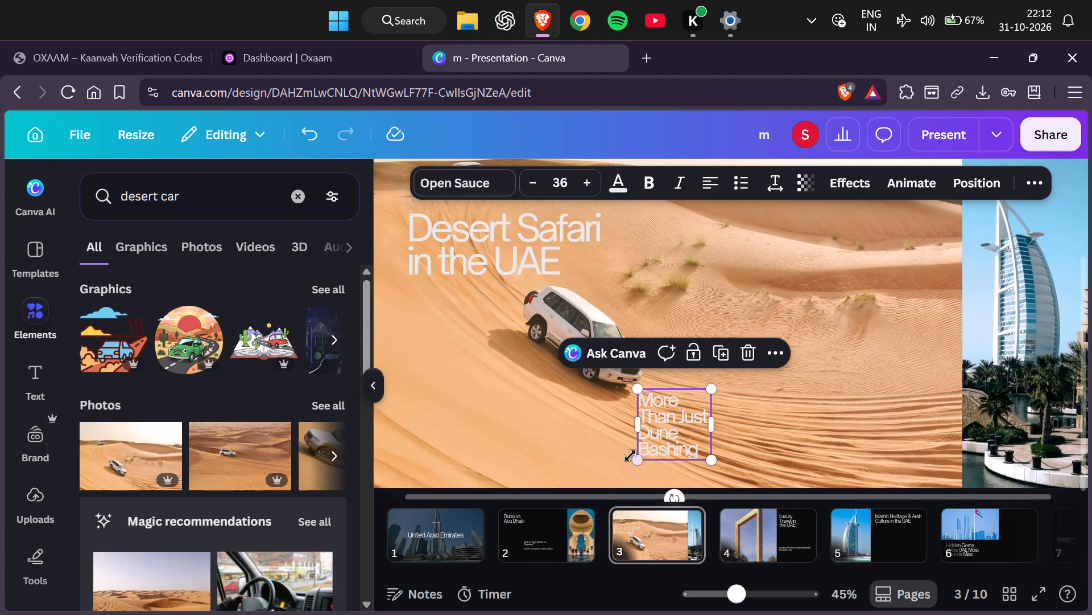
left_click_drag(630, 456, 598, 470)
left_click_drag(656, 428, 490, 432)
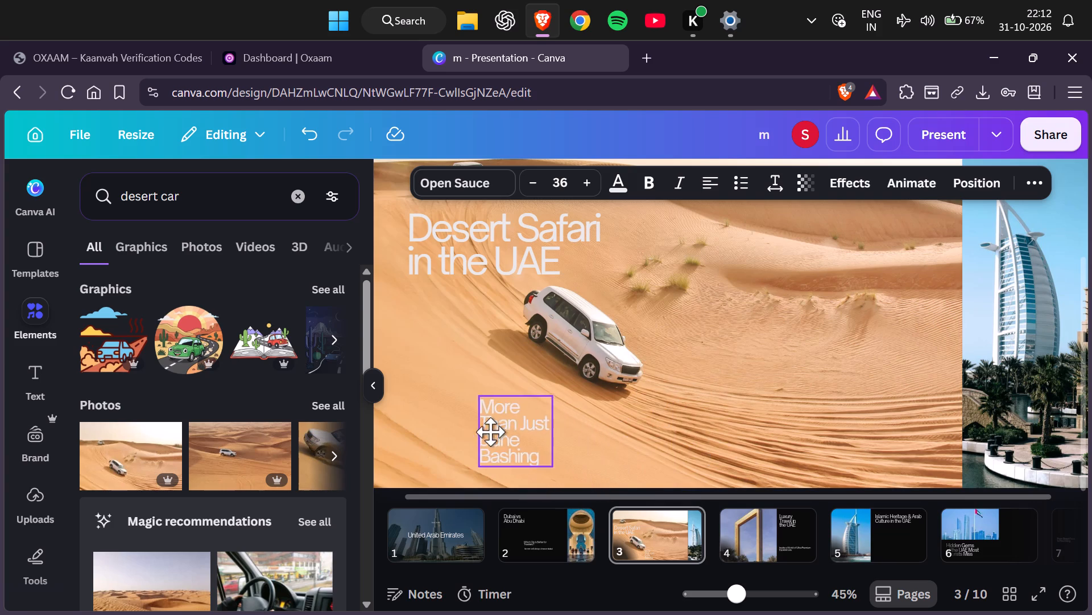
left_click_drag(490, 432, 421, 367)
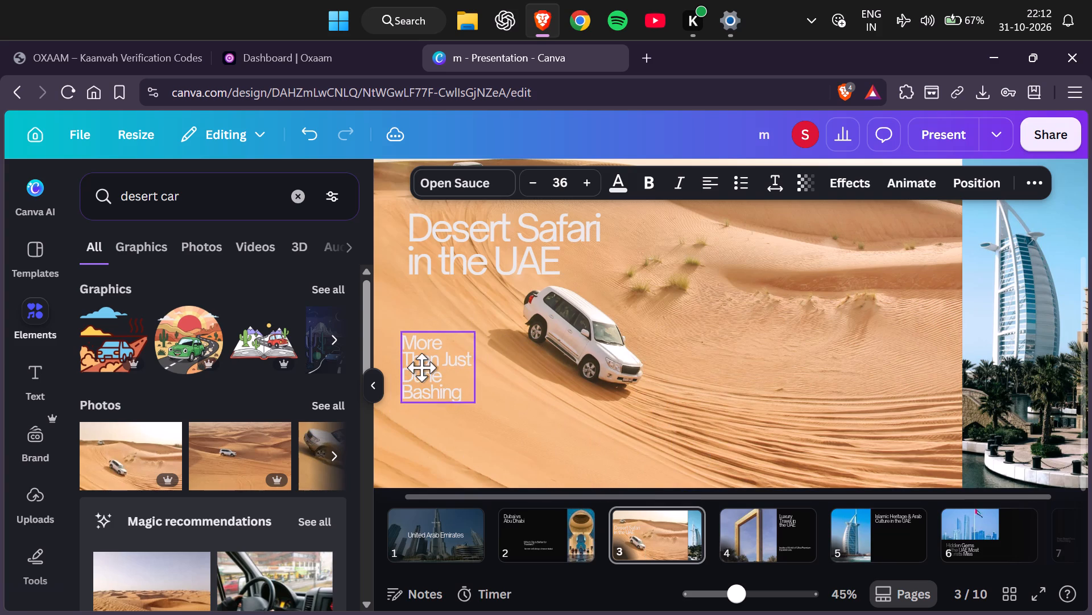
left_click_drag(421, 367, 424, 364)
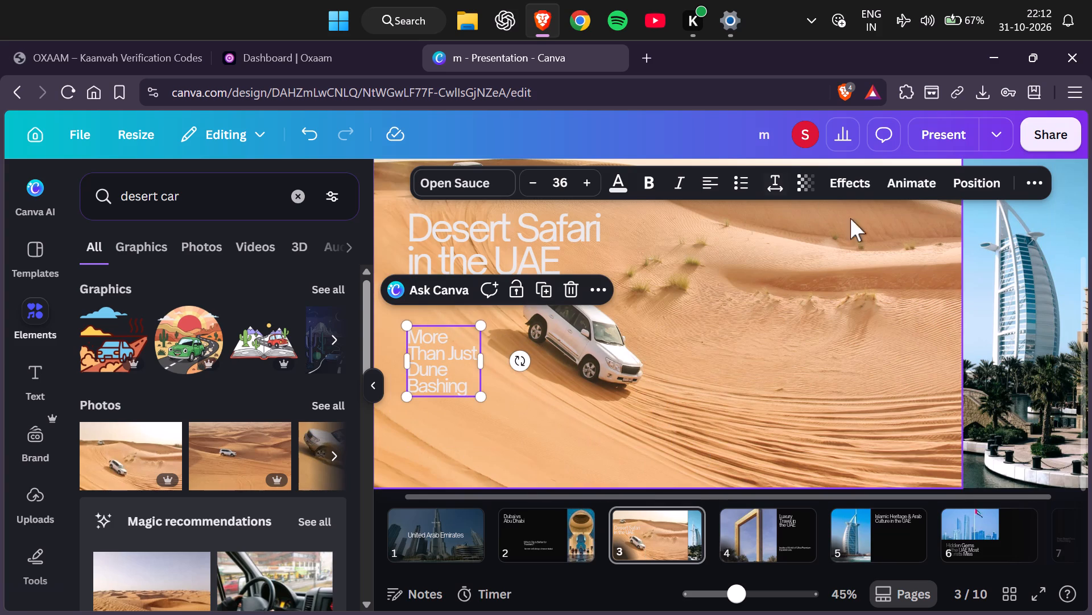
left_click(856, 259)
Look over page 4, Luxury Travel in the UAE, and go back to page 3.
left_click(741, 541)
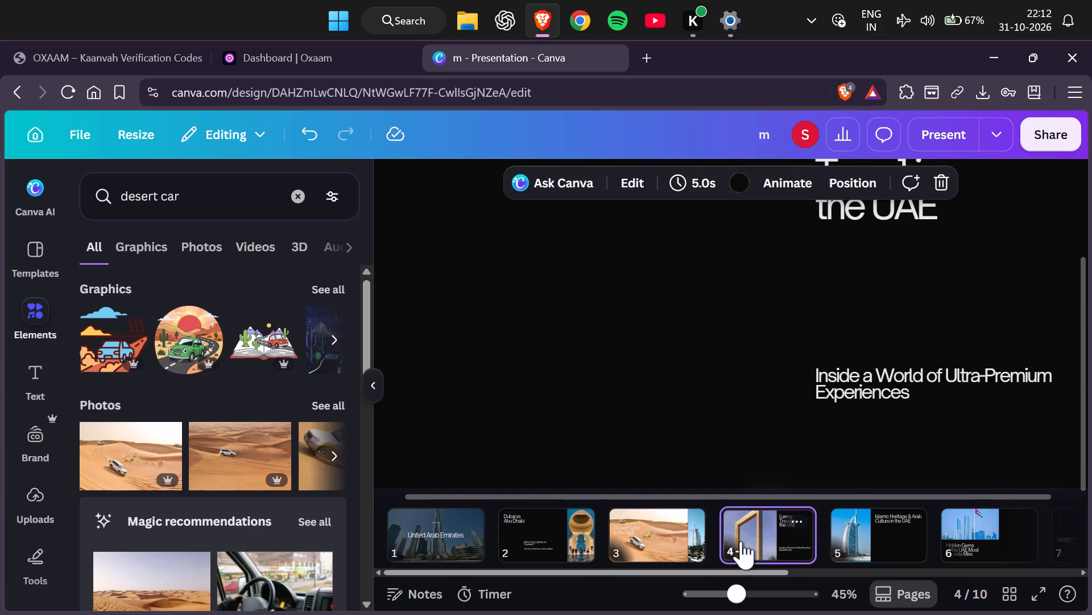
scroll(722, 401, "up", 1)
scroll(722, 401, "down", 1)
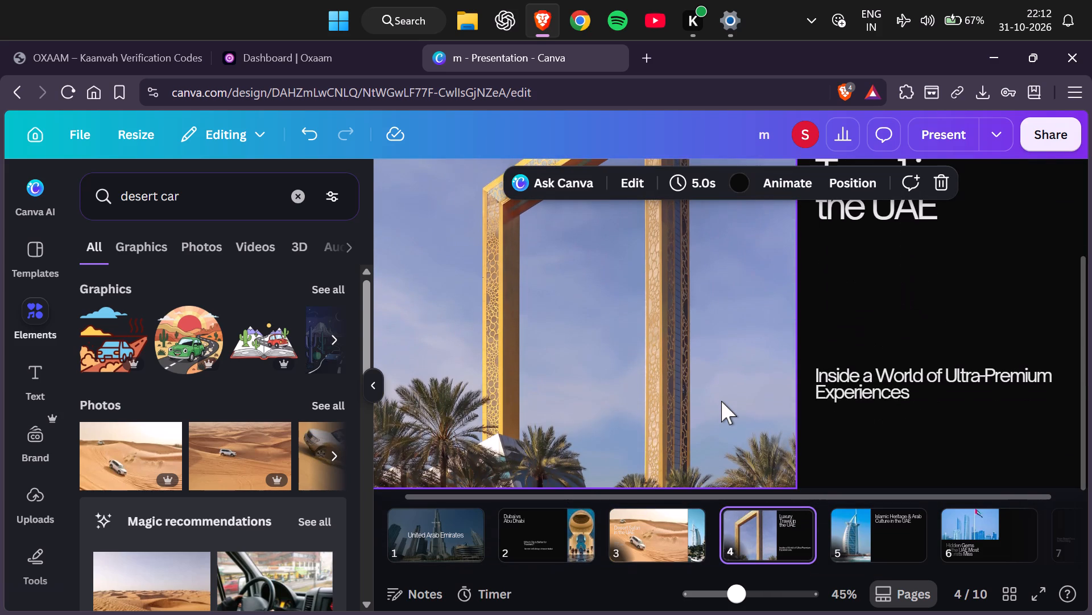
scroll(721, 402, "down", 2)
scroll(721, 403, "up", 3)
scroll(721, 403, "down", 2)
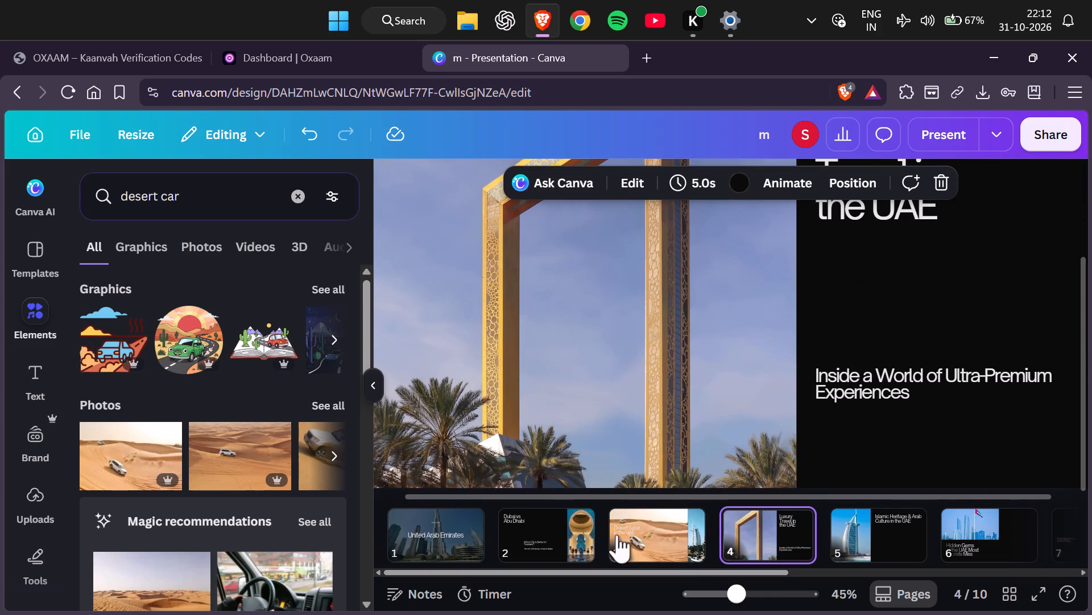
left_click(648, 518)
left_click(548, 564)
left_click(548, 564)
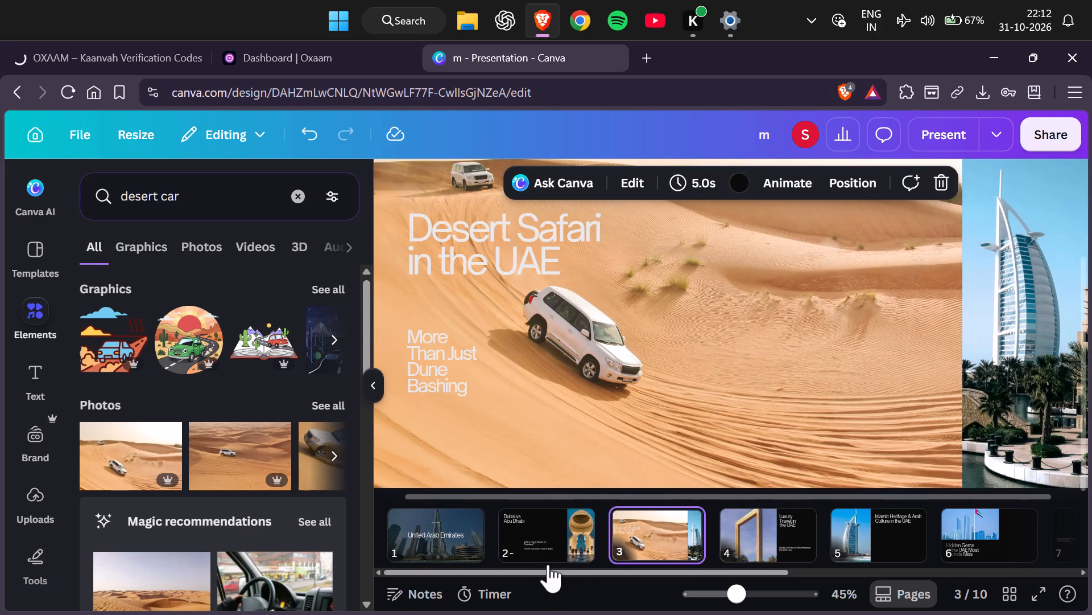
Look over page 2, Dubai vs Abu Dhabi, the United Arab Emirates cover and the Desert Safari page.
left_click(560, 551)
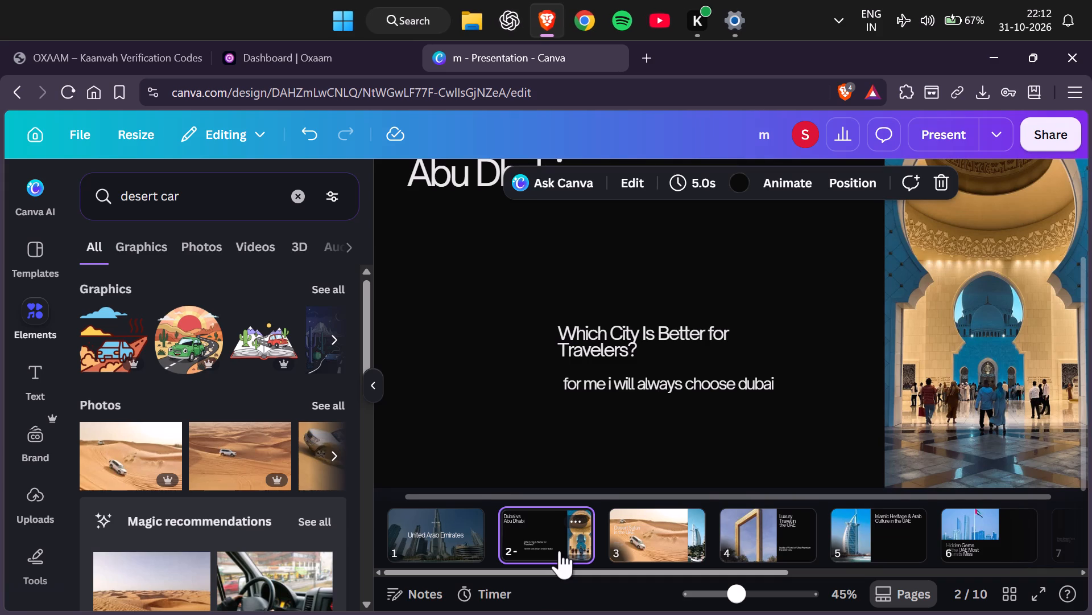
scroll(582, 517, "up", 2)
scroll(632, 438, "up", 2)
scroll(614, 449, "down", 4)
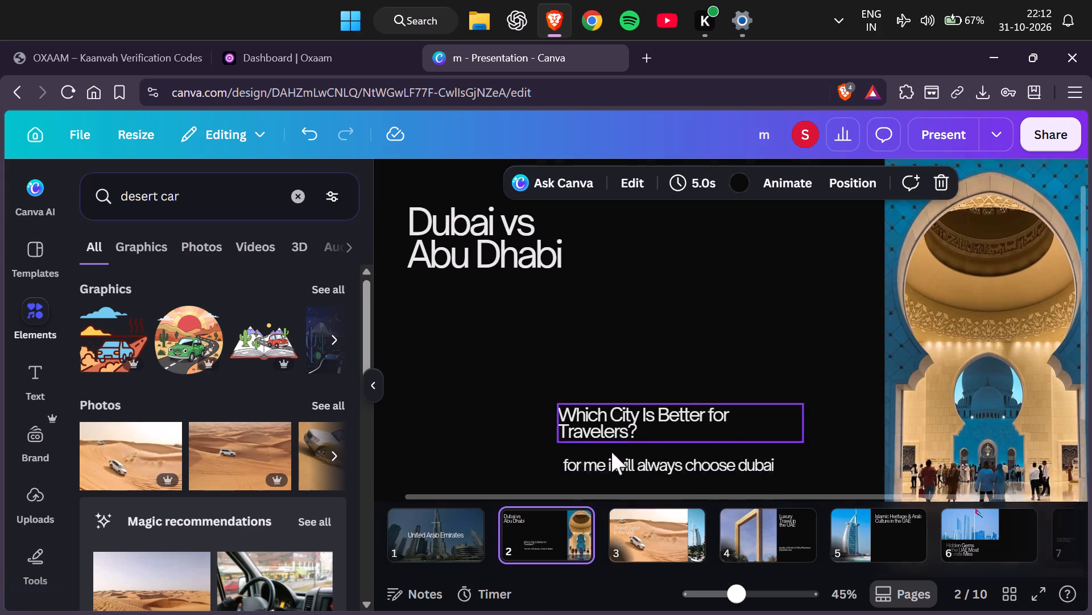
scroll(610, 452, "down", 1)
left_click(450, 572)
left_click(479, 541)
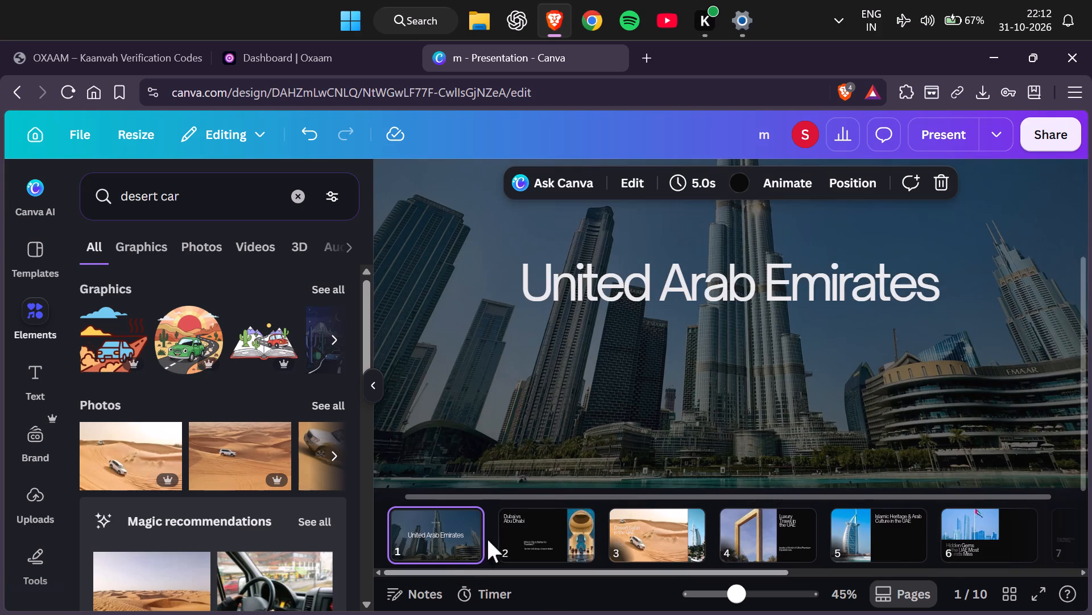
left_click(533, 514)
left_click(644, 511)
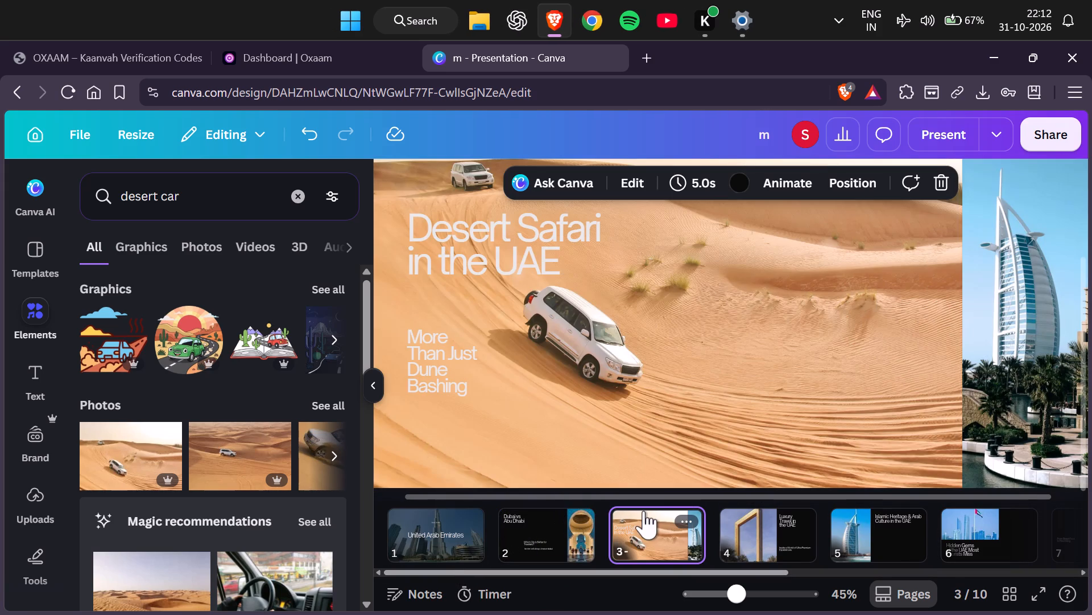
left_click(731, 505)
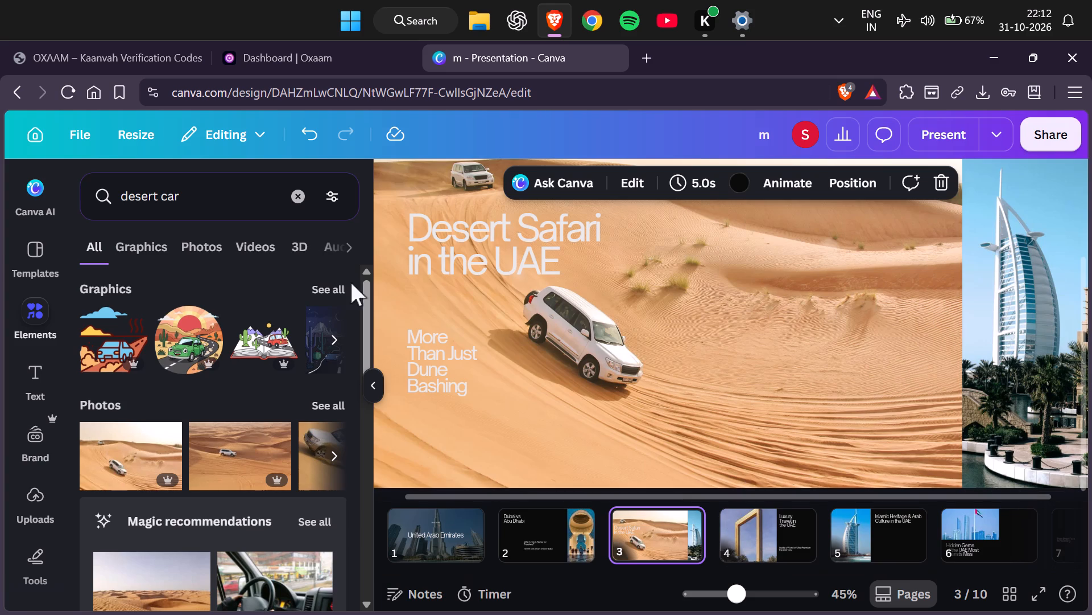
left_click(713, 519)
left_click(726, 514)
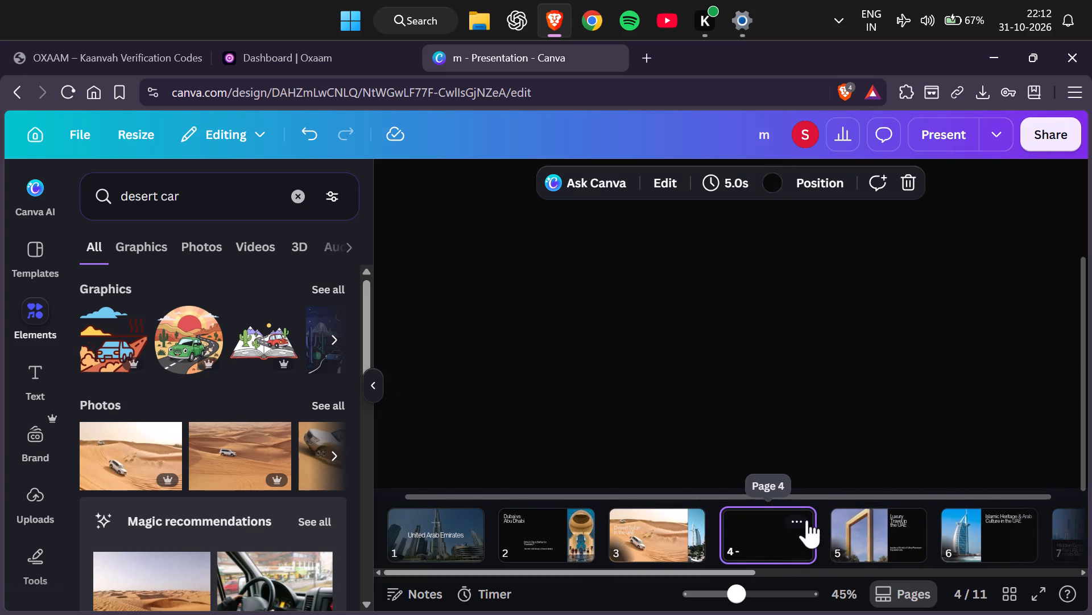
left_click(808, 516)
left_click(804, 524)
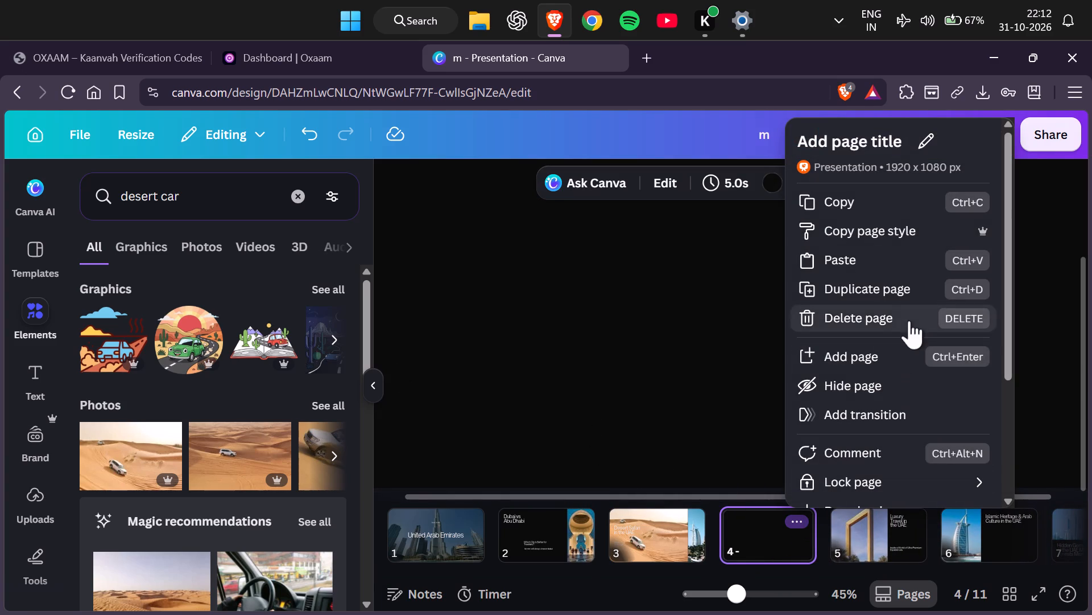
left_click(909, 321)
Look over page 5, Islamic Heritage & Arab Culture in the UAE.
left_click(832, 523)
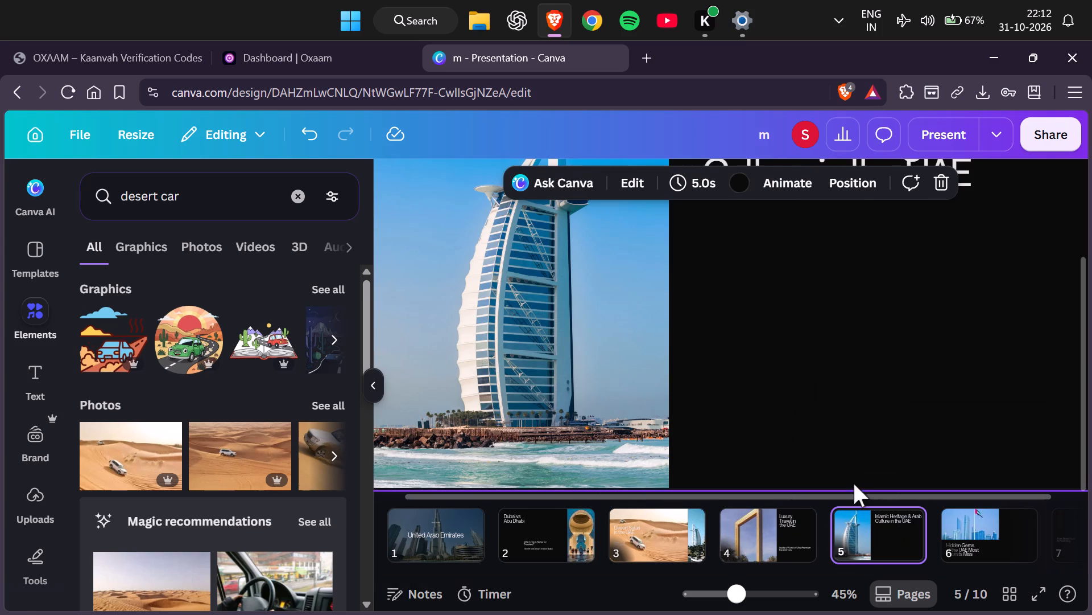
scroll(893, 430, "up", 2)
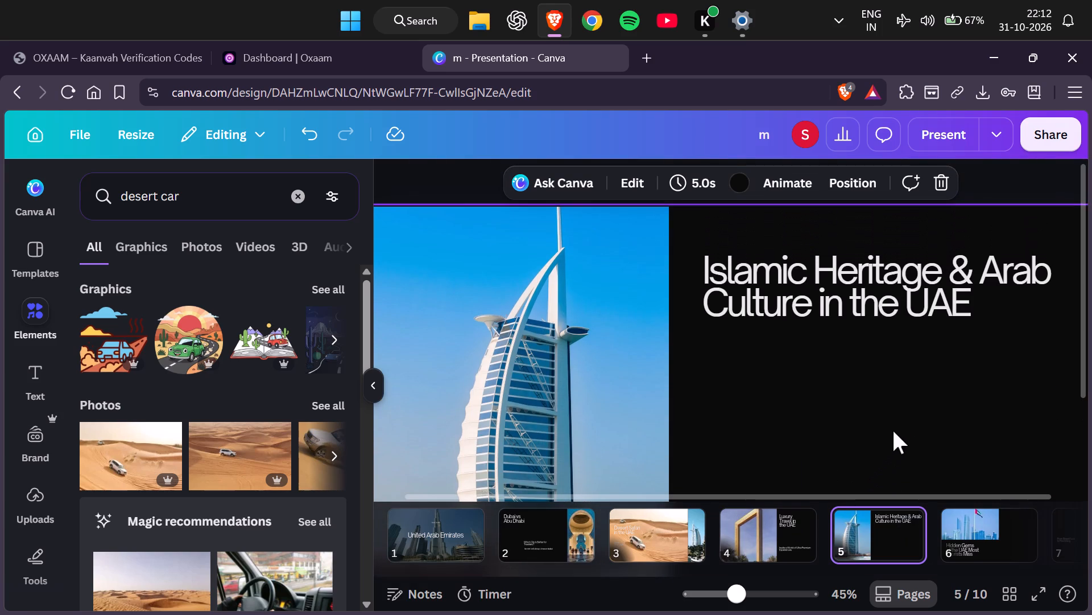
scroll(891, 433, "down", 4)
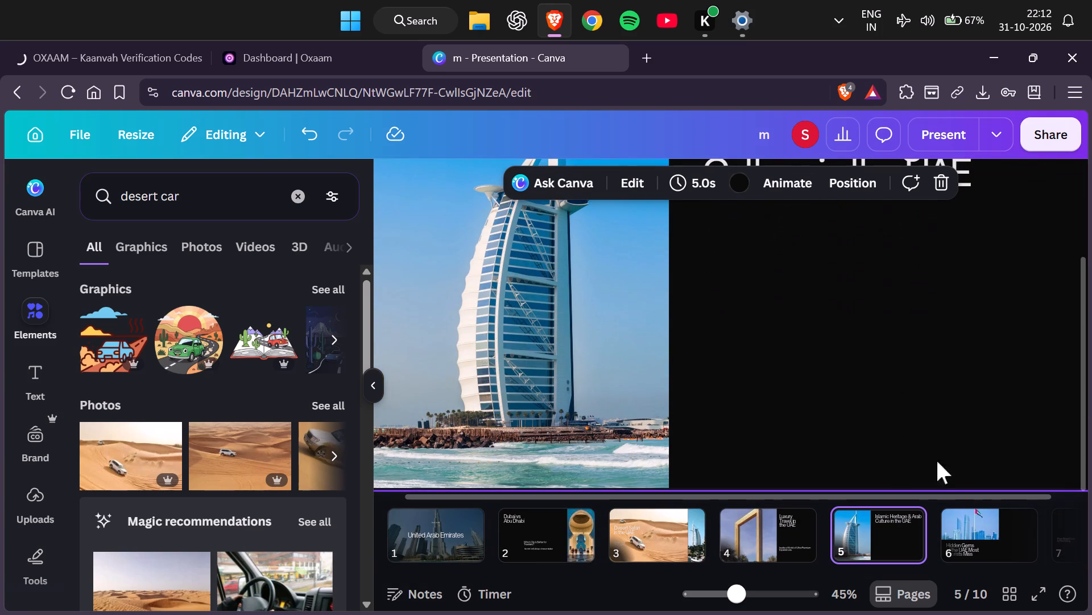
Review page 6, Hidden Gems of the UAE Most Tourists Miss, and delete that page.
left_click(966, 521)
scroll(876, 442, "up", 2)
scroll(876, 442, "down", 2)
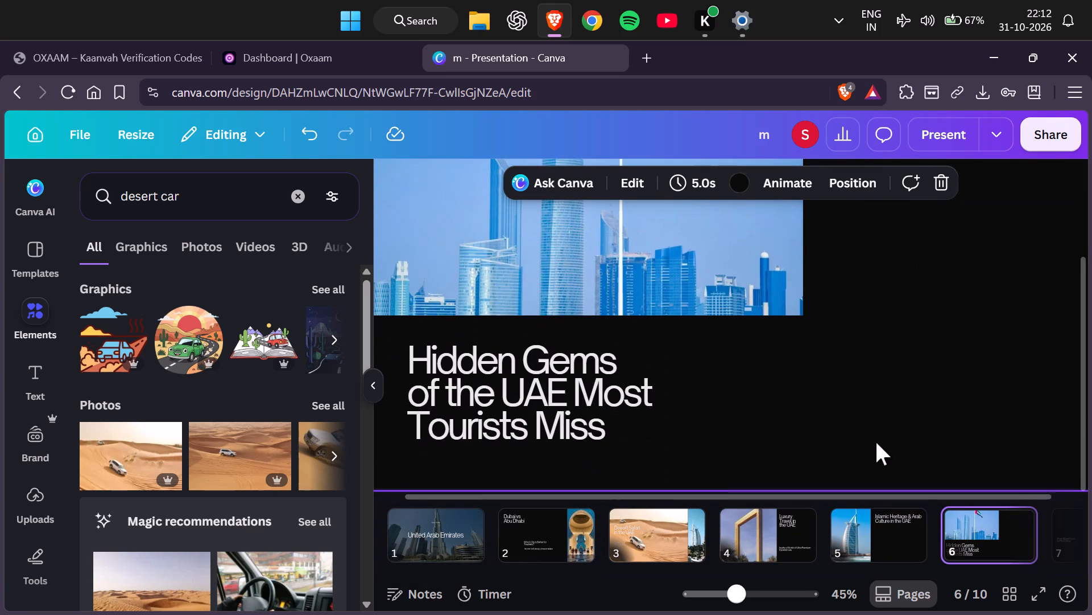
scroll(876, 442, "up", 5)
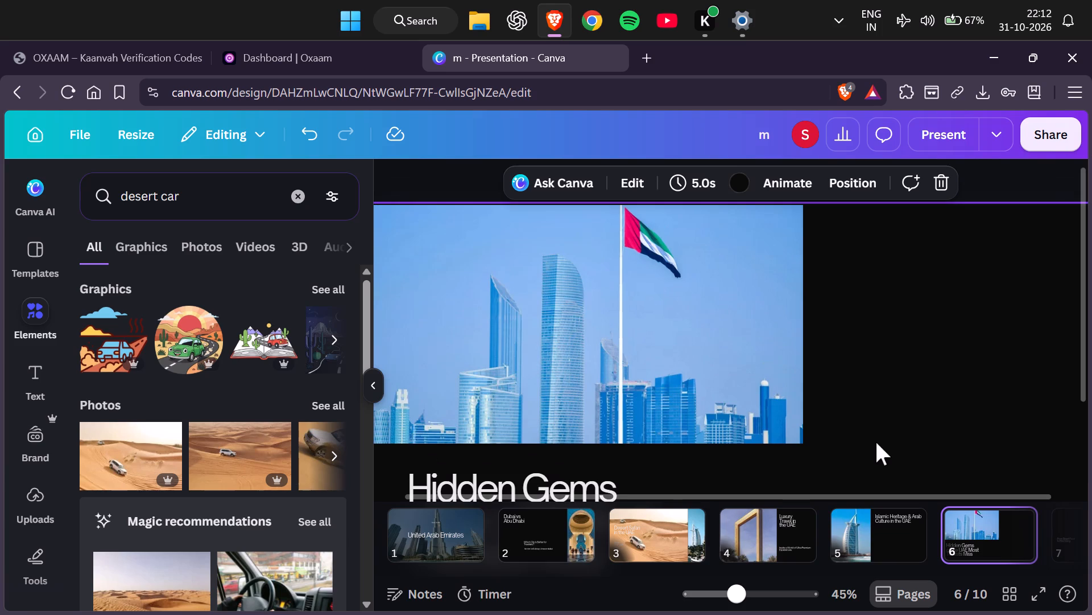
scroll(876, 442, "down", 3)
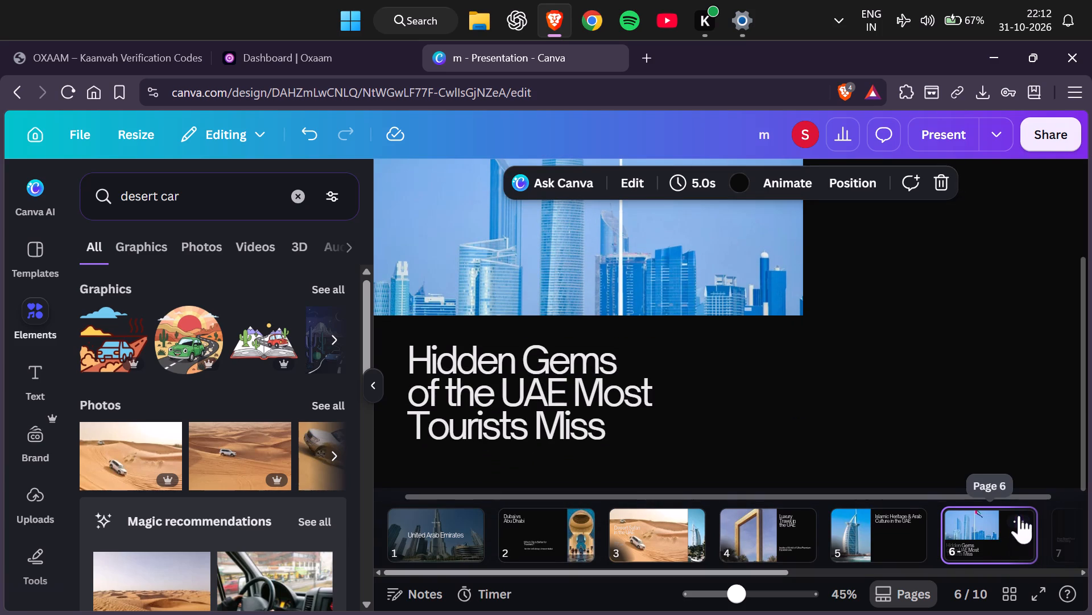
left_click(1019, 520)
left_click(979, 314)
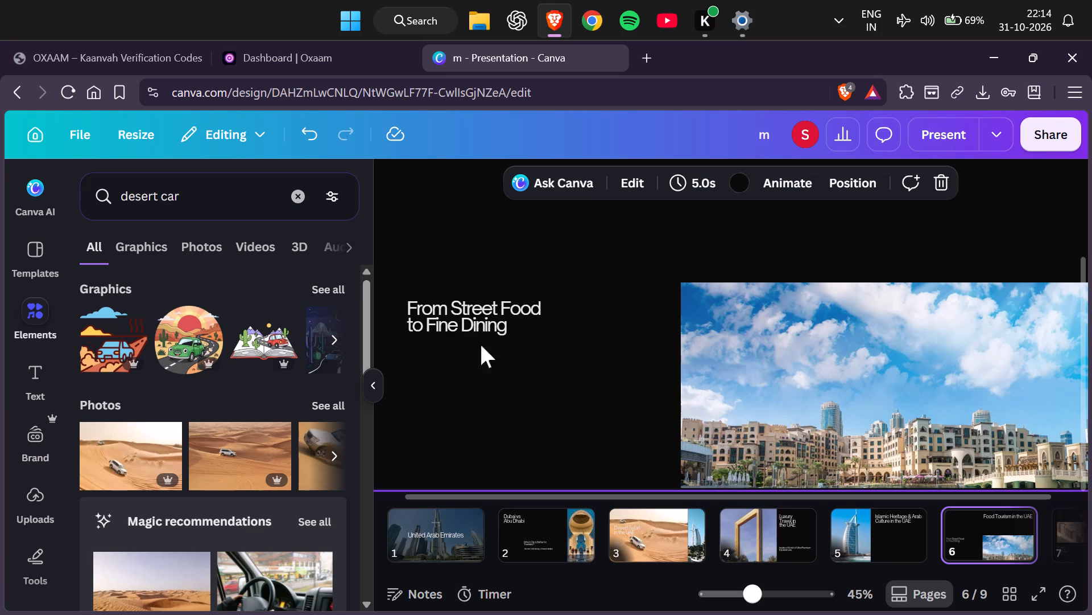
Widen the waterfront buildings photo on the Food Tourism page across to the page's left edge, about 1,897 px wide.
scroll(508, 343, "down", 2)
left_click(801, 338)
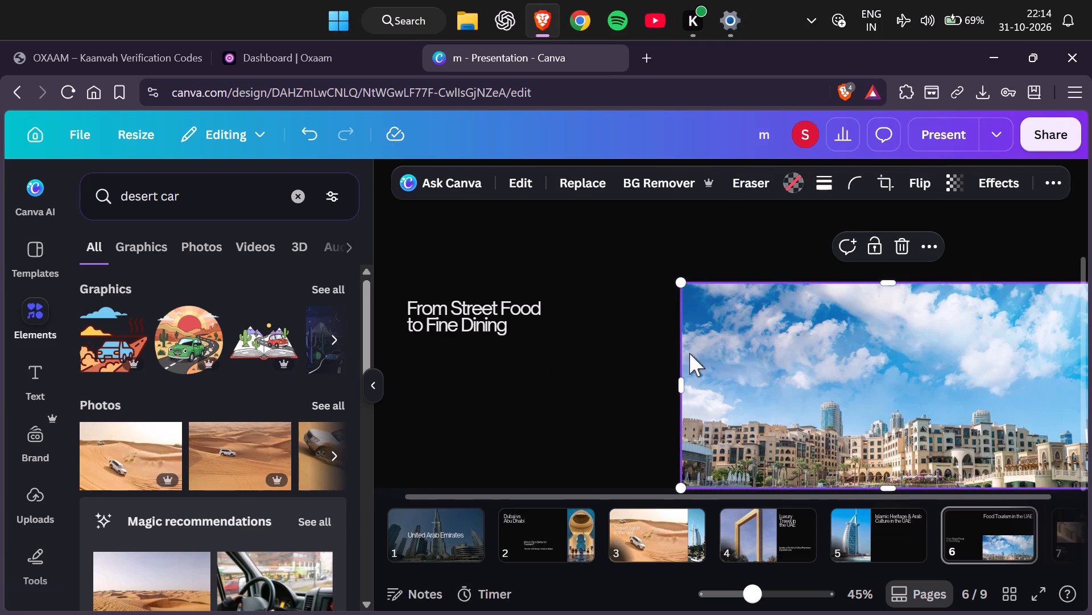
left_click_drag(681, 386, 431, 481)
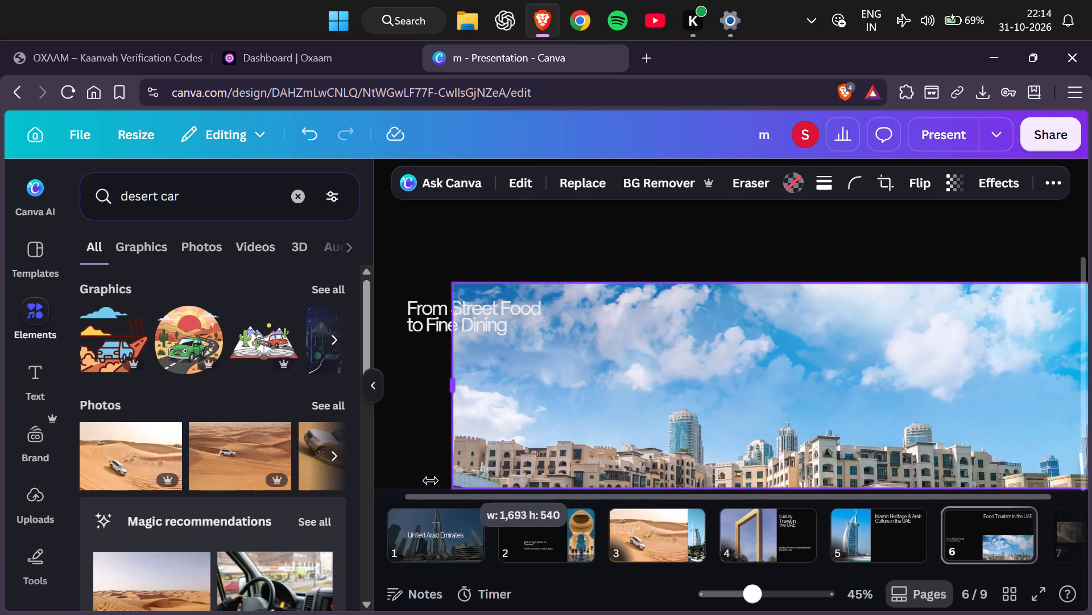
left_click_drag(431, 481, 371, 477)
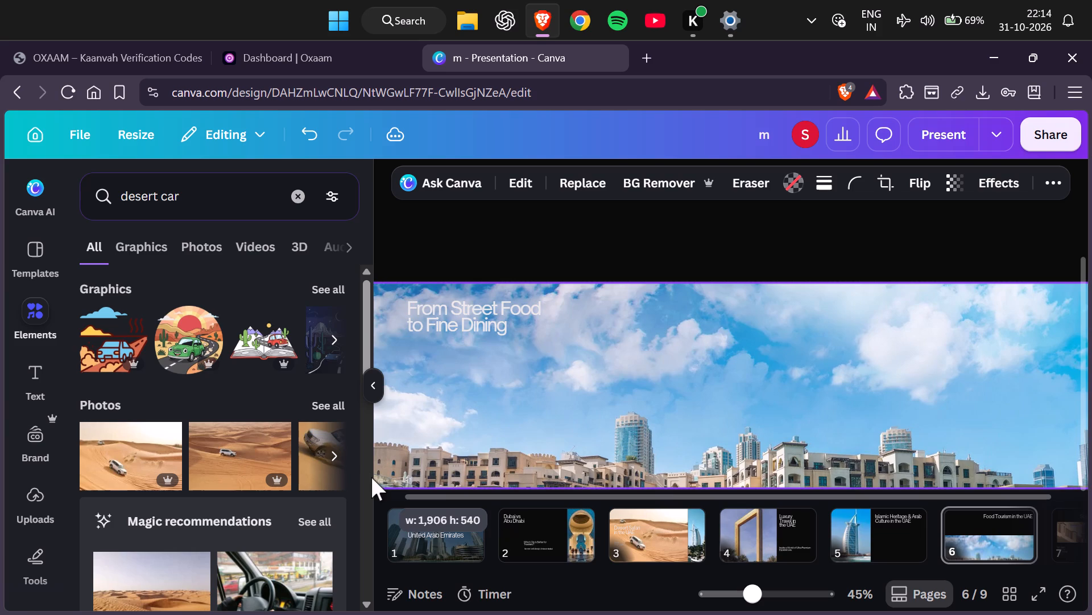
left_click_drag(371, 477, 375, 473)
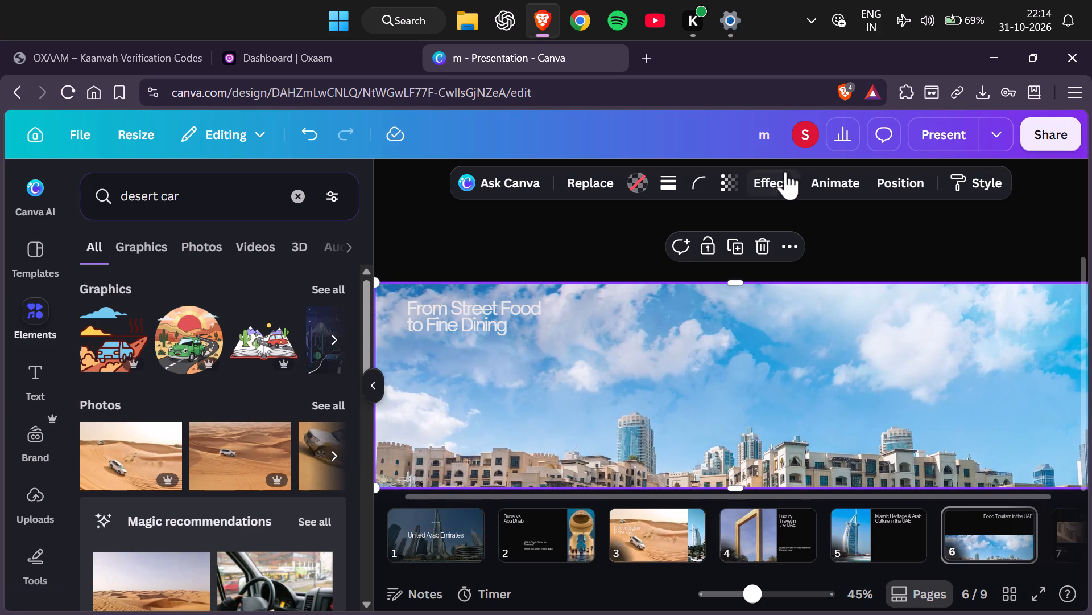
Extend the waterfront buildings photo up to the page's top edge so it fills the Food Tourism page behind the text.
scroll(670, 374, "up", 1)
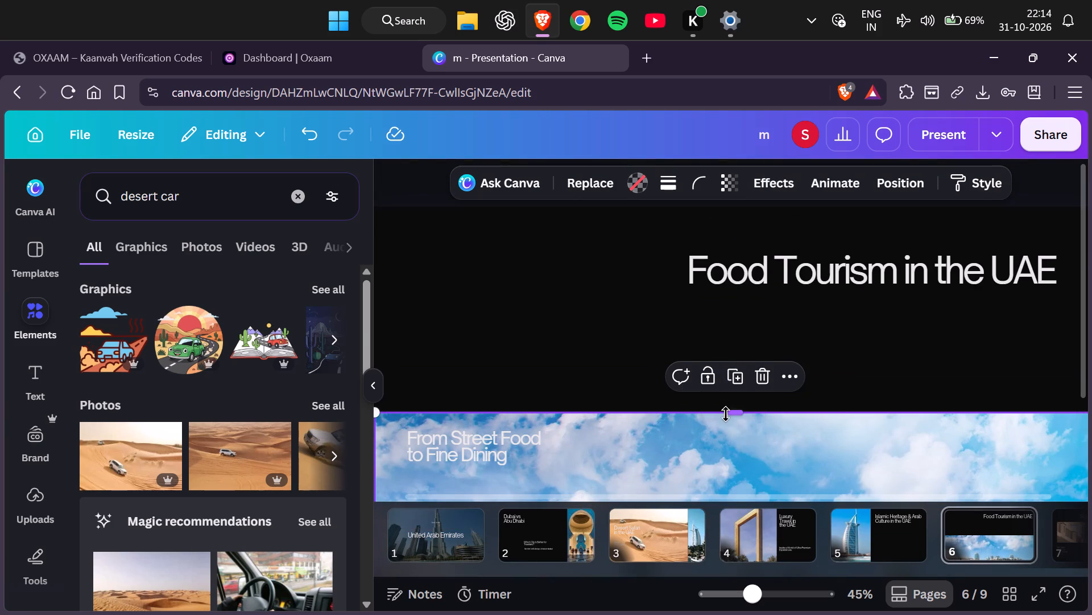
left_click_drag(726, 414, 730, 406)
left_click_drag(732, 402, 758, 297)
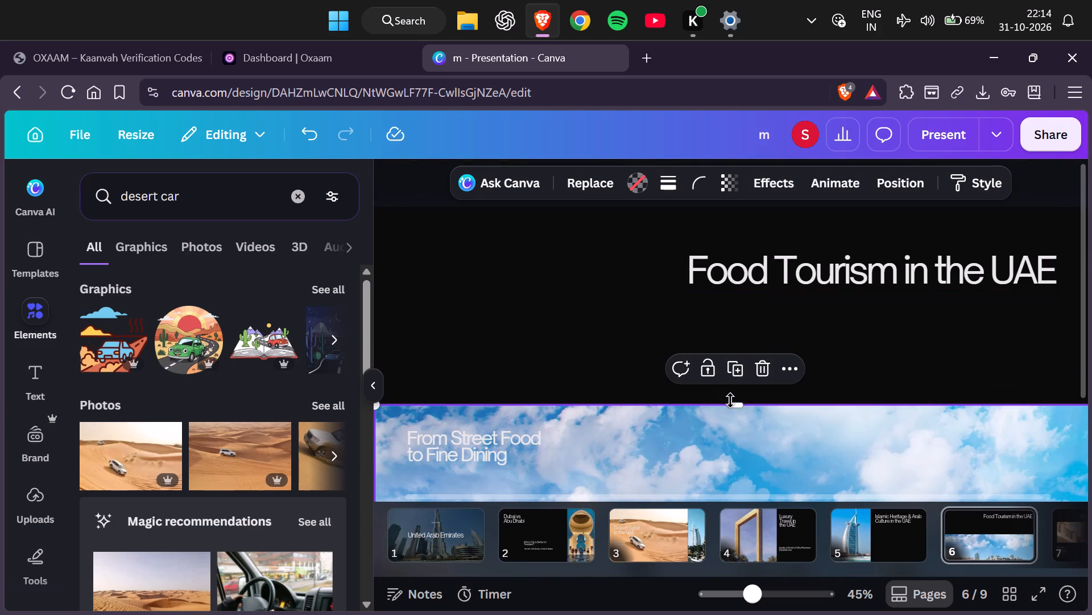
left_click_drag(731, 400, 793, 178)
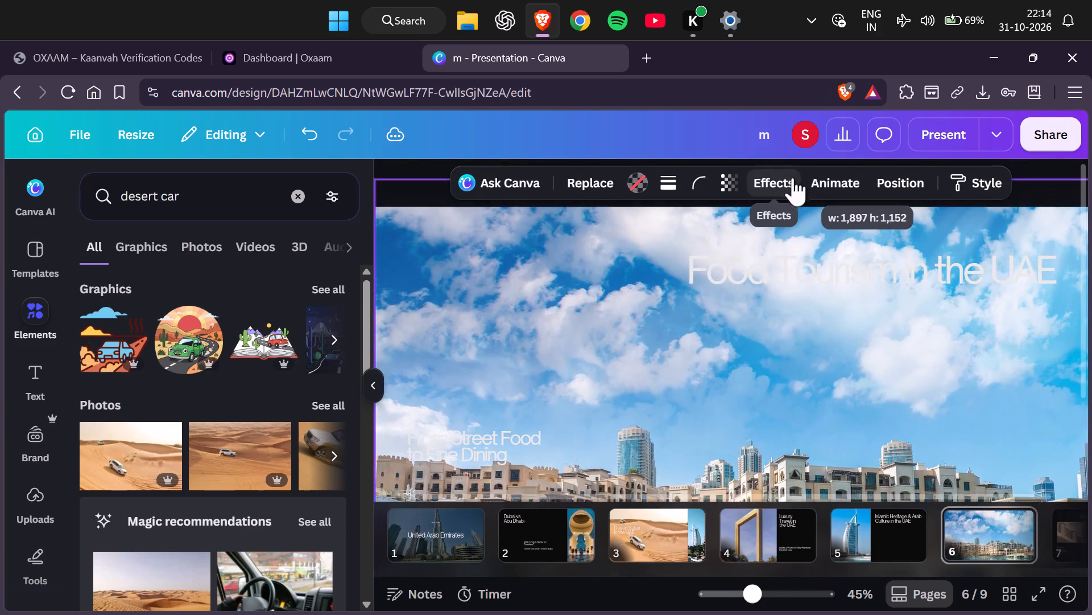
left_click_drag(793, 178, 785, 202)
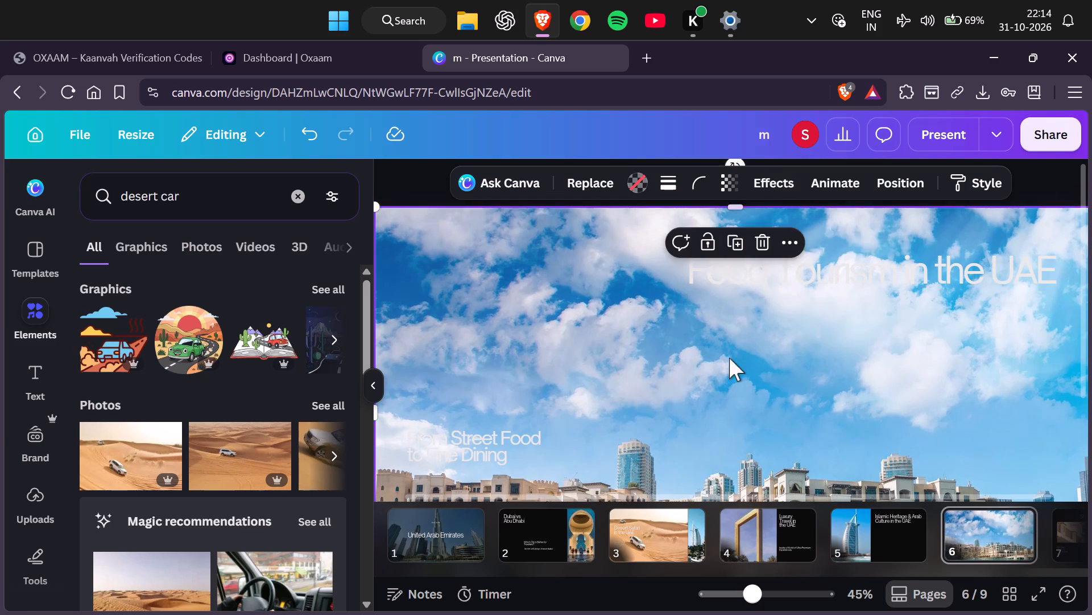
Move the From Street Food to Fine Dining text to the page's upper-left margin, top-aligned with the Food Tourism in the UAE heading.
scroll(729, 358, "down", 3)
scroll(509, 331, "up", 1)
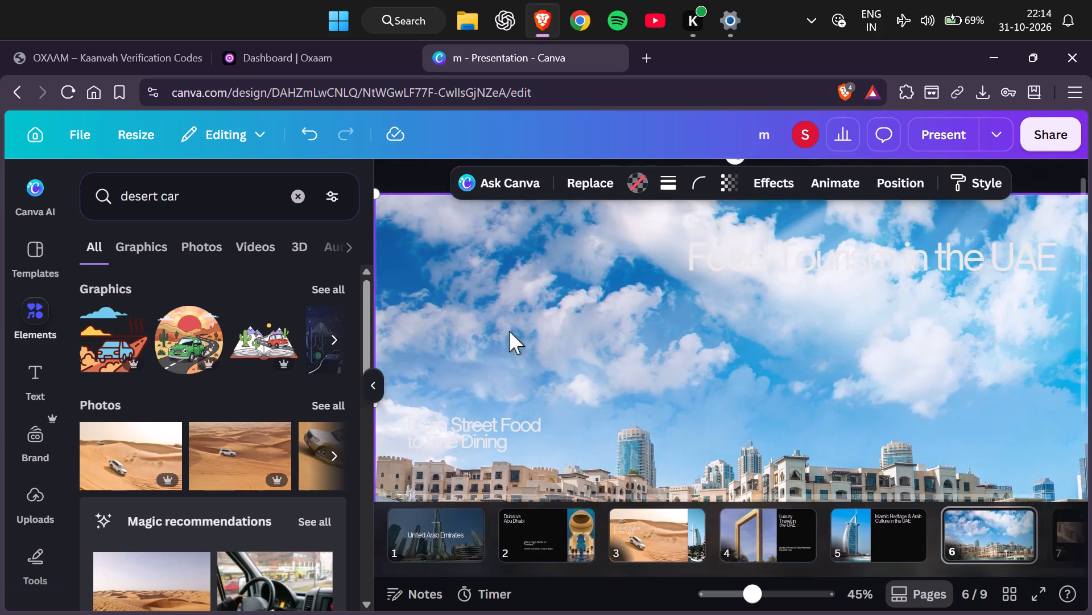
left_click(461, 453)
scroll(462, 451, "down", 1)
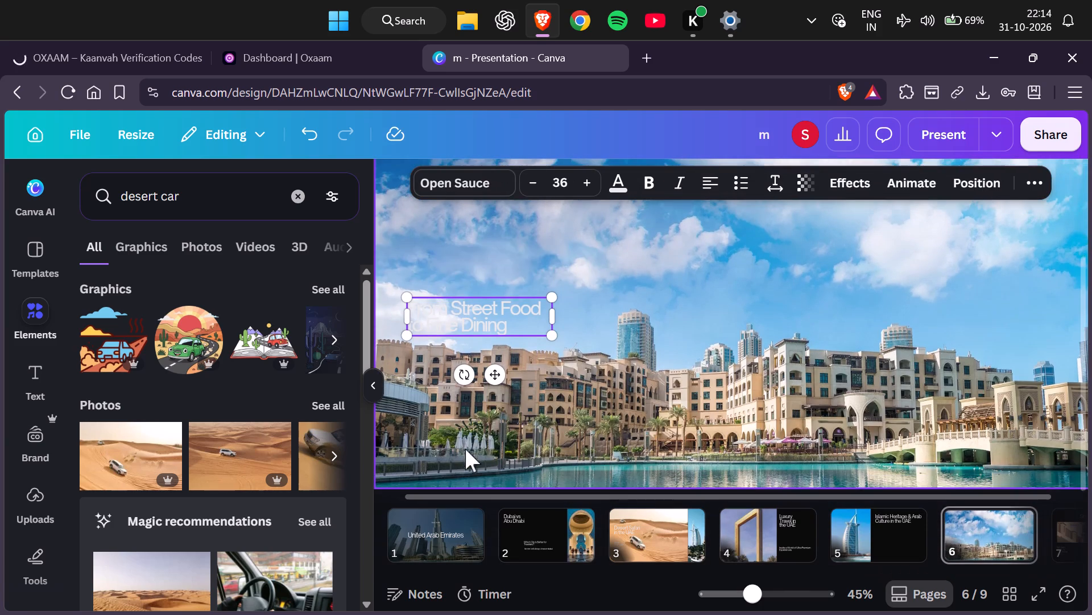
left_click_drag(500, 377, 489, 257)
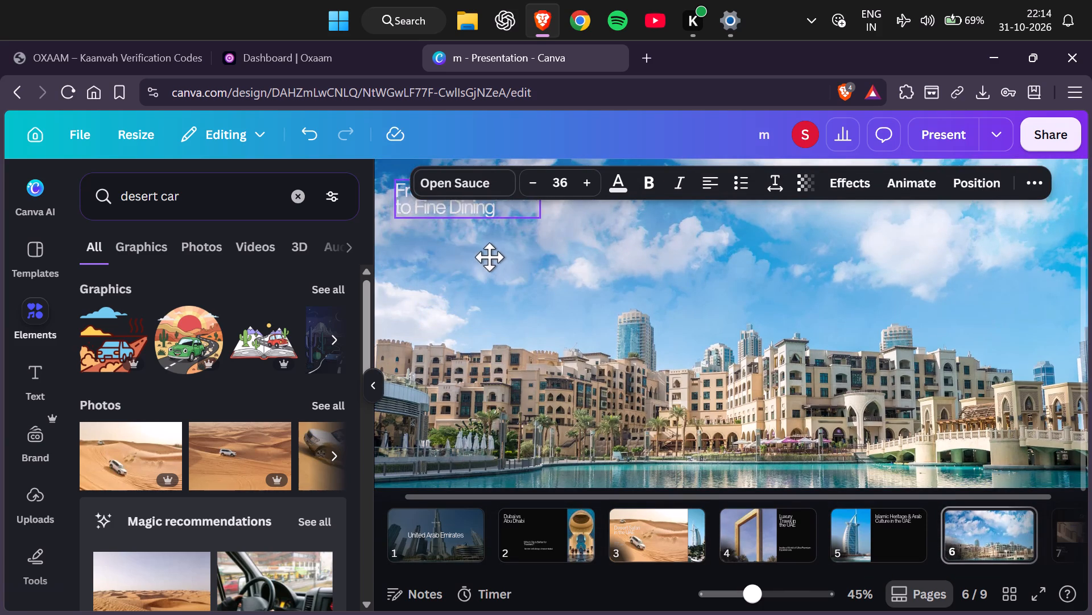
left_click_drag(489, 257, 483, 252)
scroll(477, 272, "up", 2)
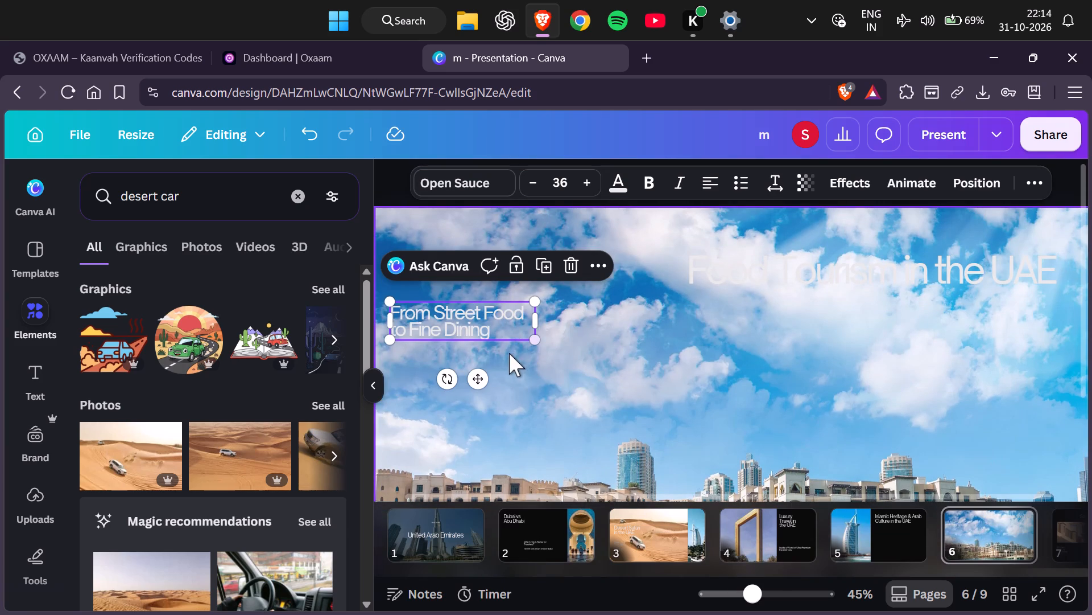
left_click_drag(477, 383, 481, 329)
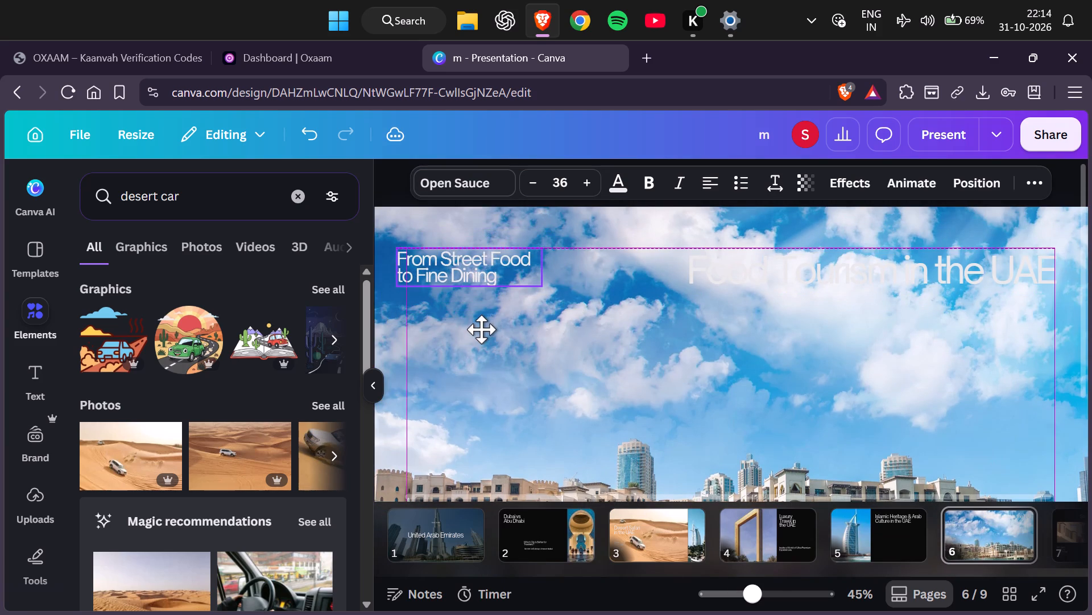
left_click_drag(481, 329, 493, 330)
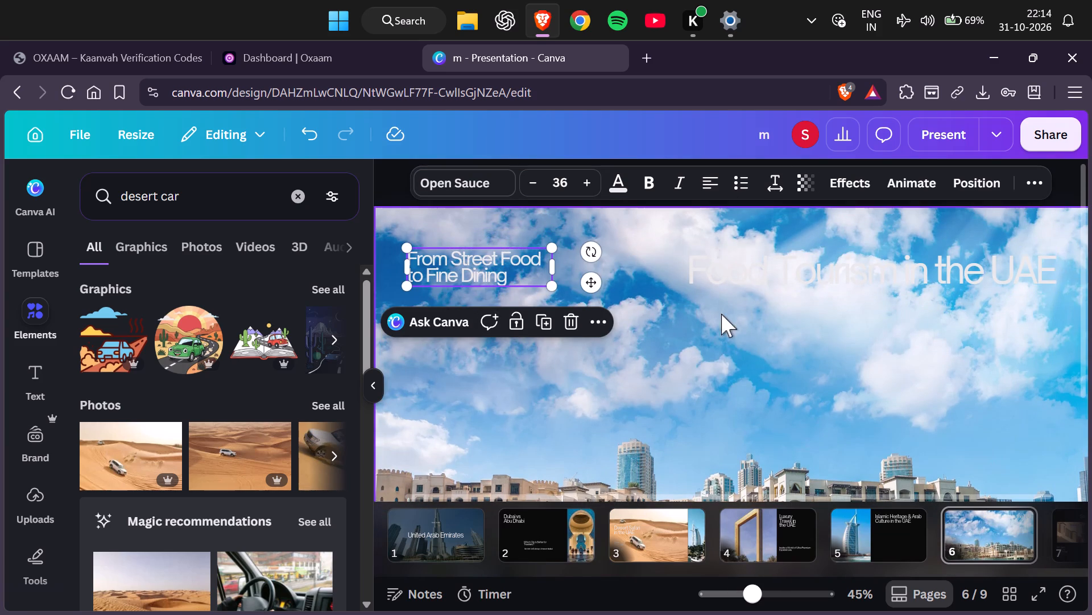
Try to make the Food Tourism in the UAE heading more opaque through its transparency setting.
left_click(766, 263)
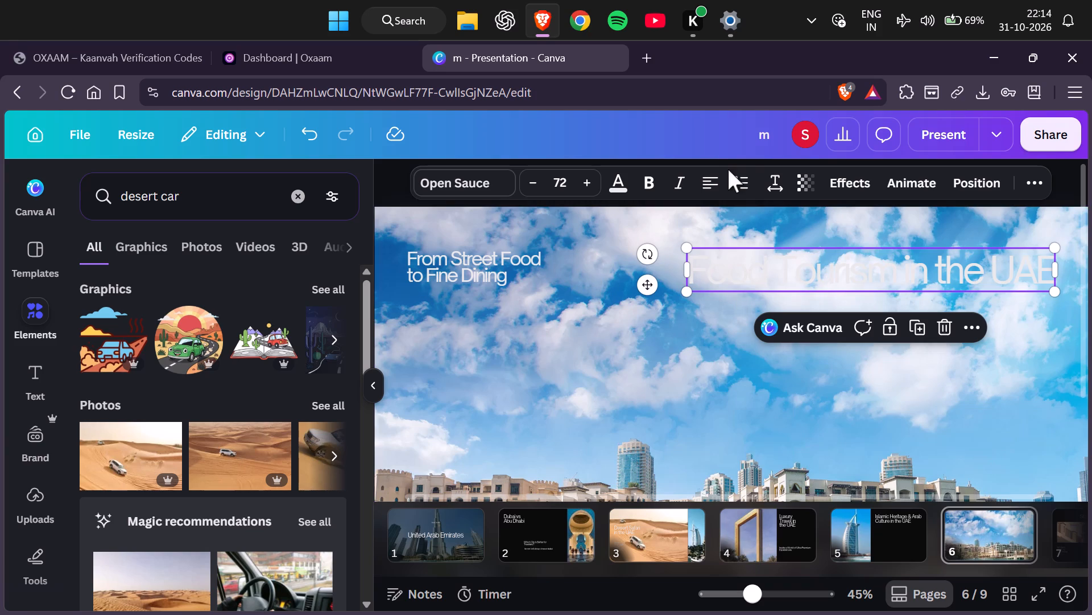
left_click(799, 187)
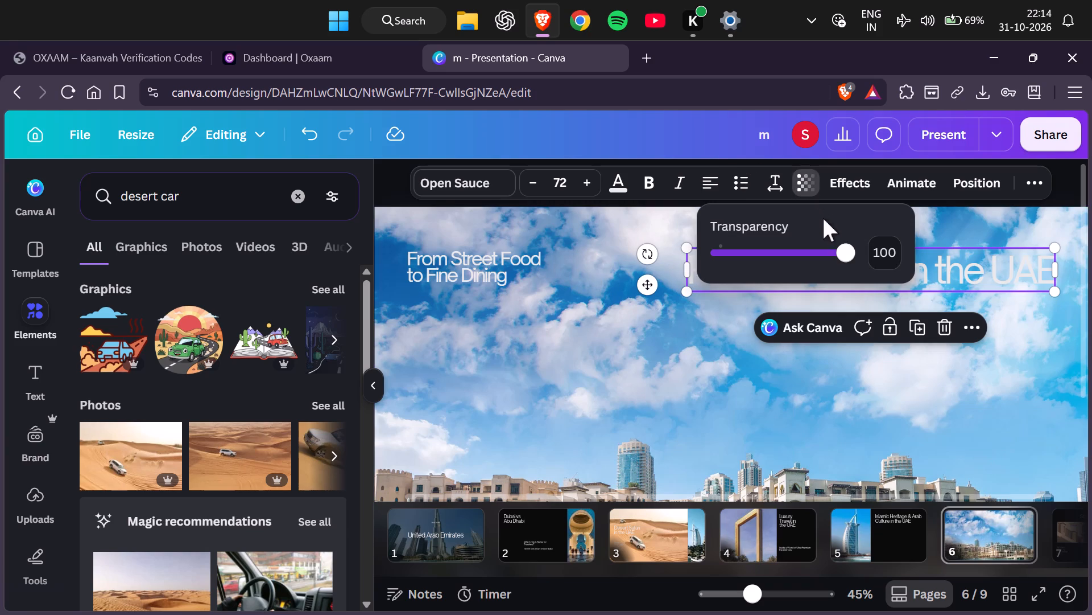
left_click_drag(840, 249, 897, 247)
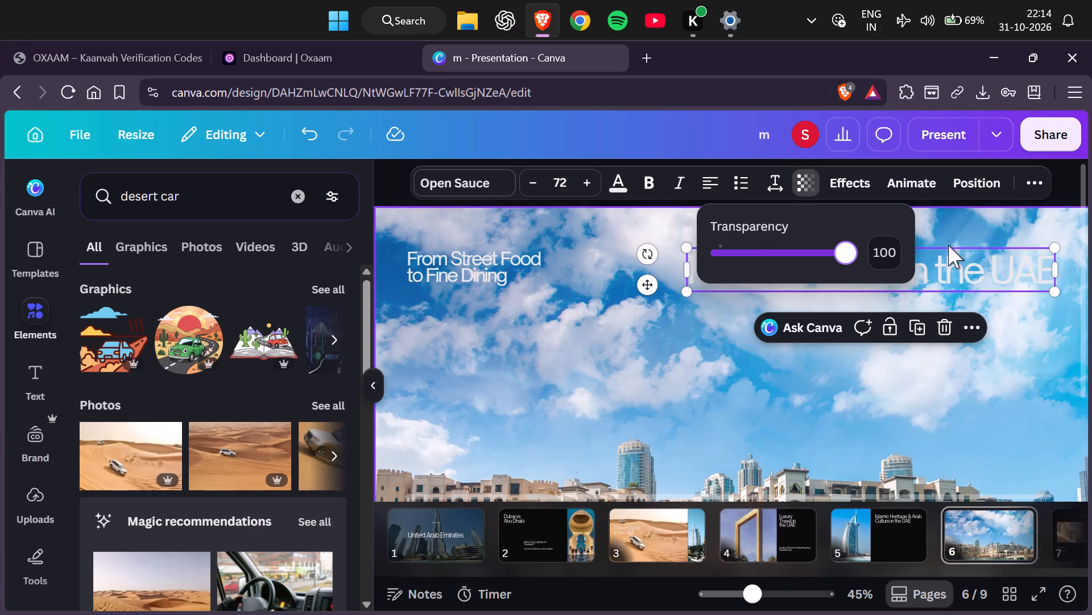
Set the Food Tourism in the UAE heading's text colour to dark grey #0b0b0b.
left_click(961, 263)
left_click(630, 182)
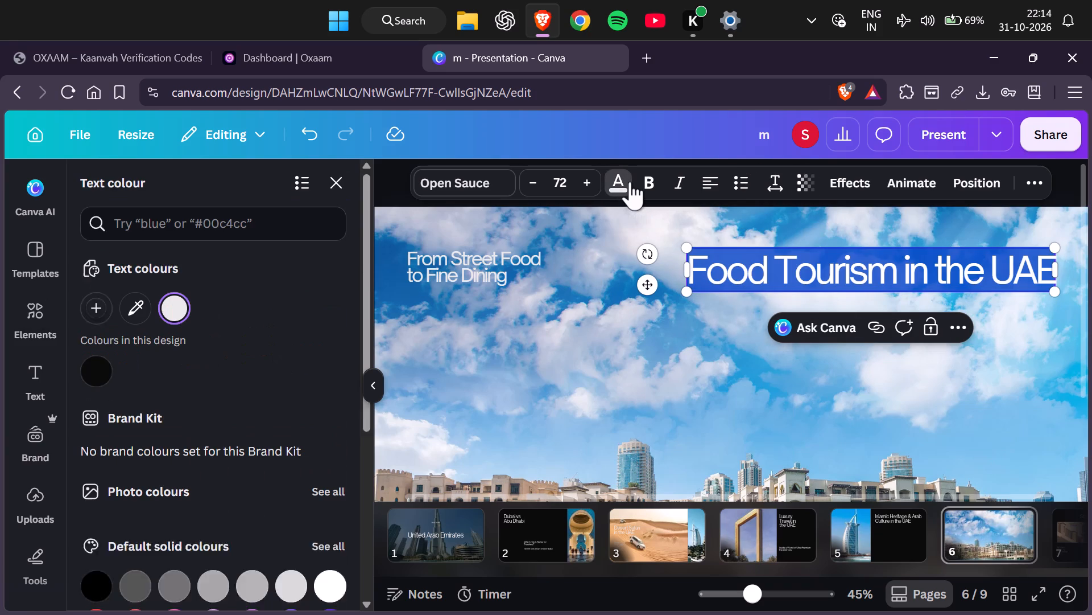
left_click(109, 376)
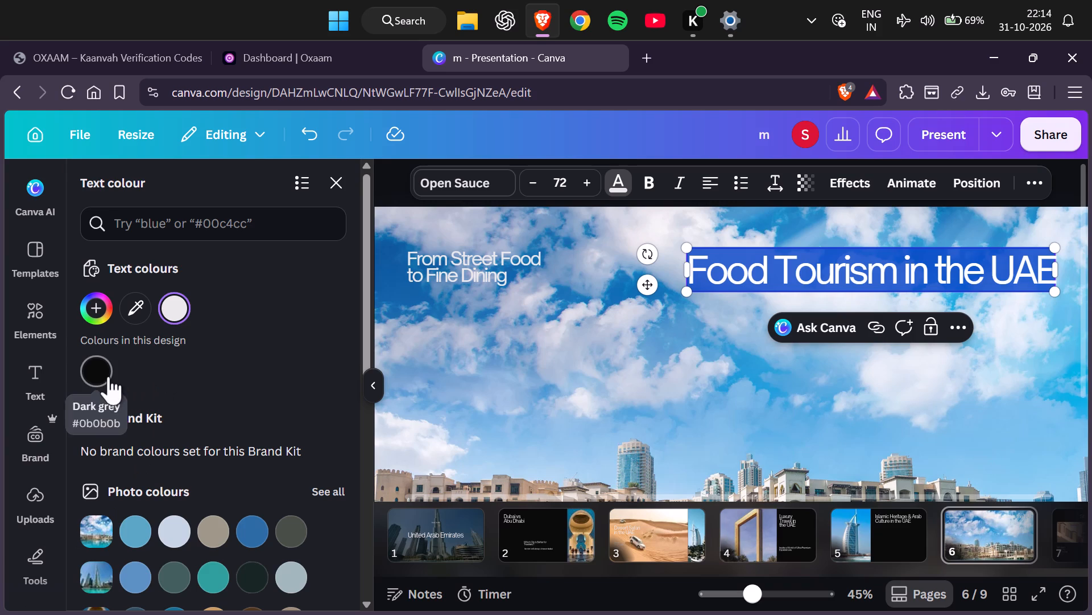
left_click(524, 339)
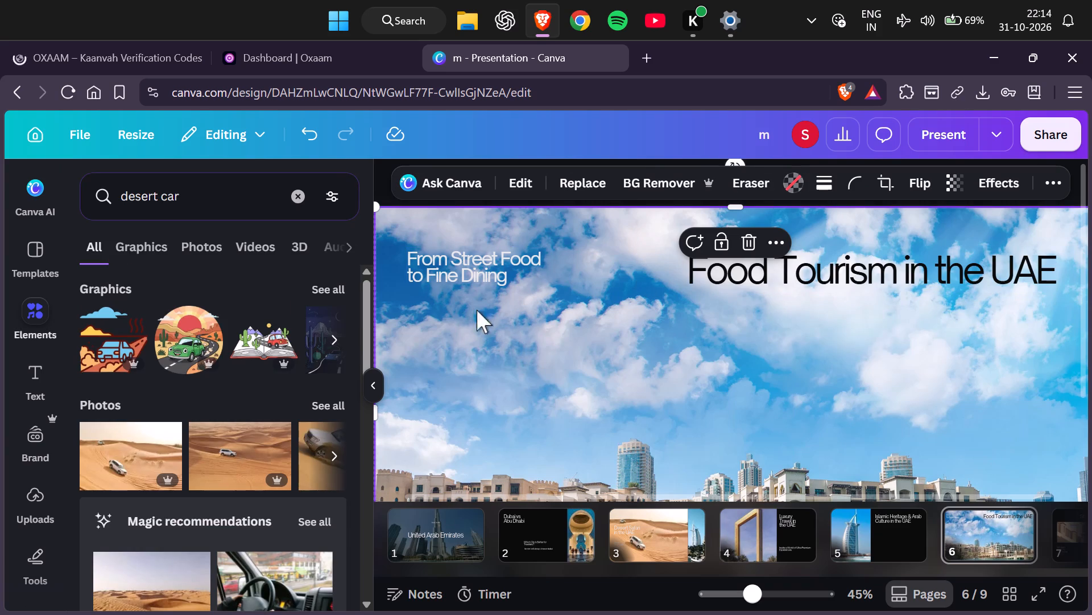
Set the From Street Food to Fine Dining text's colour to the same dark grey as the Food Tourism heading.
left_click(462, 268)
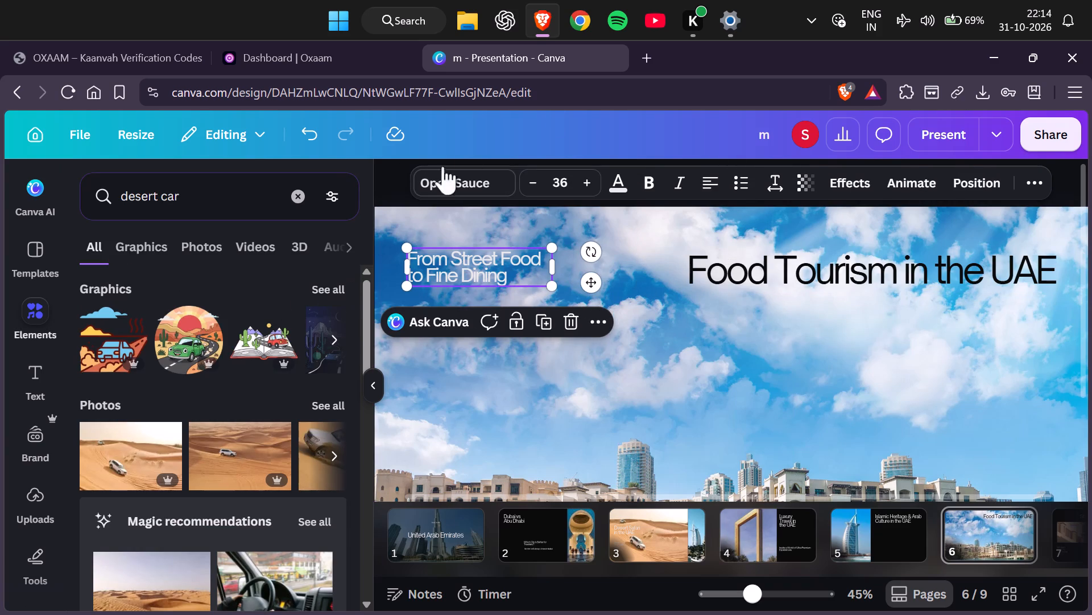
left_click(621, 192)
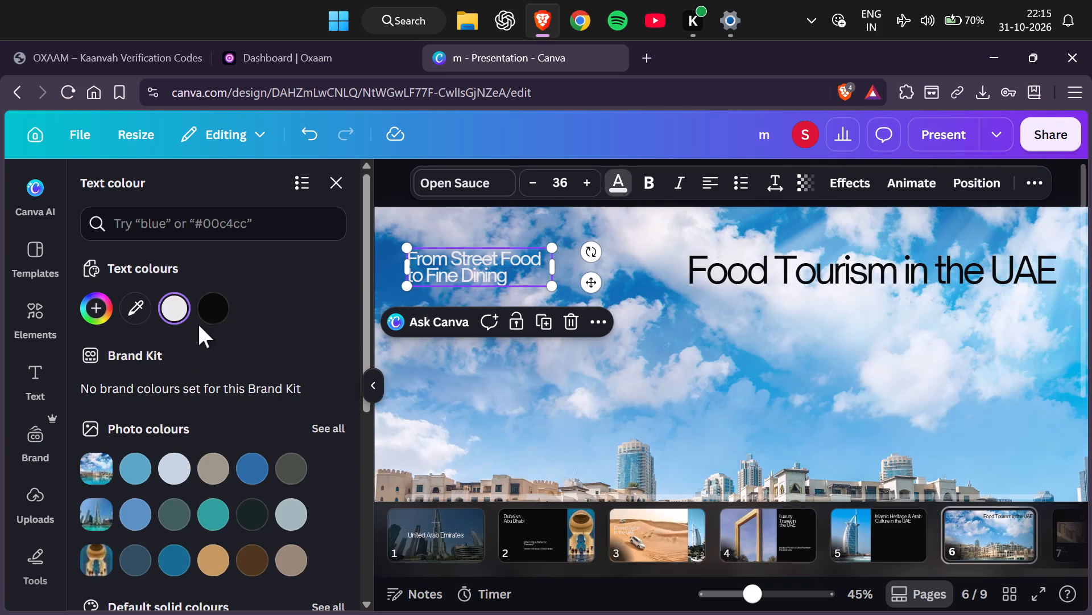
left_click(206, 315)
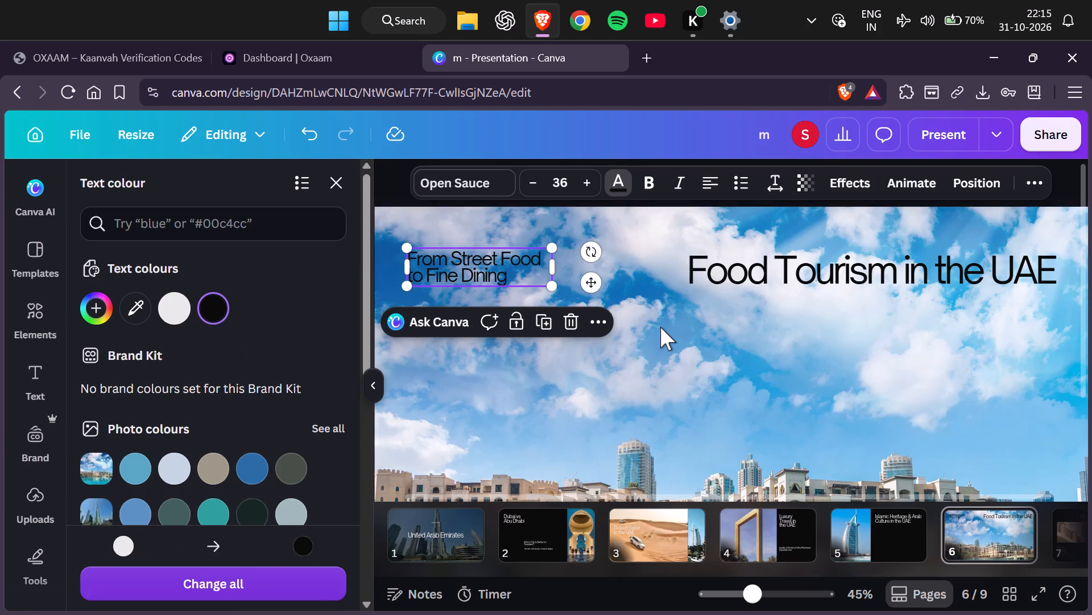
left_click(660, 327)
Review pages 5 to 9, checking the photo and text layout from Islamic Heritage through Getting Around the UAE.
scroll(652, 321, "down", 2)
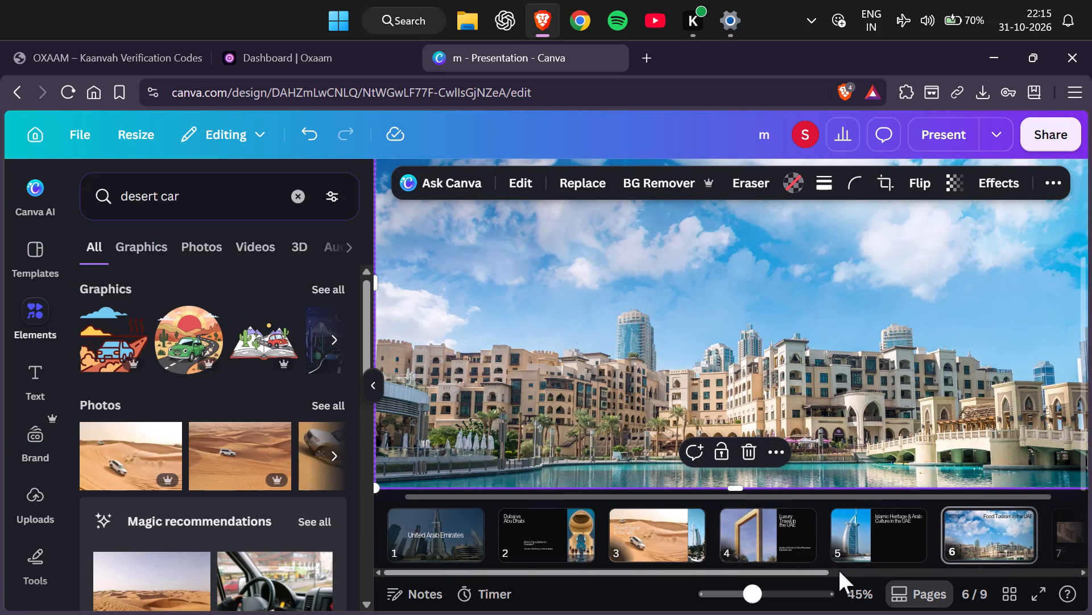
left_click(839, 571)
left_click(509, 561)
scroll(692, 315, "up", 2)
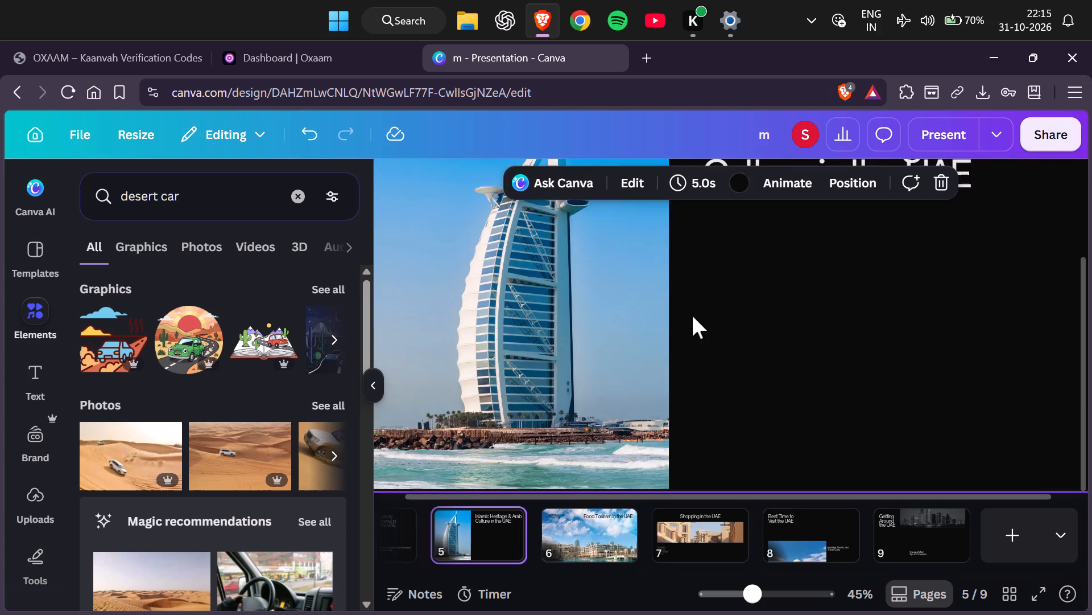
scroll(692, 318, "down", 1)
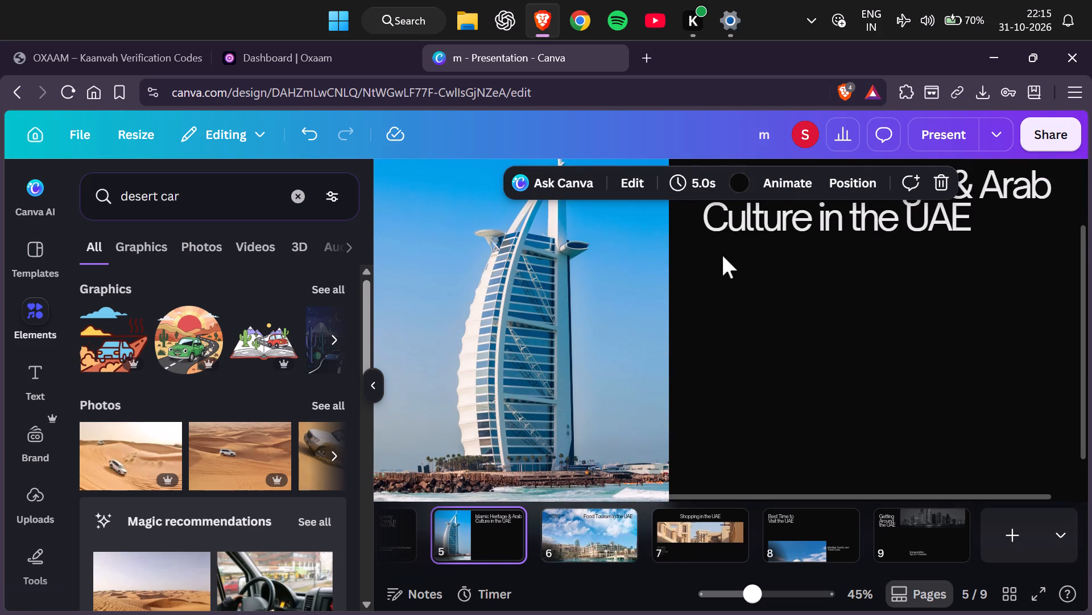
scroll(722, 255, "down", 1)
left_click(590, 550)
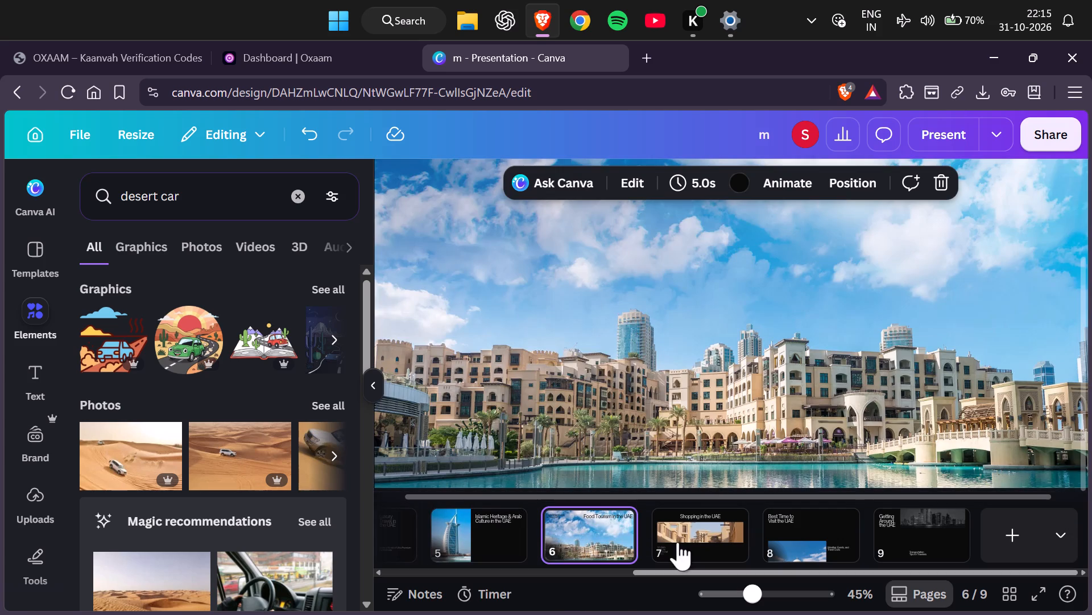
scroll(684, 520, "up", 2)
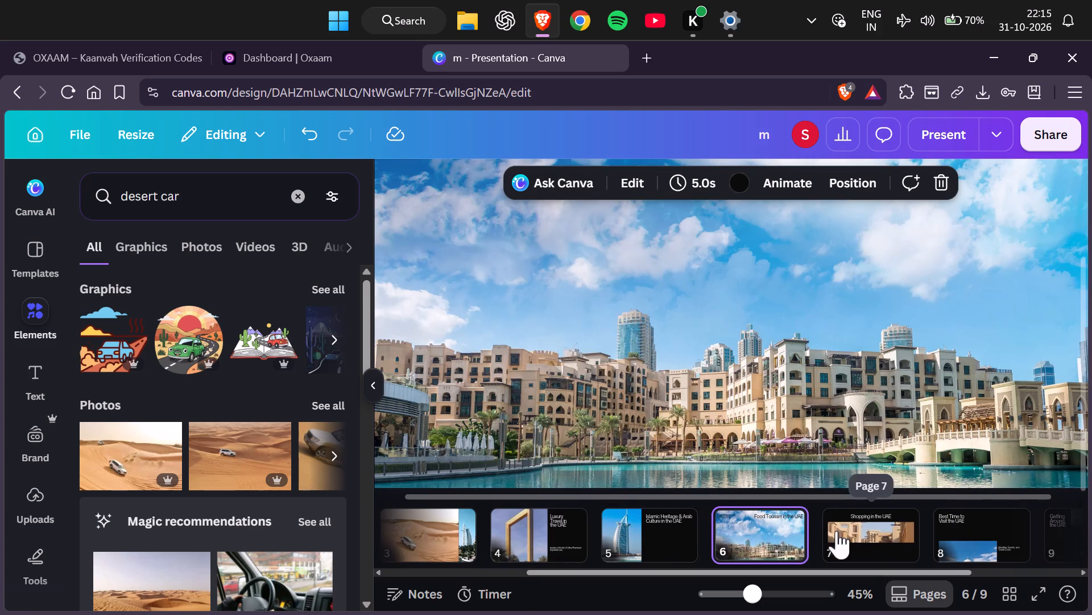
left_click(837, 531)
scroll(851, 391, "up", 1)
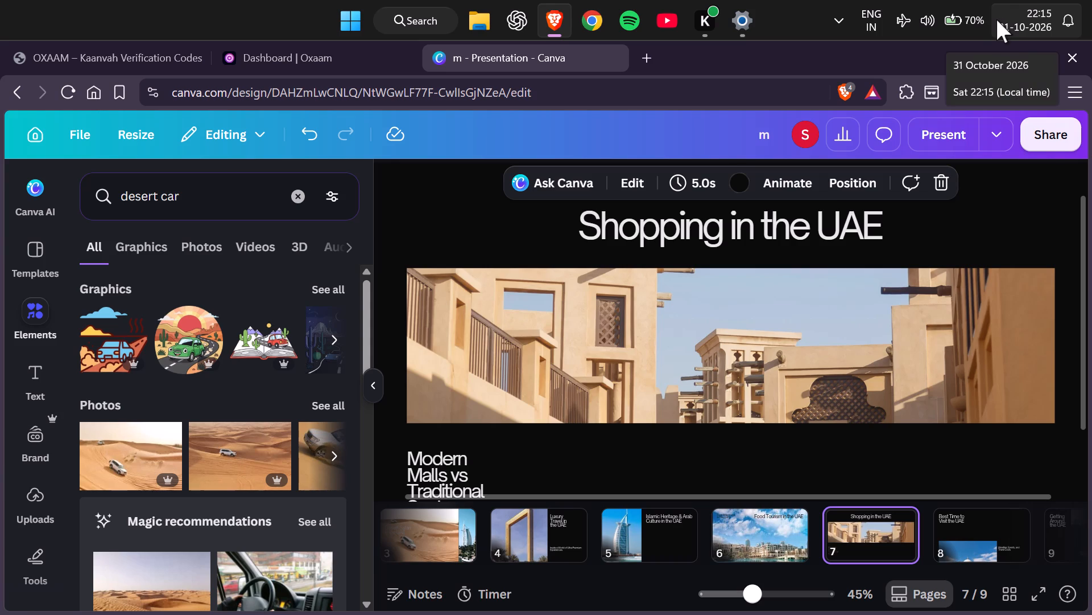
scroll(806, 251, "down", 1)
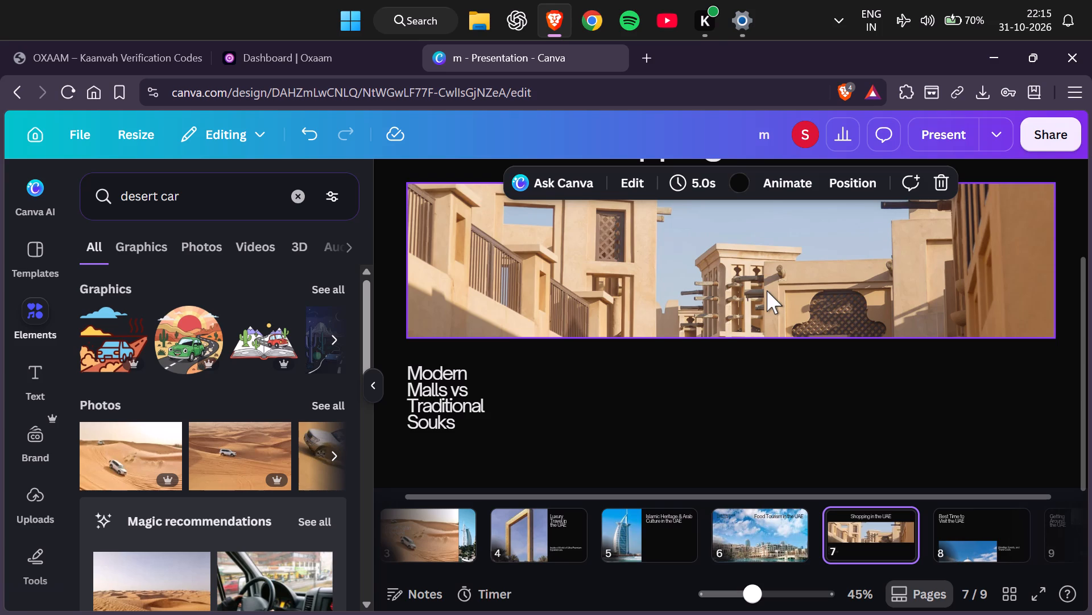
scroll(551, 355, "up", 2)
left_click(624, 339)
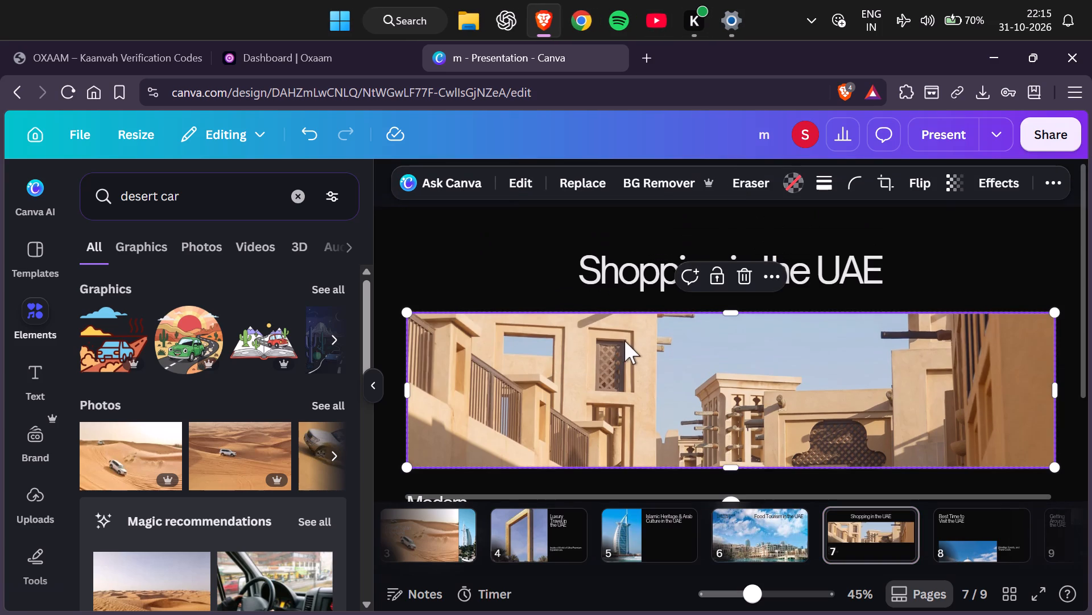
scroll(685, 334, "down", 1)
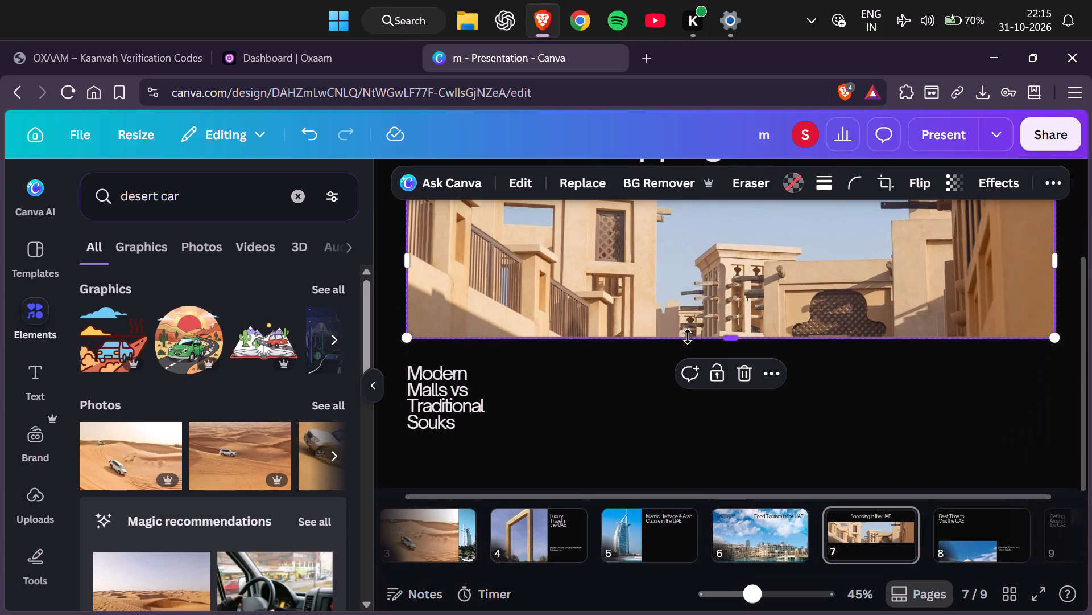
scroll(759, 412, "down", 1)
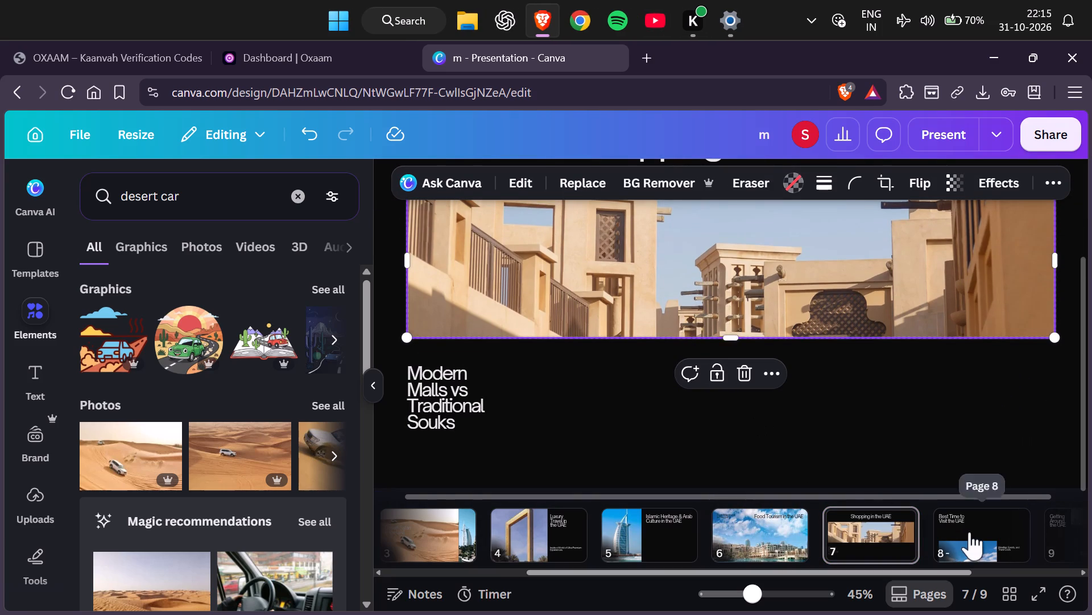
left_click(970, 532)
scroll(751, 419, "up", 2)
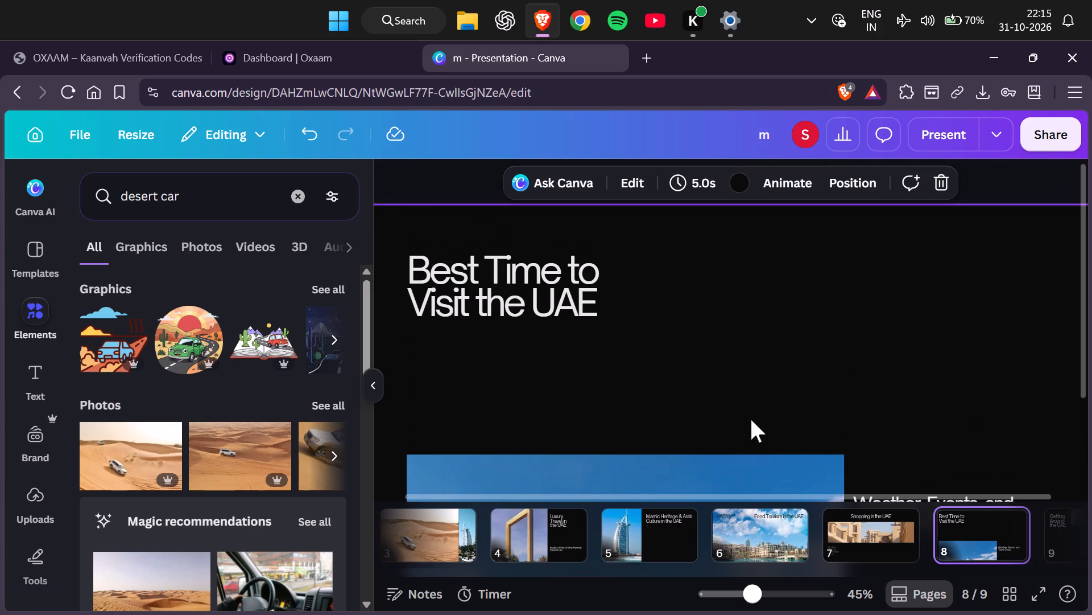
scroll(747, 387, "down", 6)
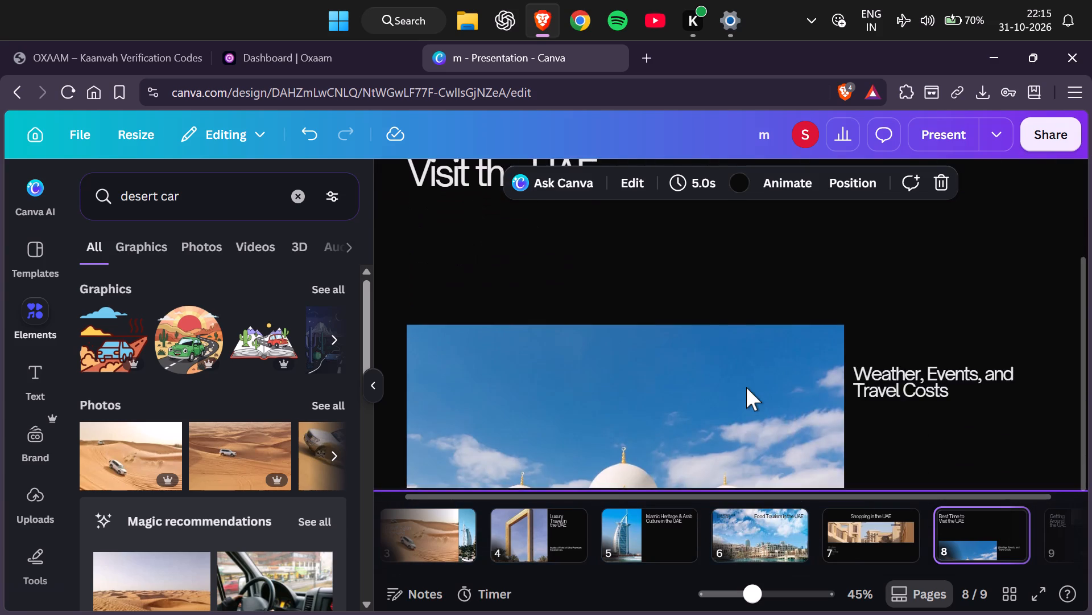
scroll(746, 387, "up", 1)
scroll(887, 355, "down", 3)
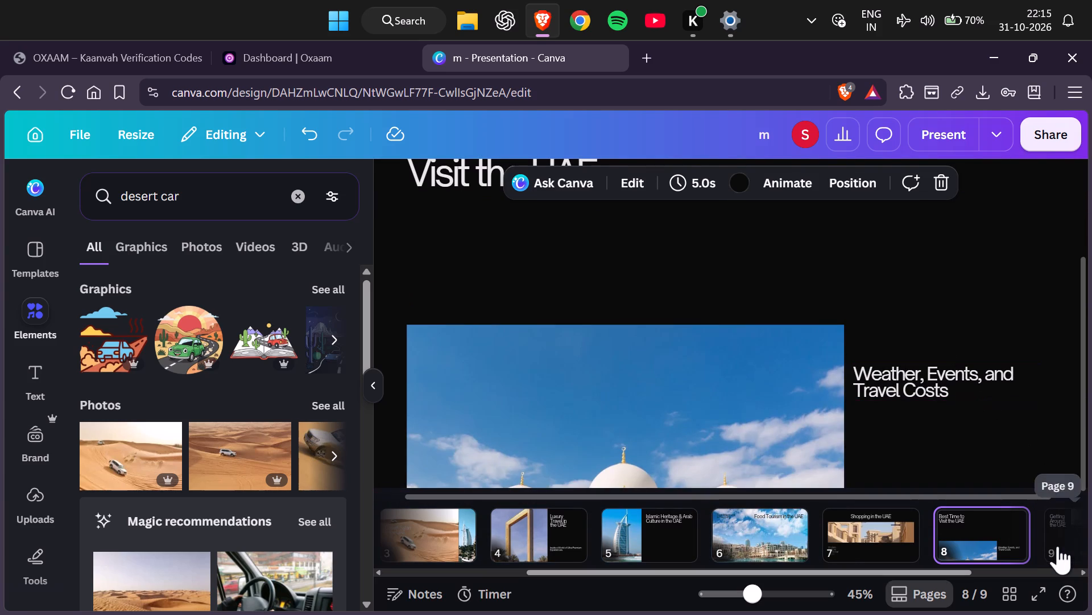
left_click(1058, 546)
scroll(855, 359, "up", 2)
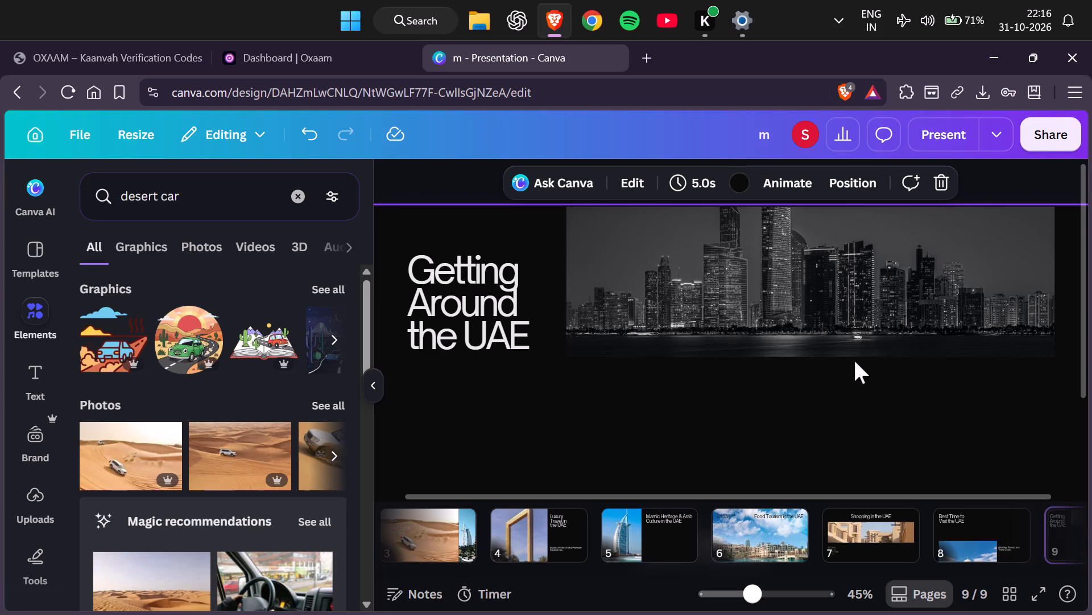
scroll(854, 360, "down", 2)
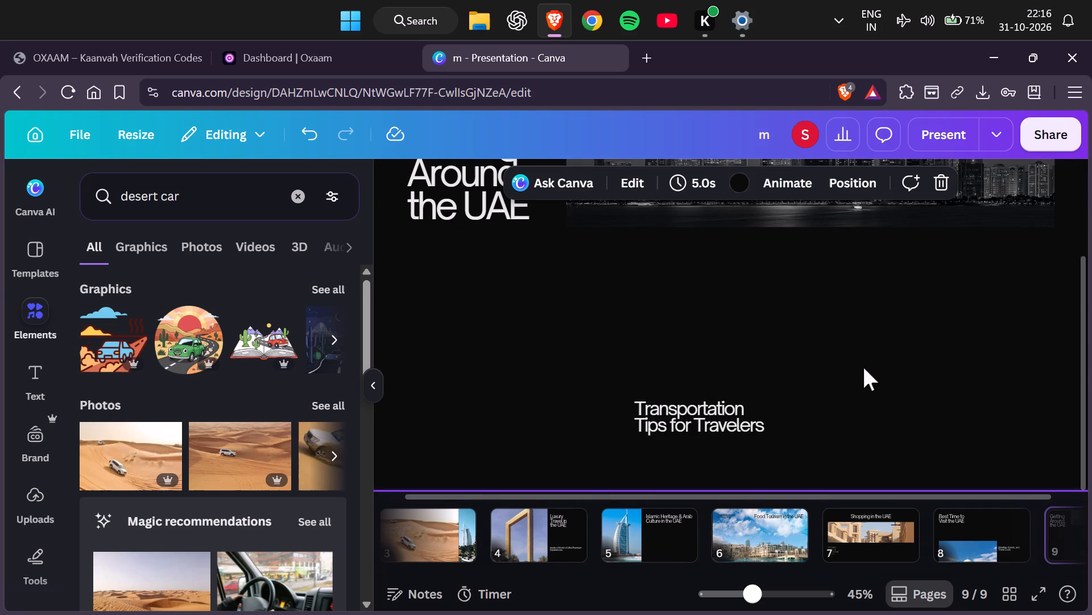
left_click_drag(911, 572, 957, 564)
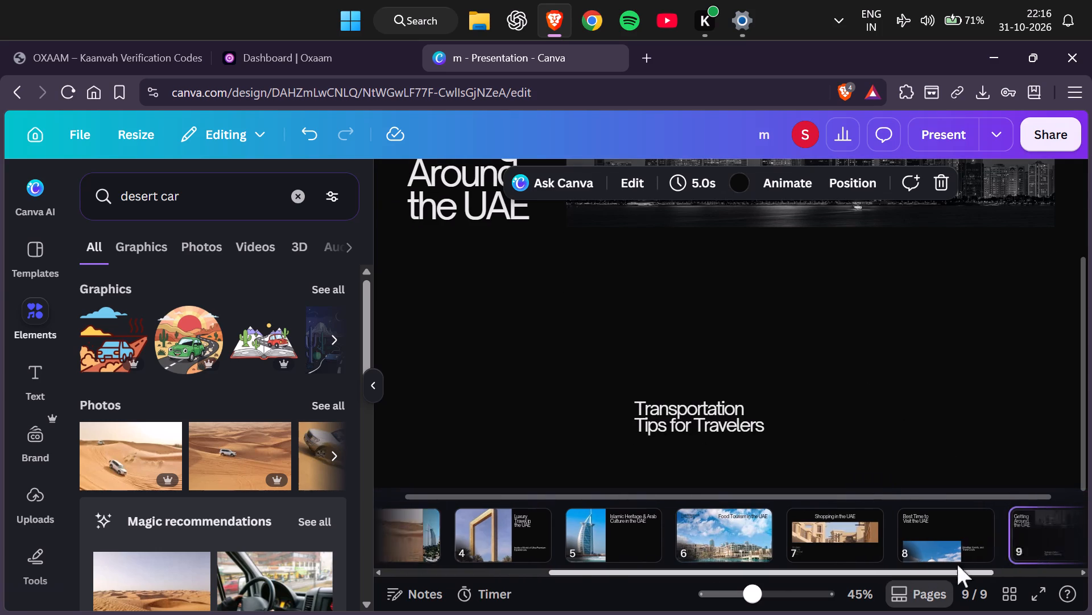
left_click_drag(957, 564, 1091, 568)
scroll(780, 393, "up", 2)
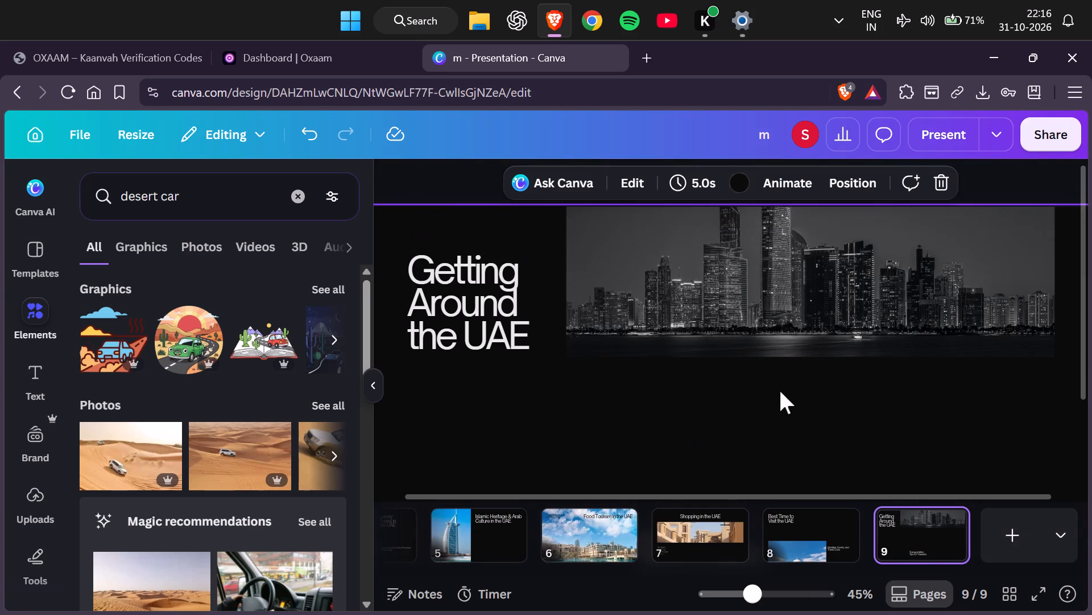
scroll(780, 391, "up", 2)
Move the dark city skyline photo on the Getting Around the UAE page flush against the page's right edge.
left_click(756, 302)
scroll(756, 302, "up", 1)
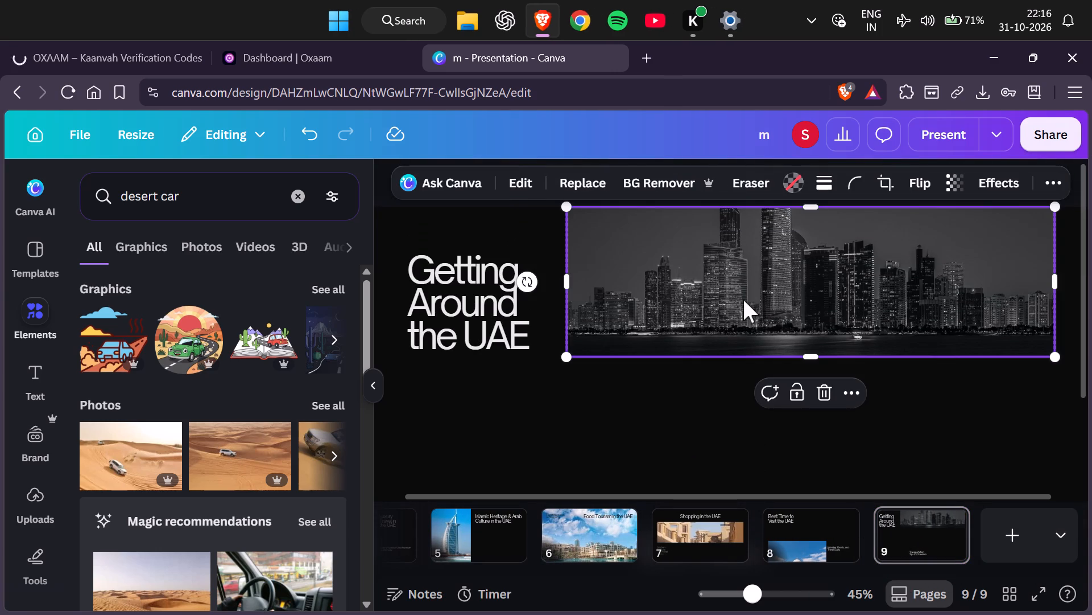
left_click_drag(744, 293, 763, 296)
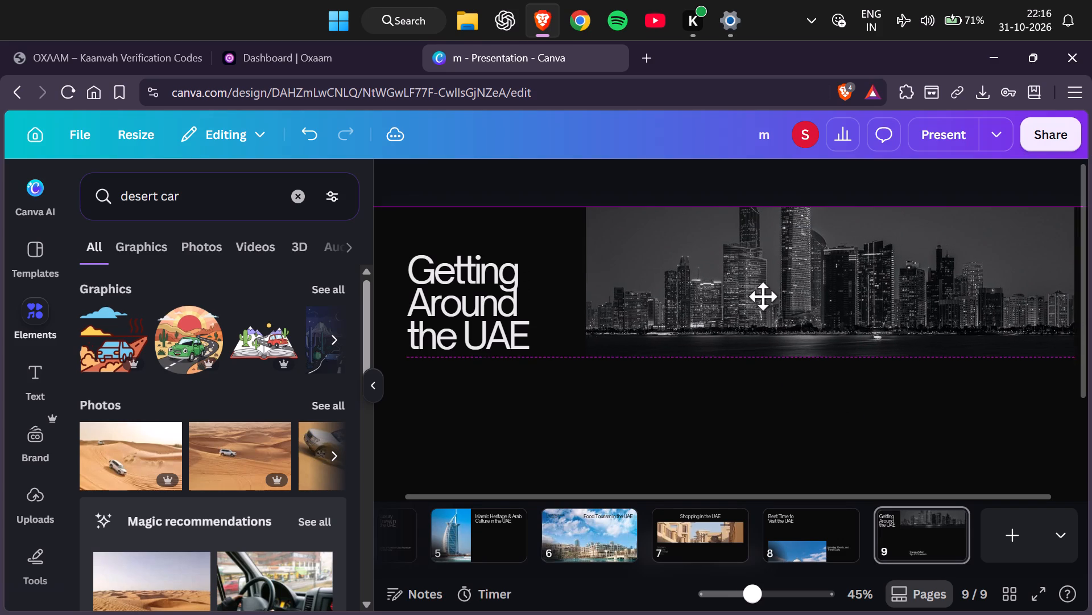
left_click_drag(763, 296, 771, 296)
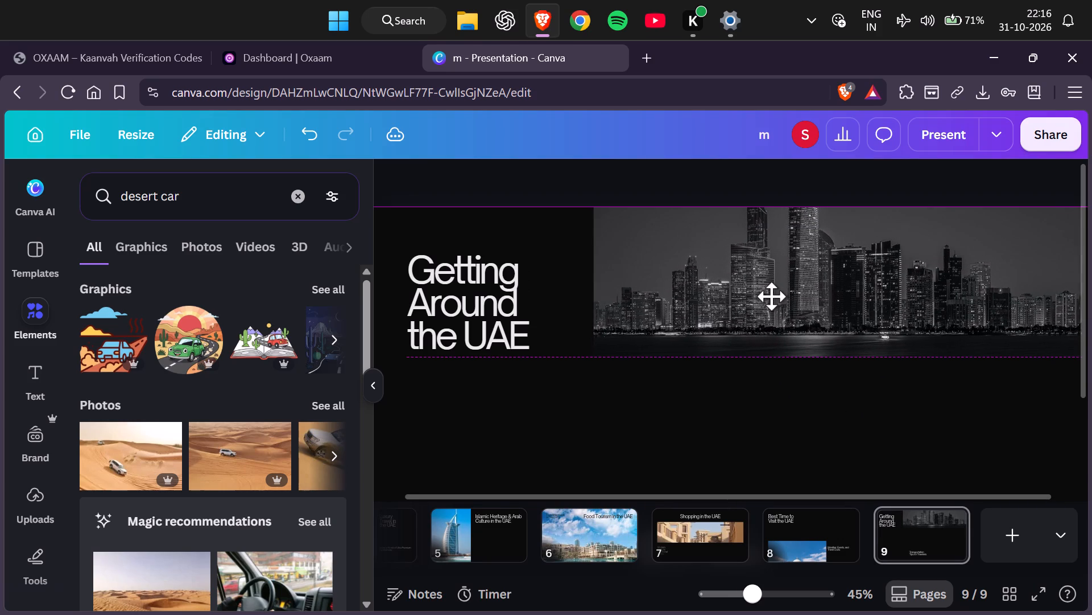
left_click_drag(771, 296, 770, 295)
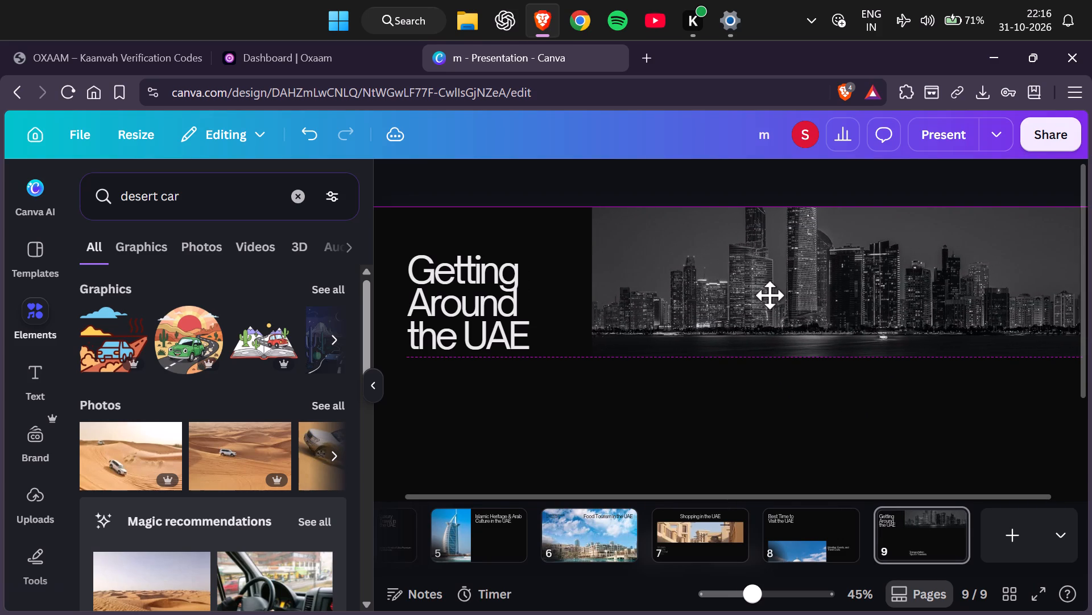
left_click_drag(770, 295, 771, 295)
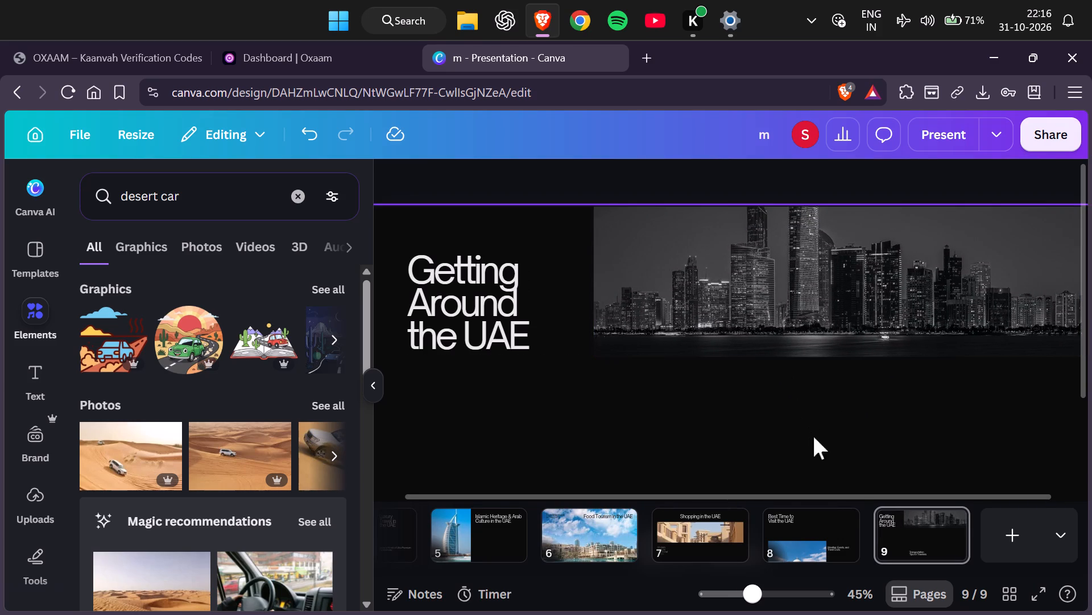
left_click_drag(863, 493, 910, 498)
left_click_drag(848, 300, 862, 297)
Extend the skyline photo's left side to the heading's left edge, behind the text, making it about 1,812 wide.
left_click(578, 290)
left_click_drag(576, 291, 568, 296)
left_click_drag(568, 296, 559, 300)
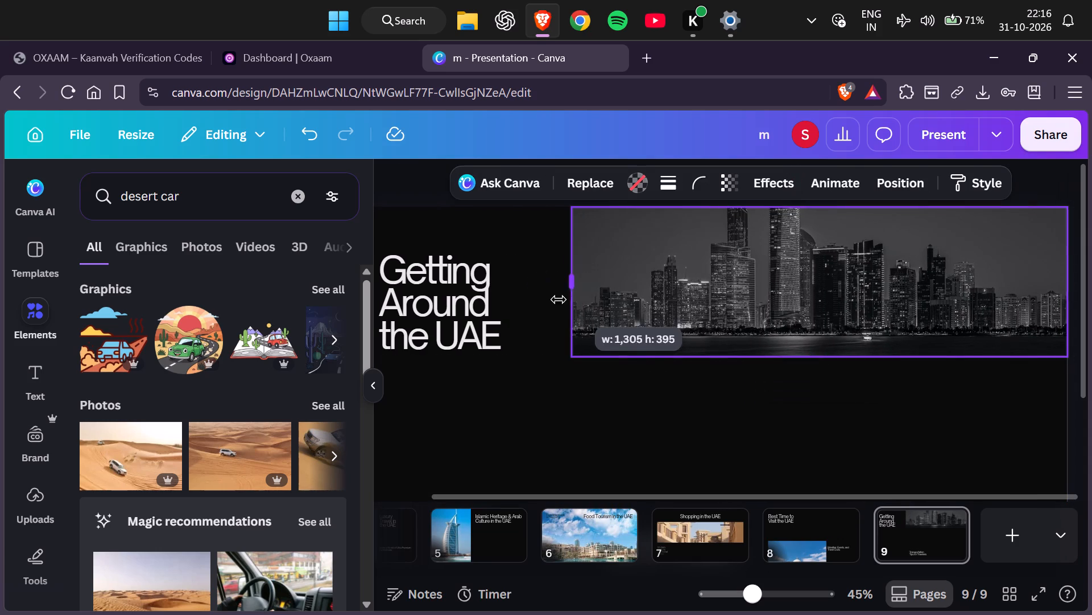
left_click_drag(559, 300, 375, 351)
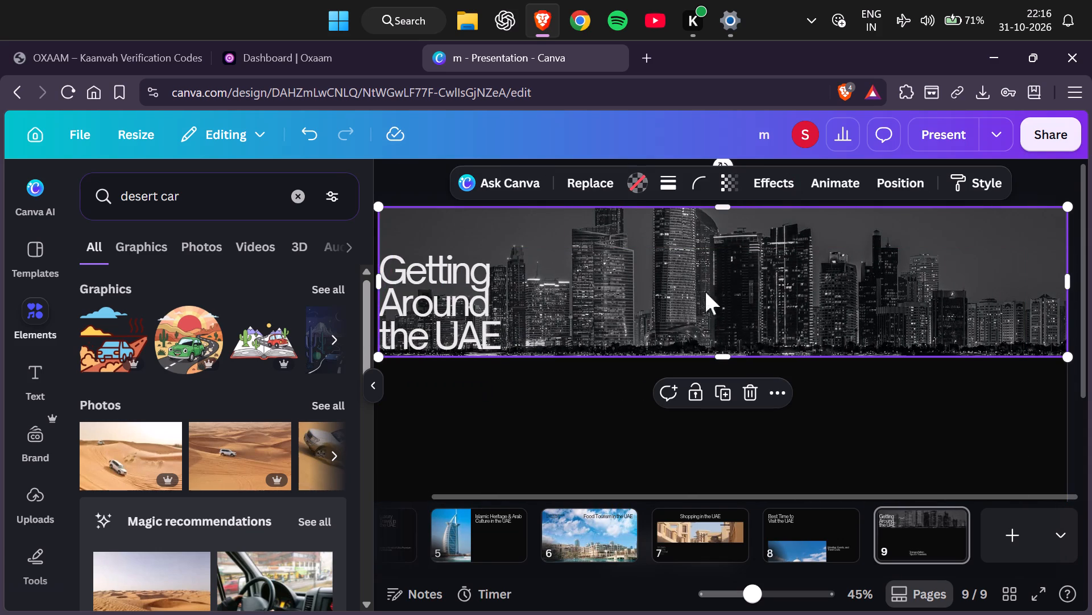
Extend the skyline photo down to the page's bottom edge, behind the Transportation Tips for Travelers text.
left_click_drag(724, 354, 739, 481)
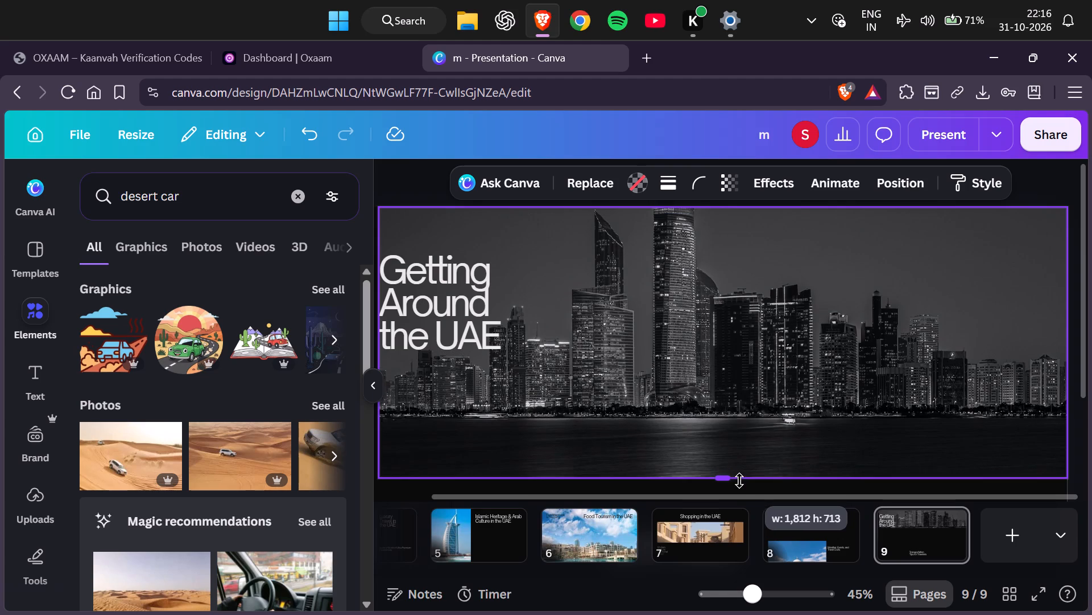
left_click_drag(739, 481, 740, 481)
scroll(714, 389, "down", 2)
scroll(714, 389, "up", 1)
scroll(734, 361, "down", 2)
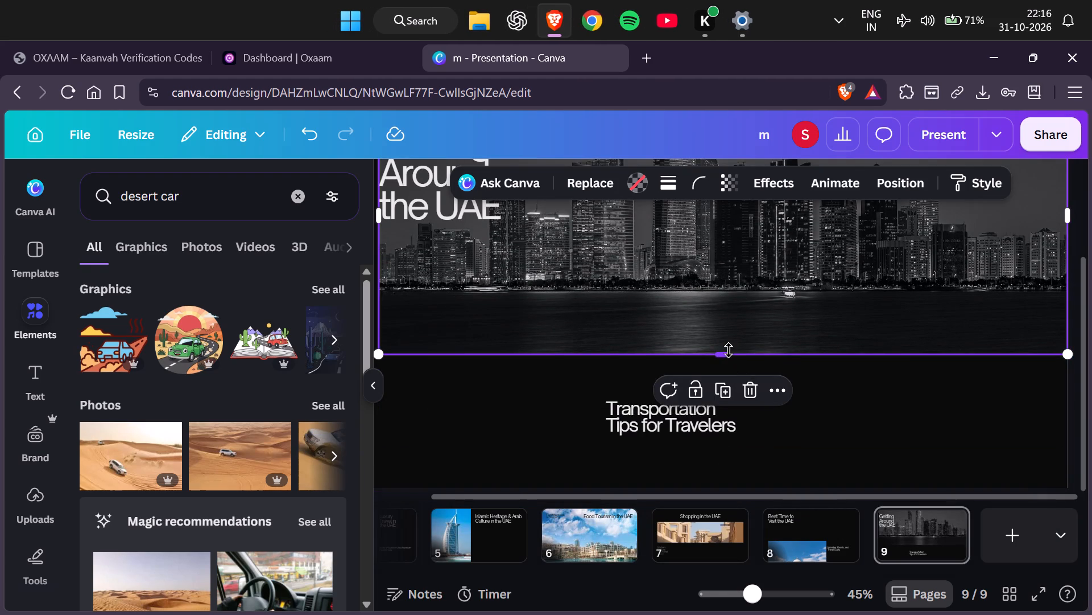
left_click_drag(728, 352, 734, 486)
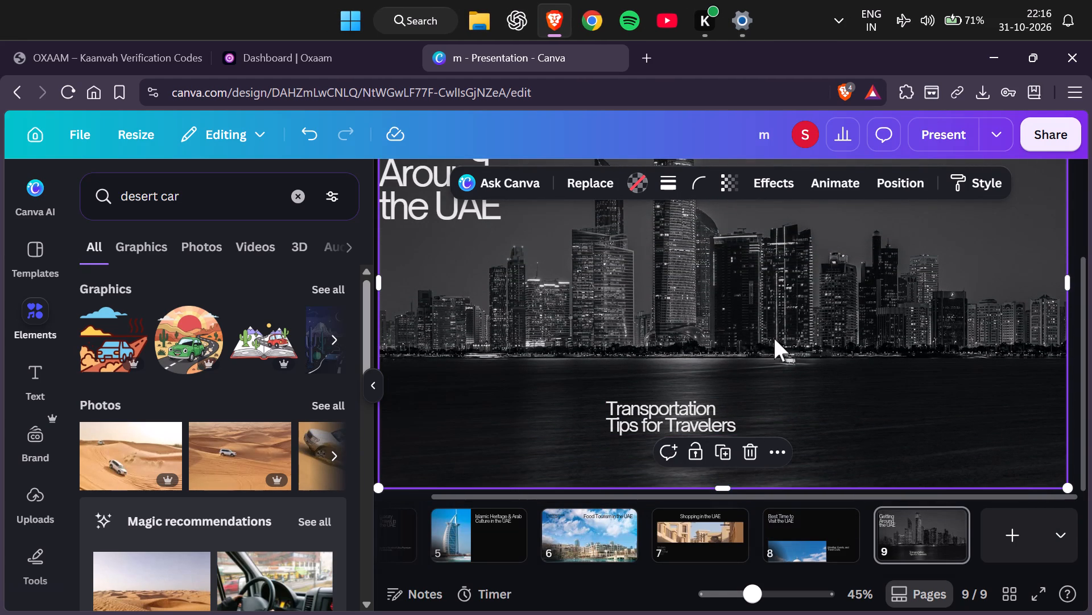
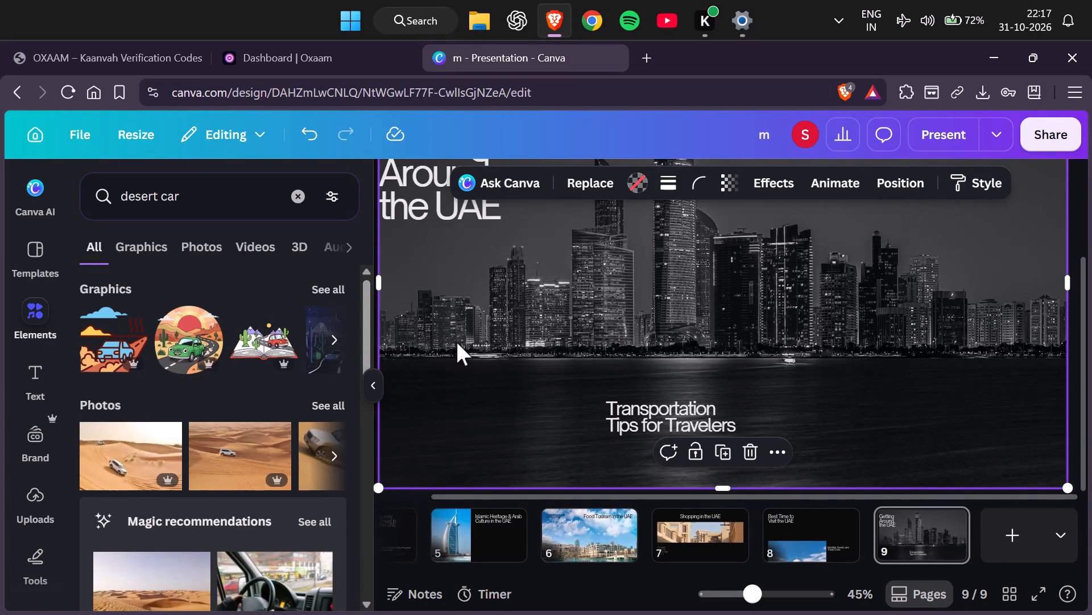
Extend the Transportation Tips for Travelers text on the Getting Around the UAE page with "to the United Arab Emirates.".
scroll(457, 343, "down", 1)
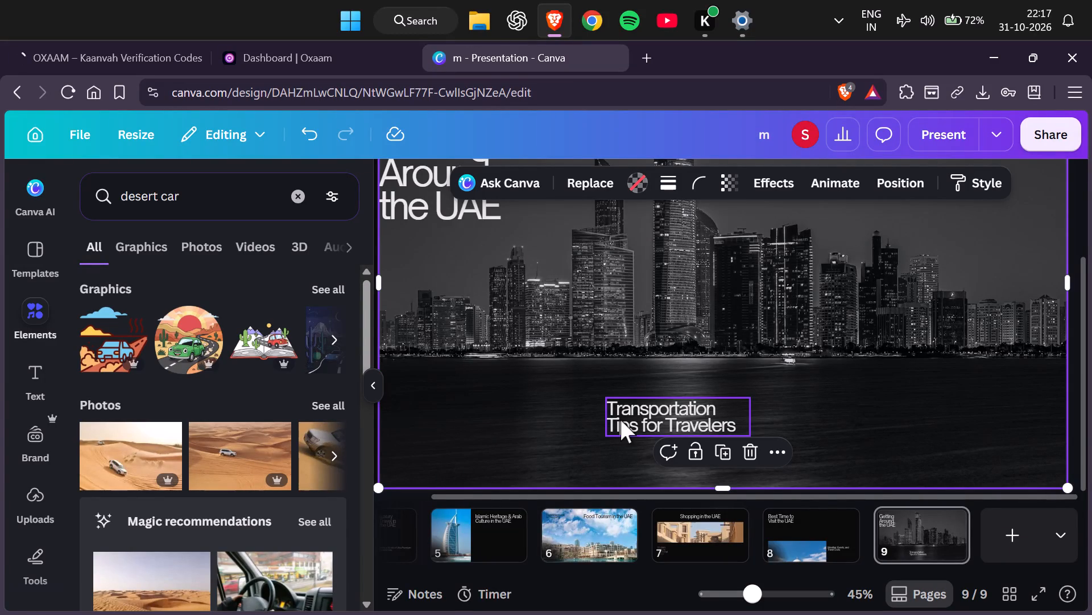
left_click(621, 419)
double_click(622, 419)
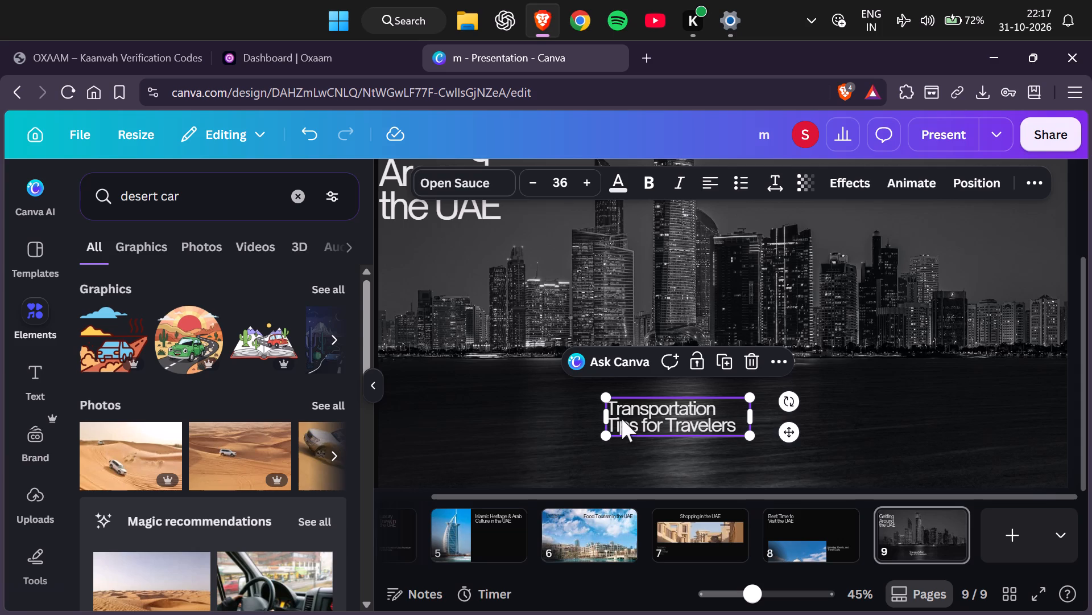
key("Right")
key("Right")
key("Right")
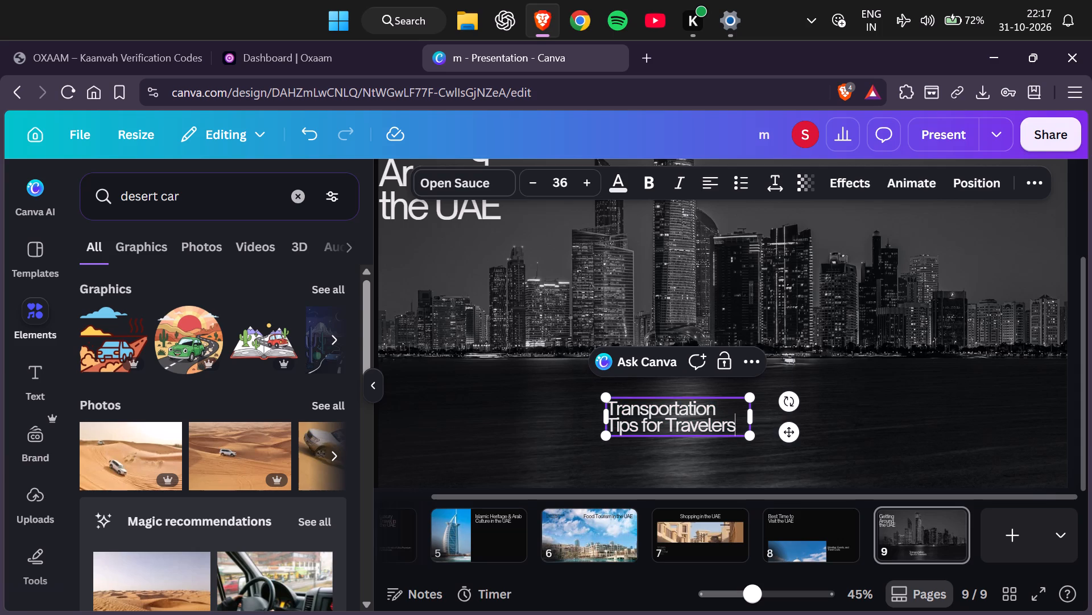
key("space")
type("to")
key("space")
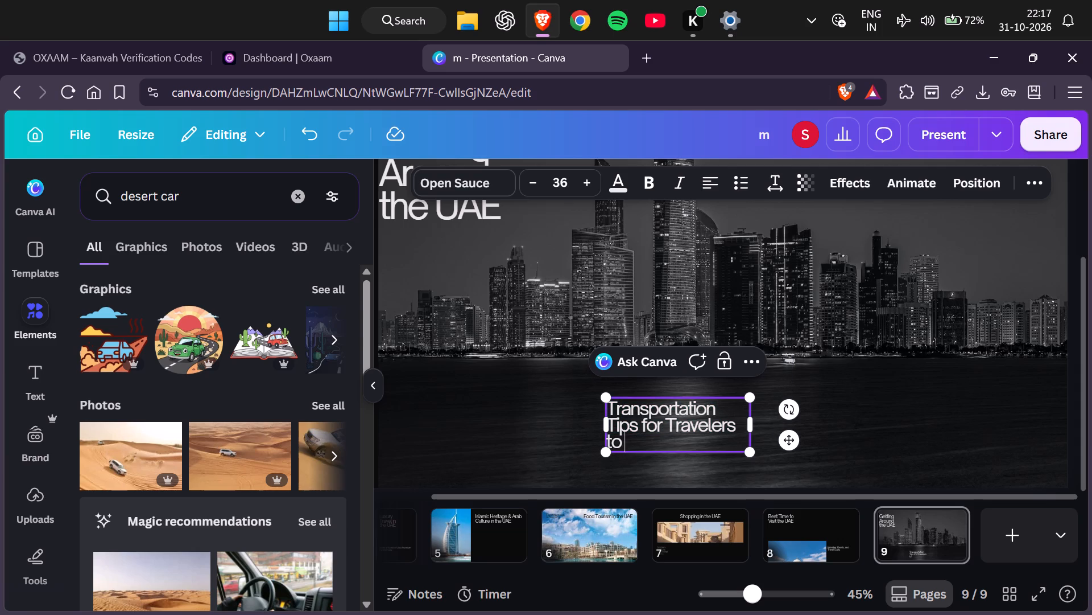
type("the")
key("space")
key("u")
type("nited")
key("space")
key("a")
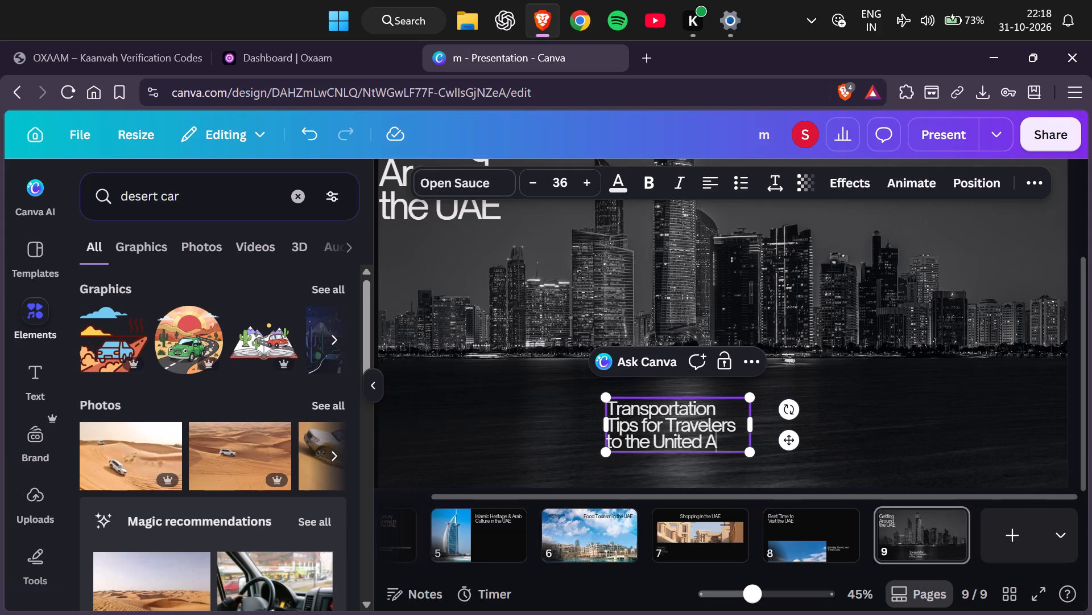
type("rab")
key("space")
key("e")
type("mirates")
key("comma")
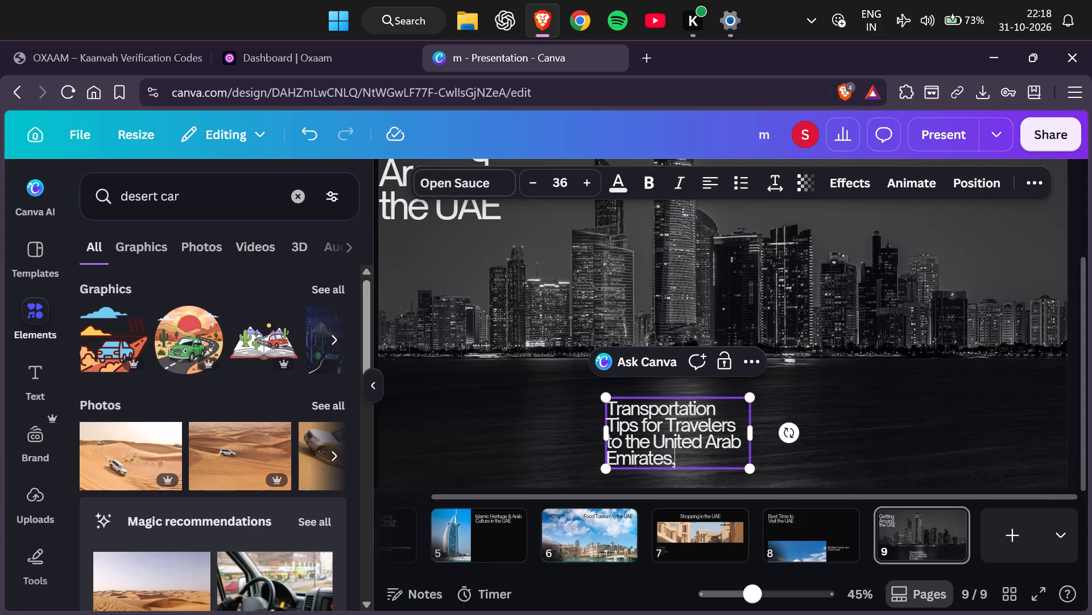
key("BackSpace")
key("period")
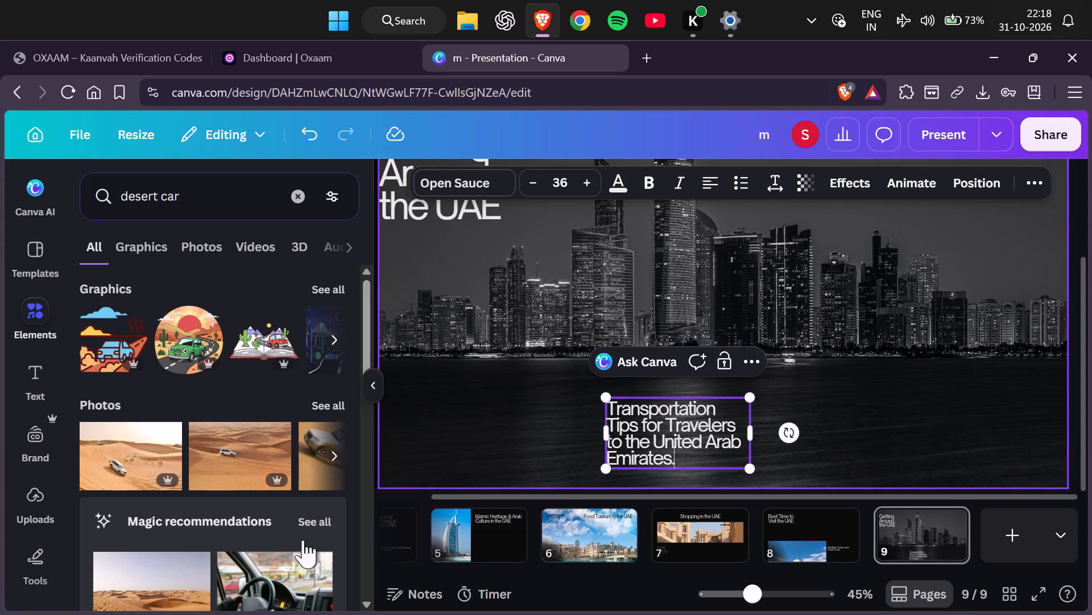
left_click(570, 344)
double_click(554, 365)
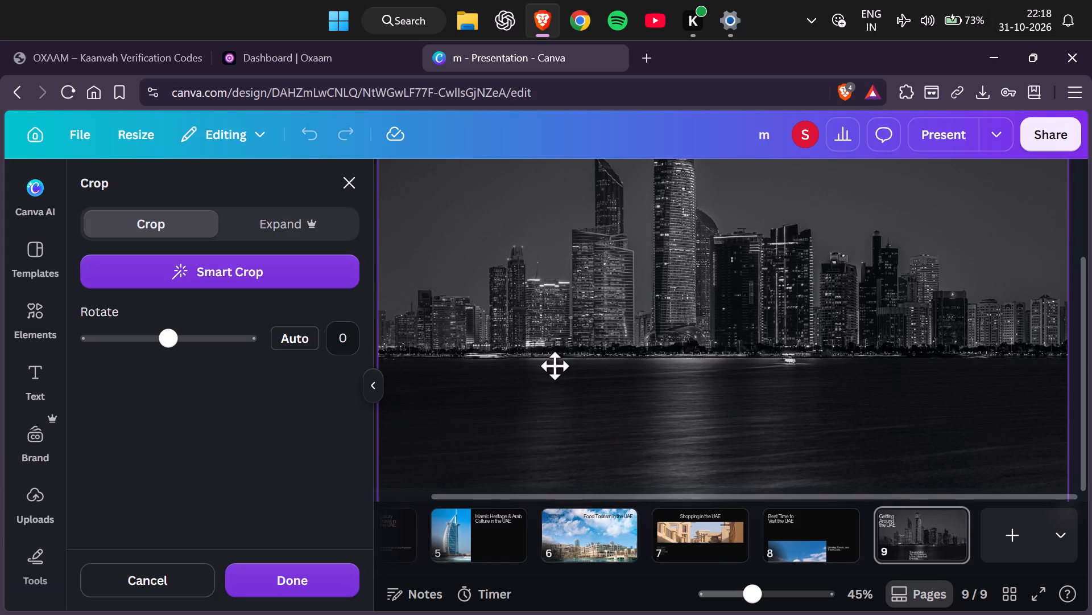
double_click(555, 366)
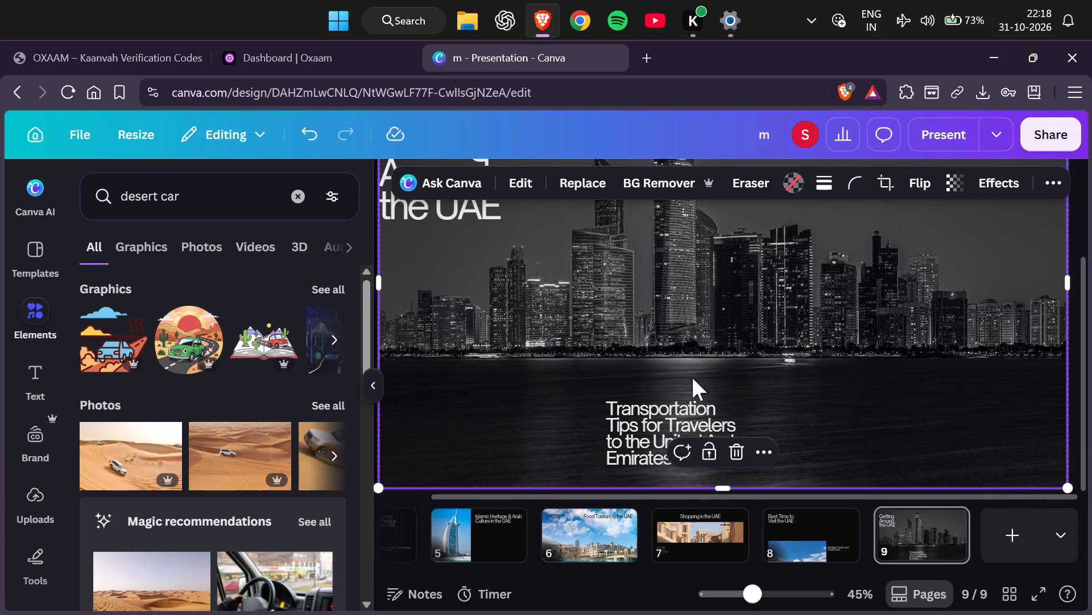
Apply the Corporate page animation to page 1, the United Arab Emirates title page.
left_click(469, 562)
left_click(461, 569)
left_click(448, 546)
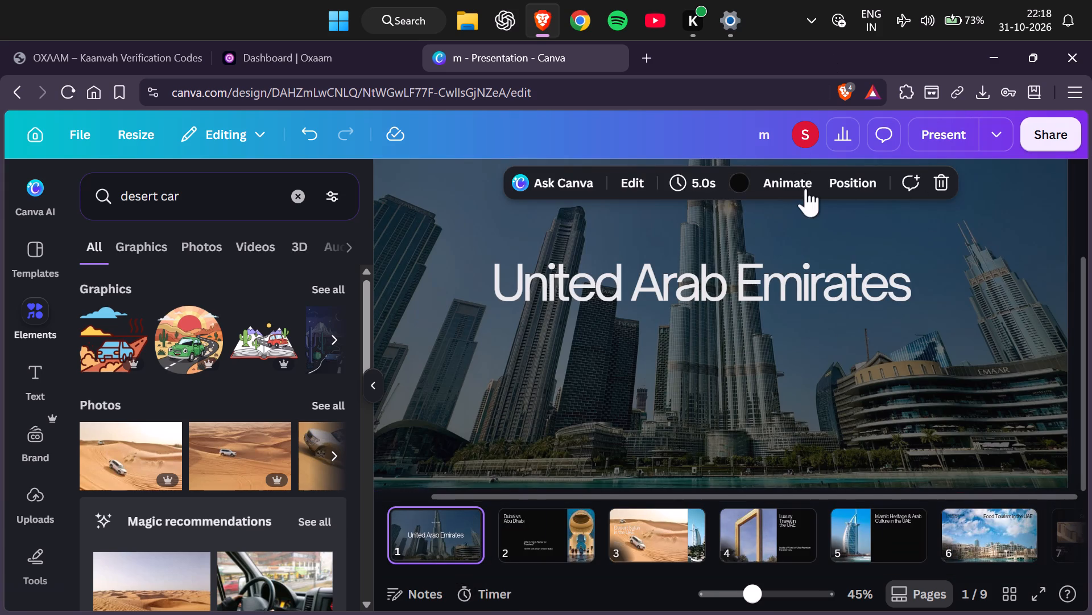
left_click(806, 188)
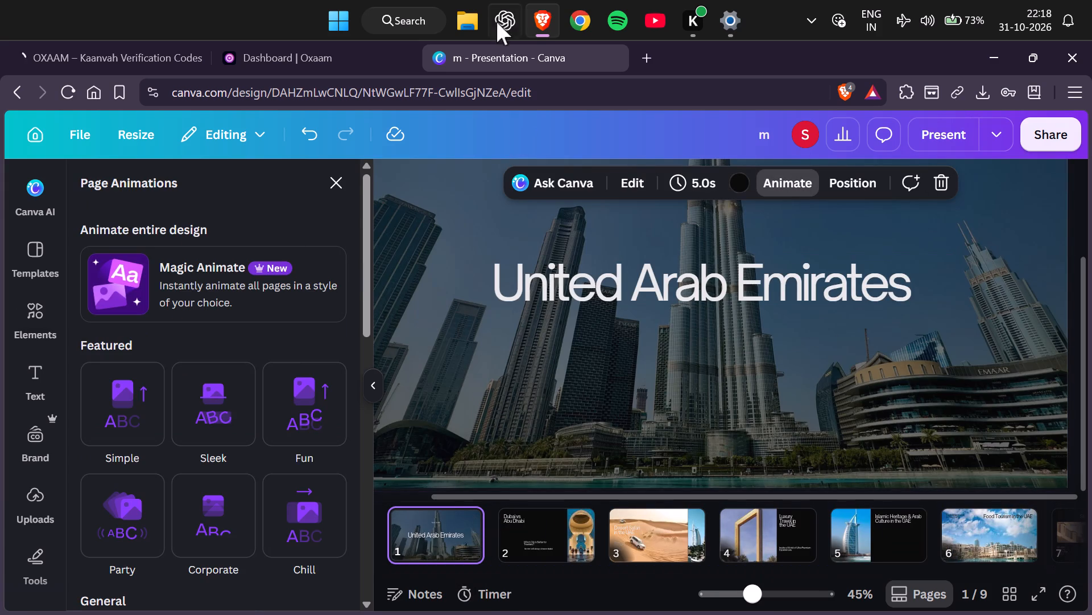
left_click(205, 518)
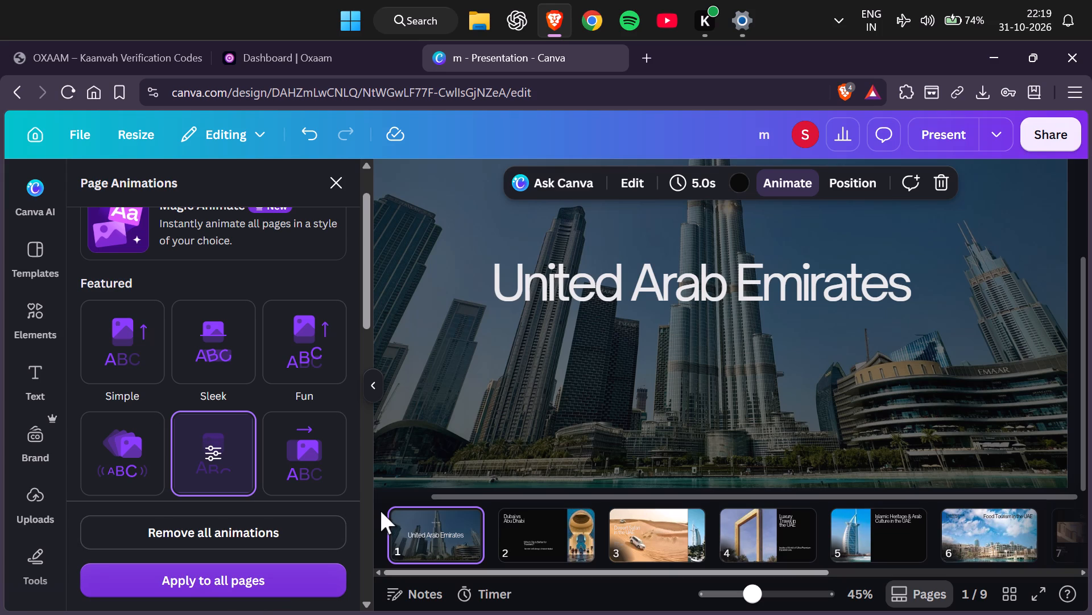
Apply the Rise page animation to page 2, Dubai vs Abu Dhabi, keeping it on both enter and exit.
left_click(536, 558)
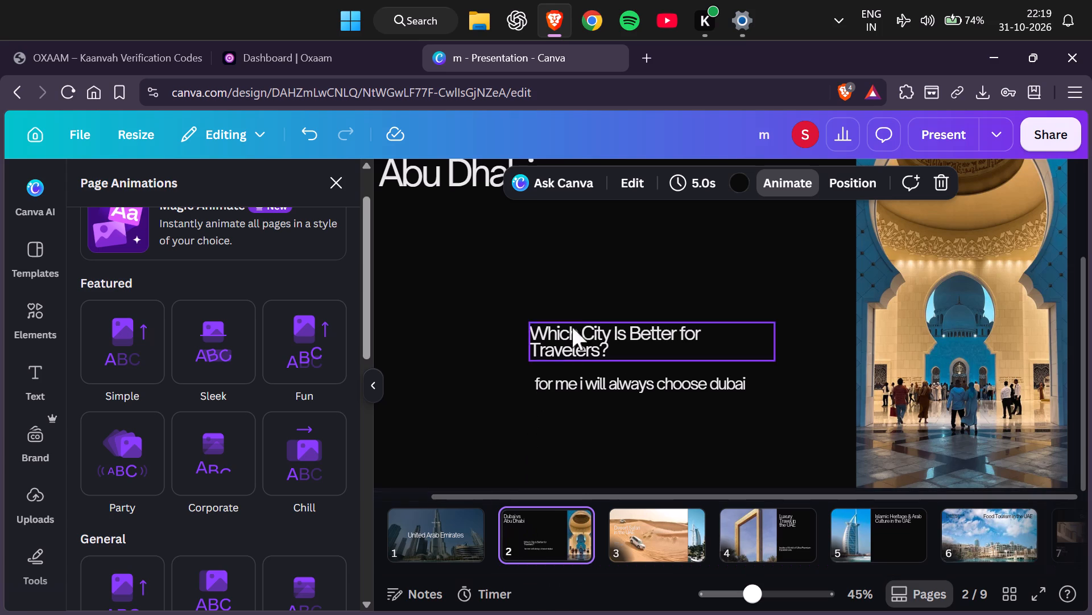
left_click(935, 368)
left_click_drag(941, 374, 944, 380)
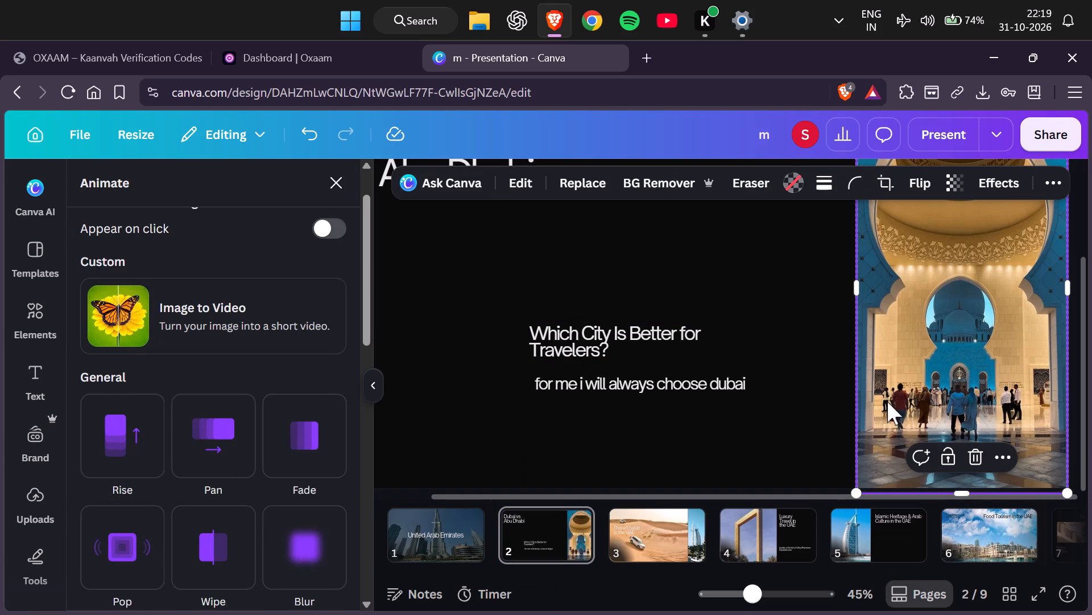
left_click(399, 540)
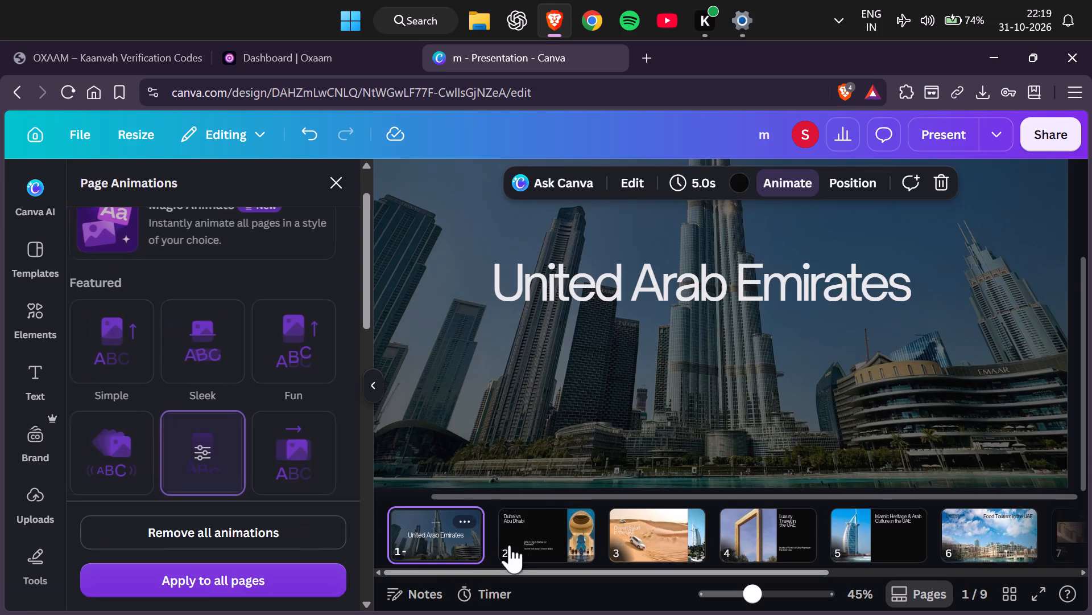
left_click(516, 543)
left_click(790, 173)
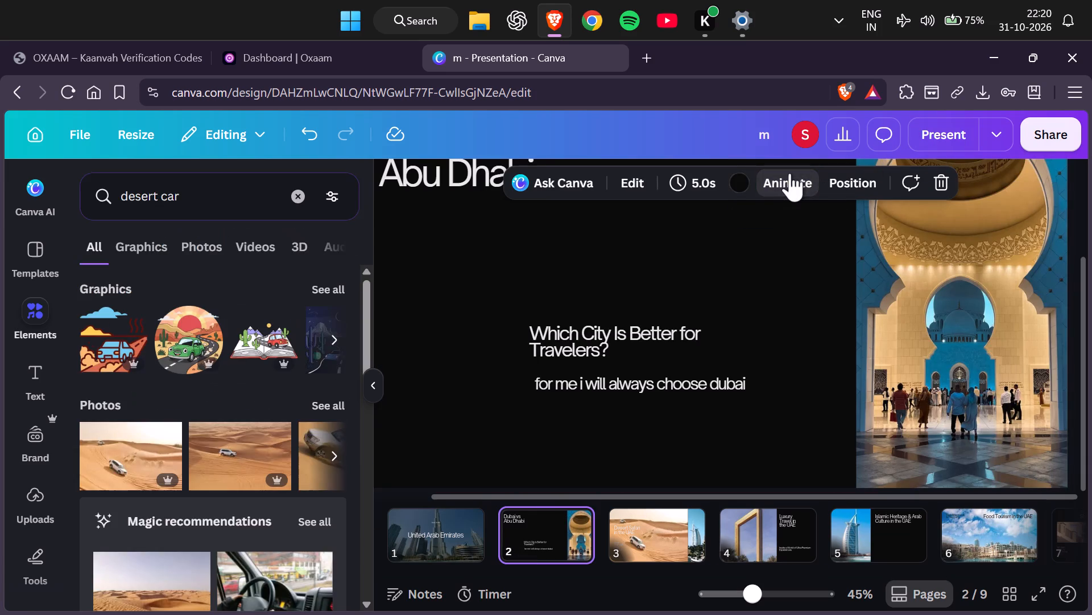
left_click(790, 173)
scroll(197, 408, "down", 3)
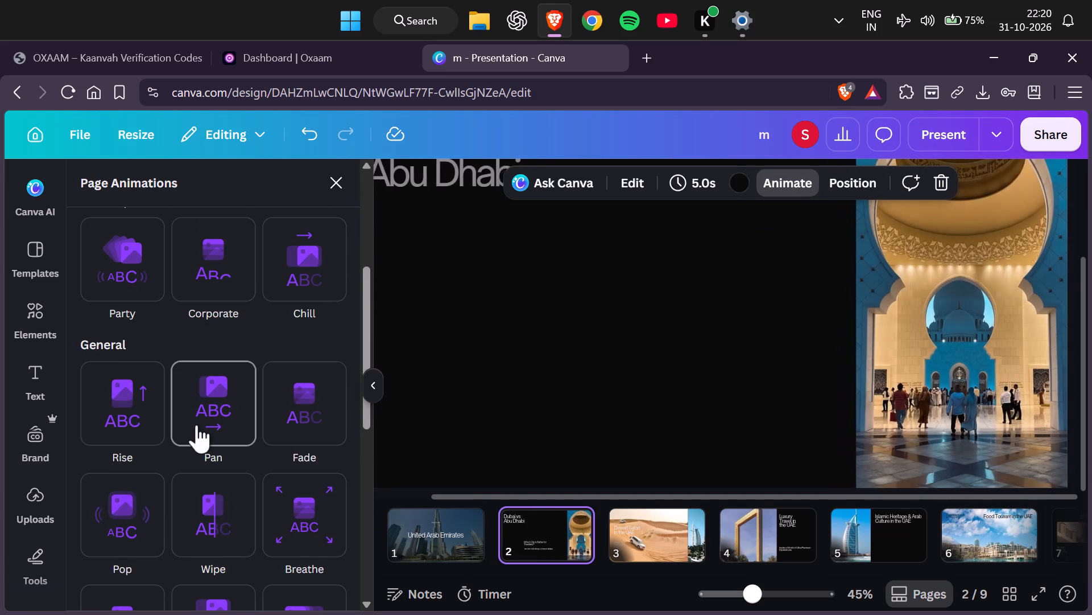
left_click(140, 408)
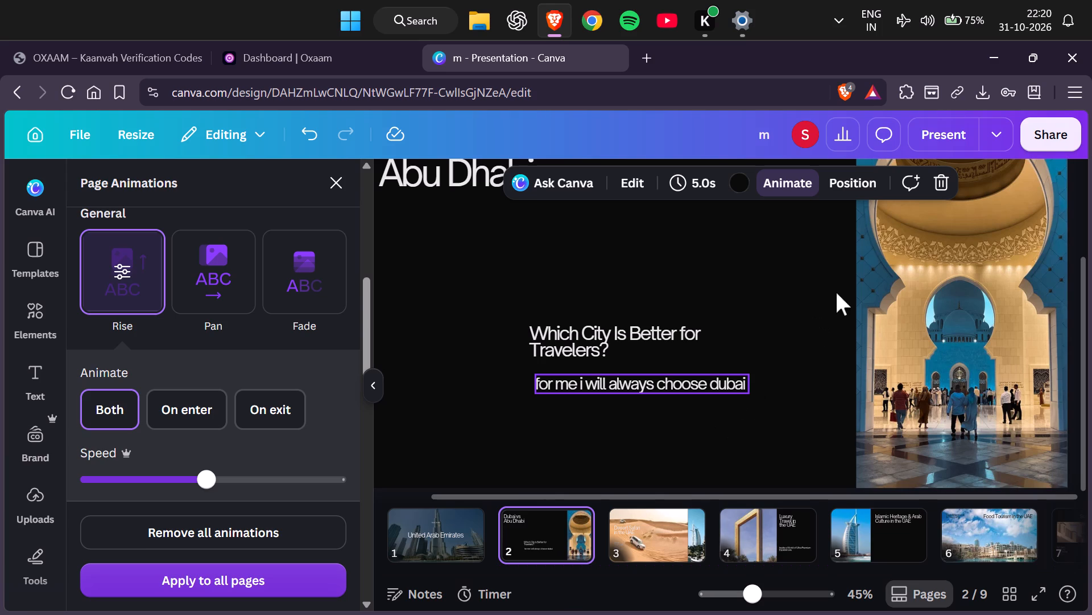
right_click(809, 263)
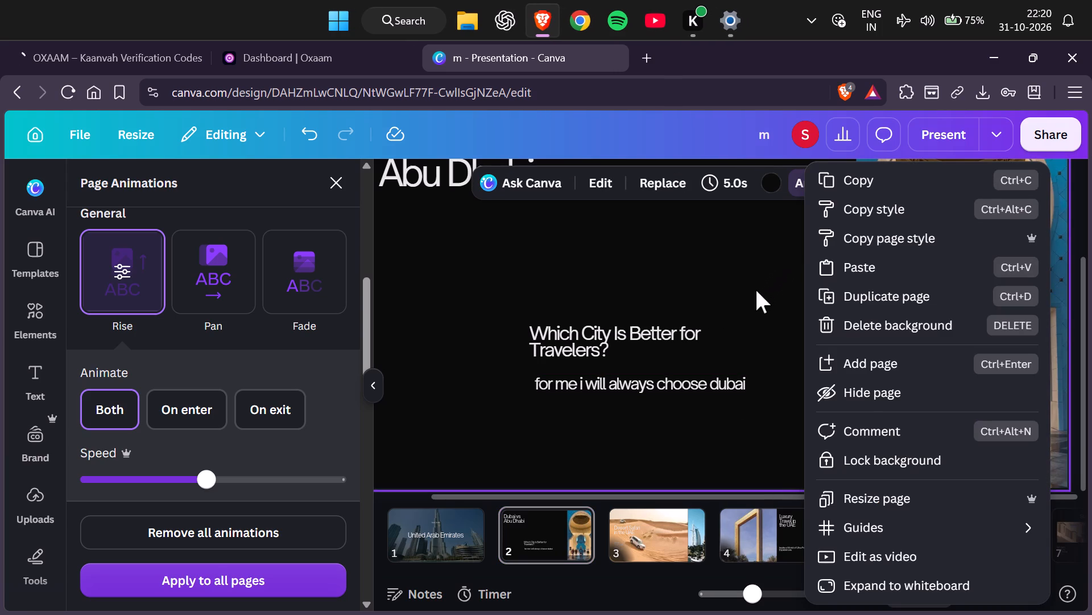
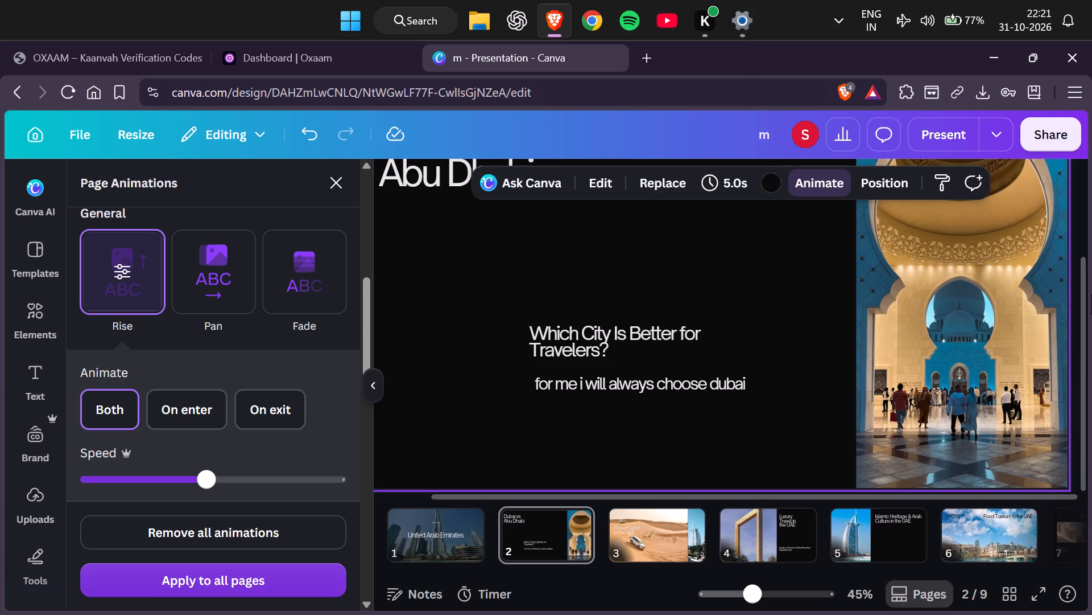
Move the text "for me i will always choose dubai" slightly down and left, lining it up beneath the Which City Is Better for Travelers? text.
left_click_drag(656, 381, 648, 388)
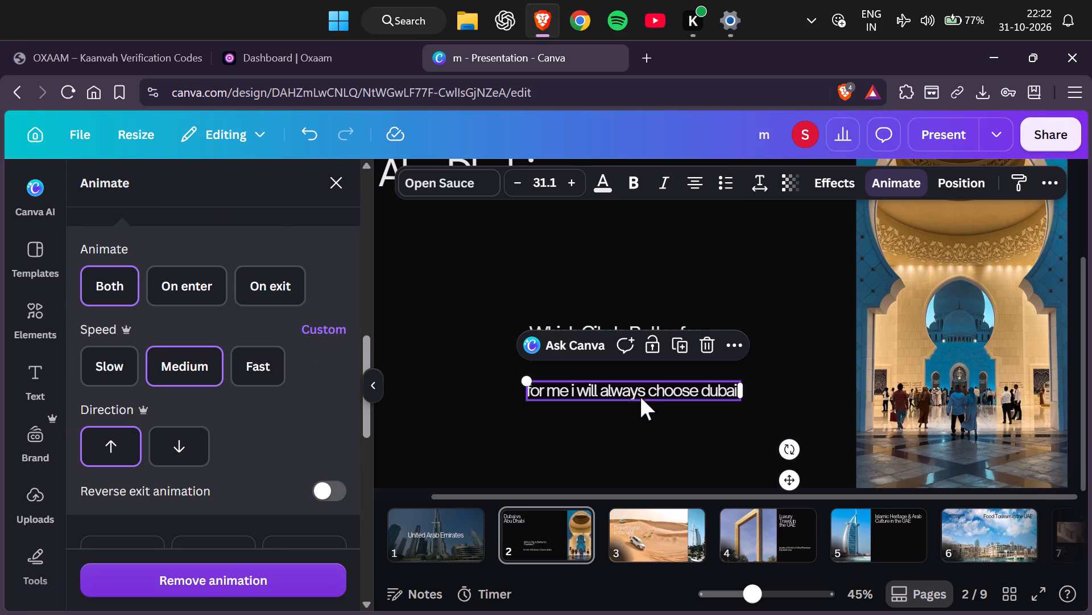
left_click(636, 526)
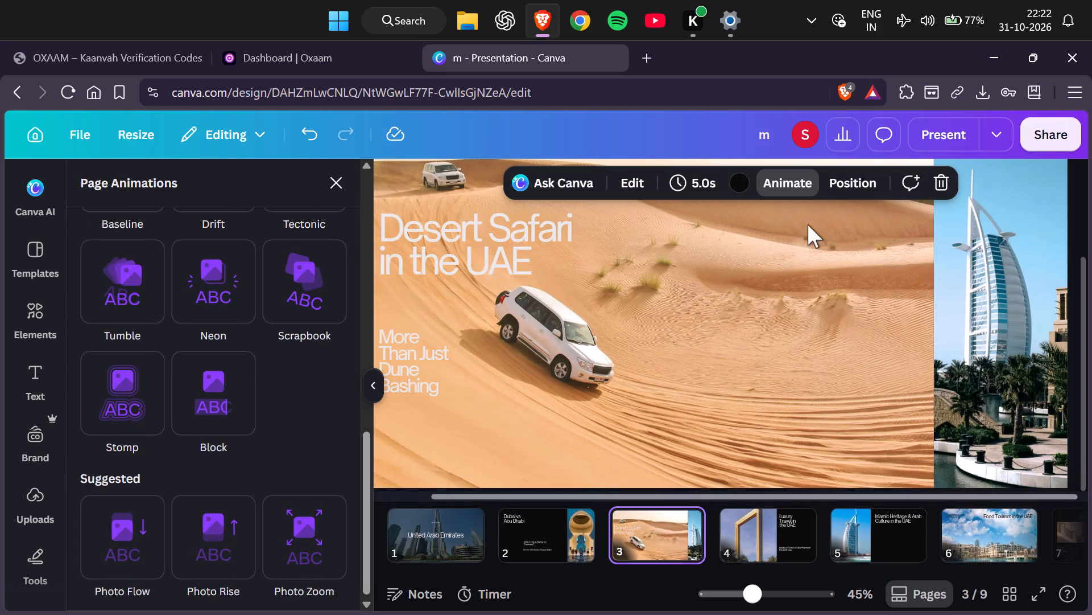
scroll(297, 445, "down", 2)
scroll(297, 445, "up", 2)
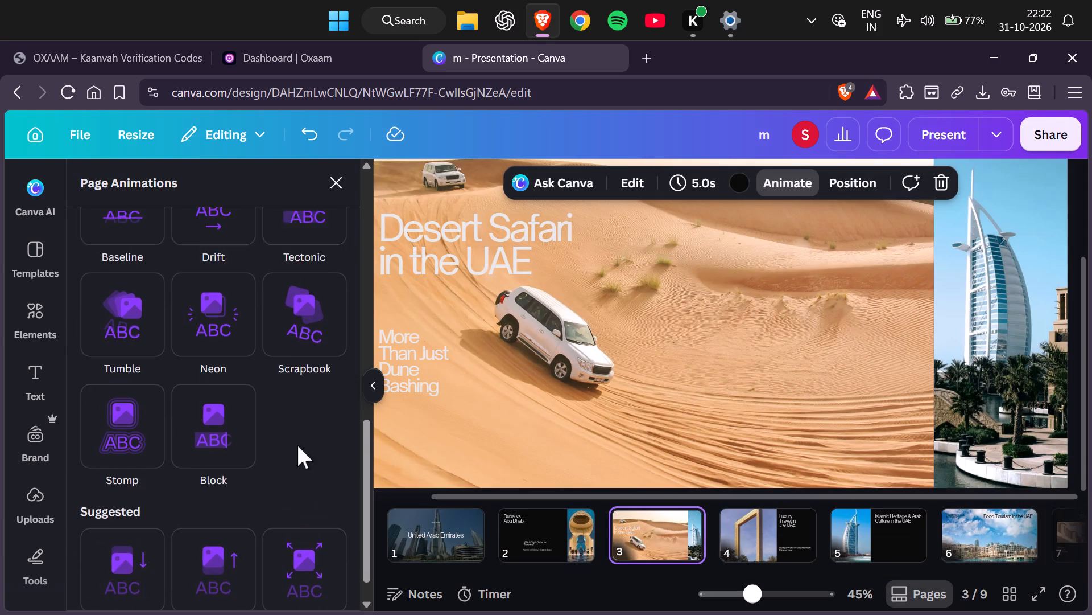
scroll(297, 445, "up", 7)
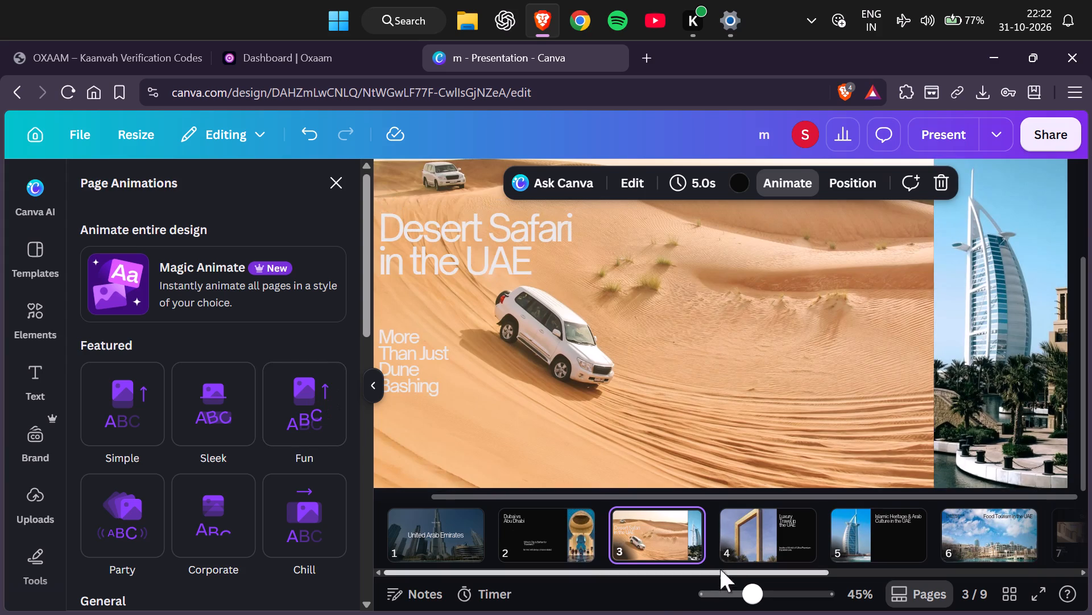
Apply the Pop page animation to page 4, the Luxury Travel in the UAE page.
left_click(735, 557)
scroll(154, 507, "down", 3)
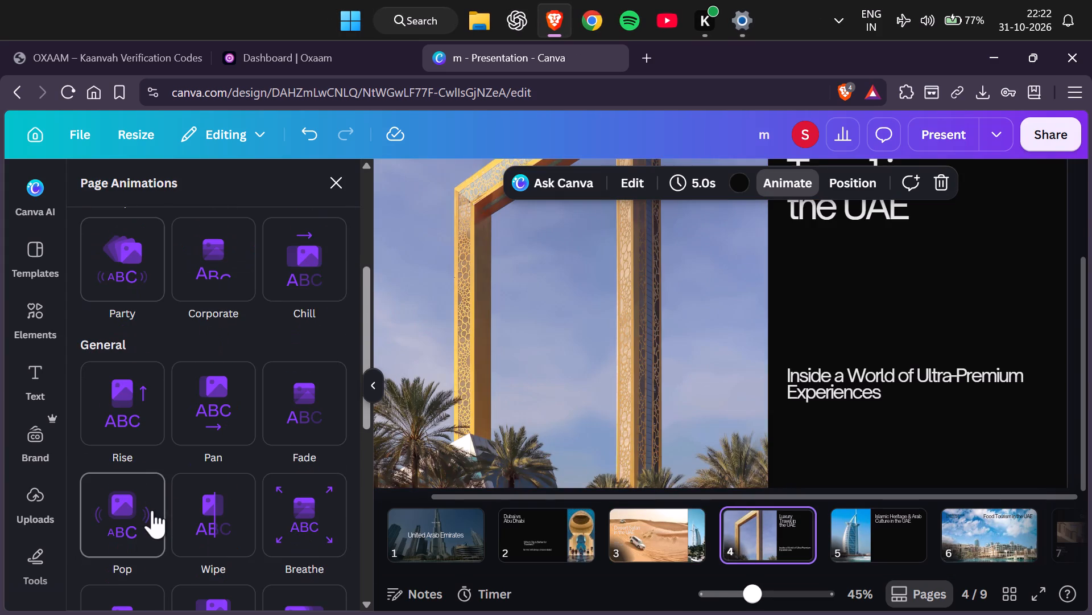
left_click(152, 510)
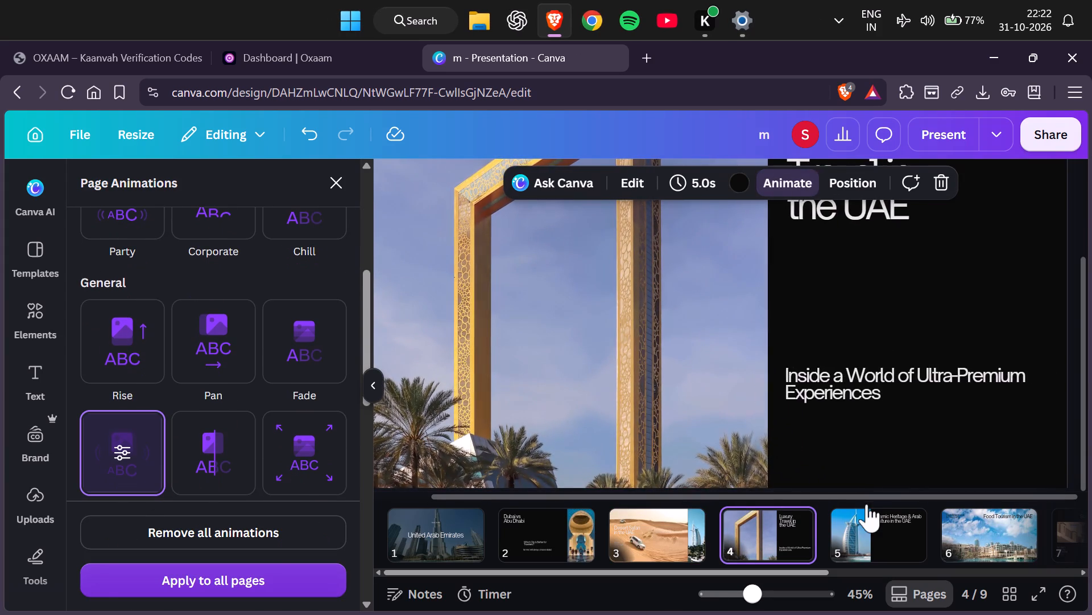
Apply the Block page animation to page 5, Islamic Heritage & Arab Culture in the UAE.
left_click(863, 511)
scroll(209, 486, "down", 4)
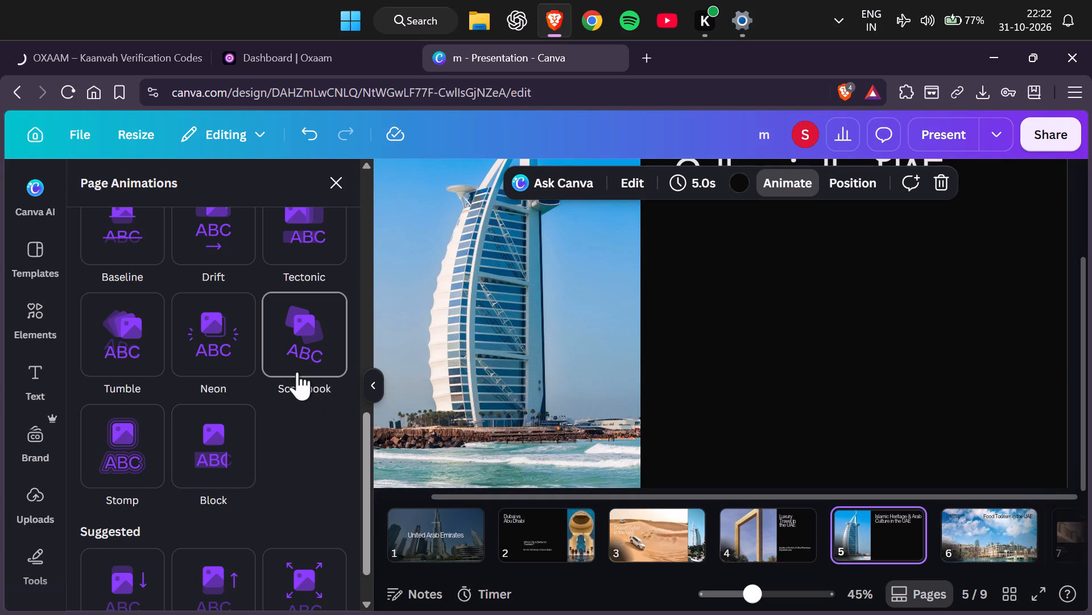
left_click(210, 466)
Widen the Burj Al Arab photo on page 5 to the page's right edge so it fills the whole page.
scroll(752, 263, "up", 3)
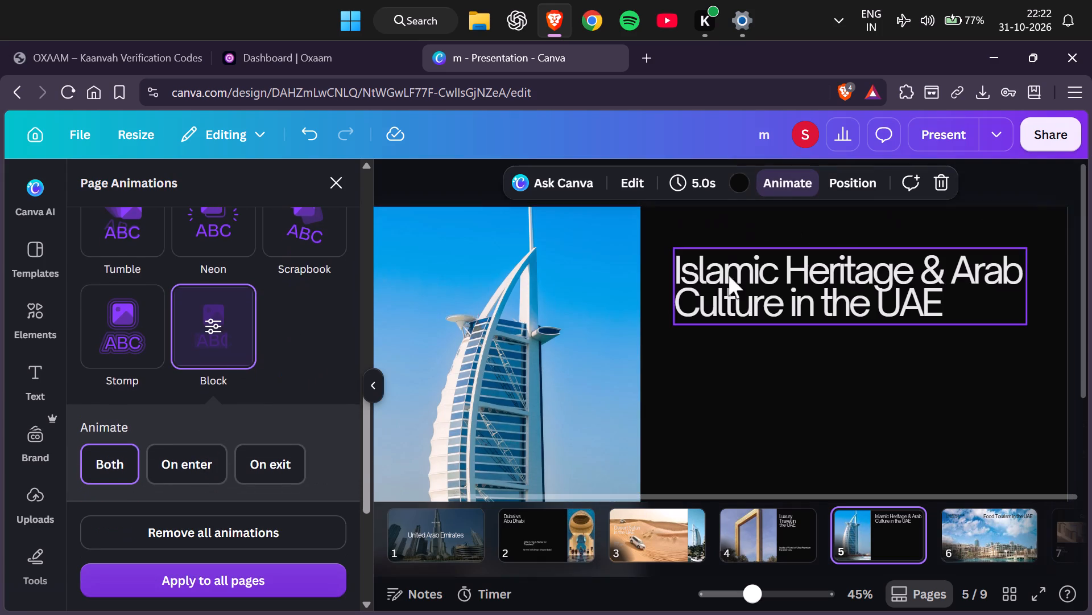
left_click(642, 298)
left_click(591, 297)
scroll(595, 297, "down", 3)
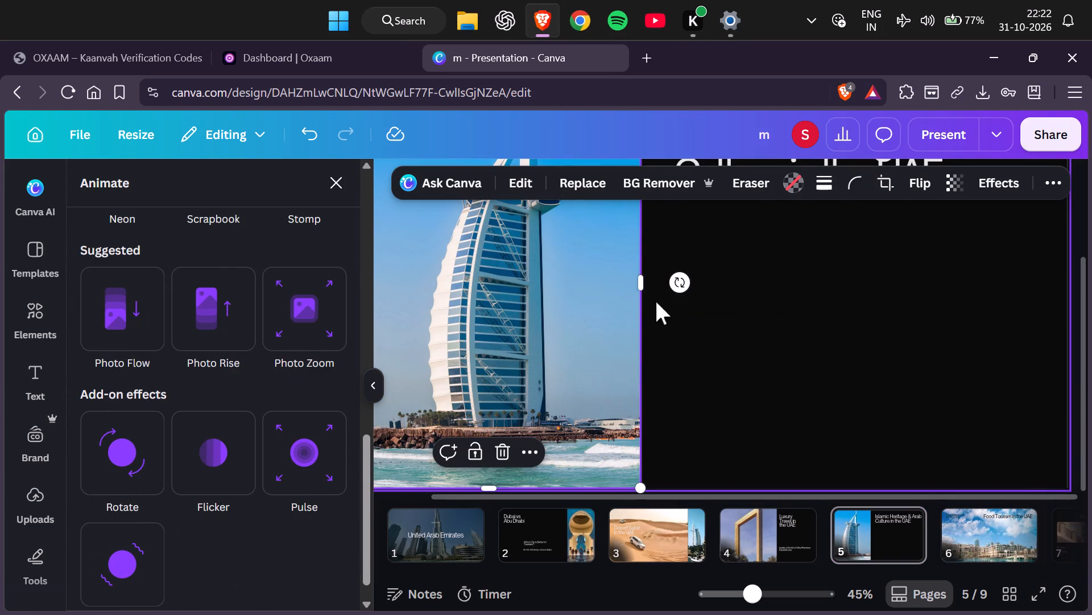
left_click_drag(641, 286, 1049, 266)
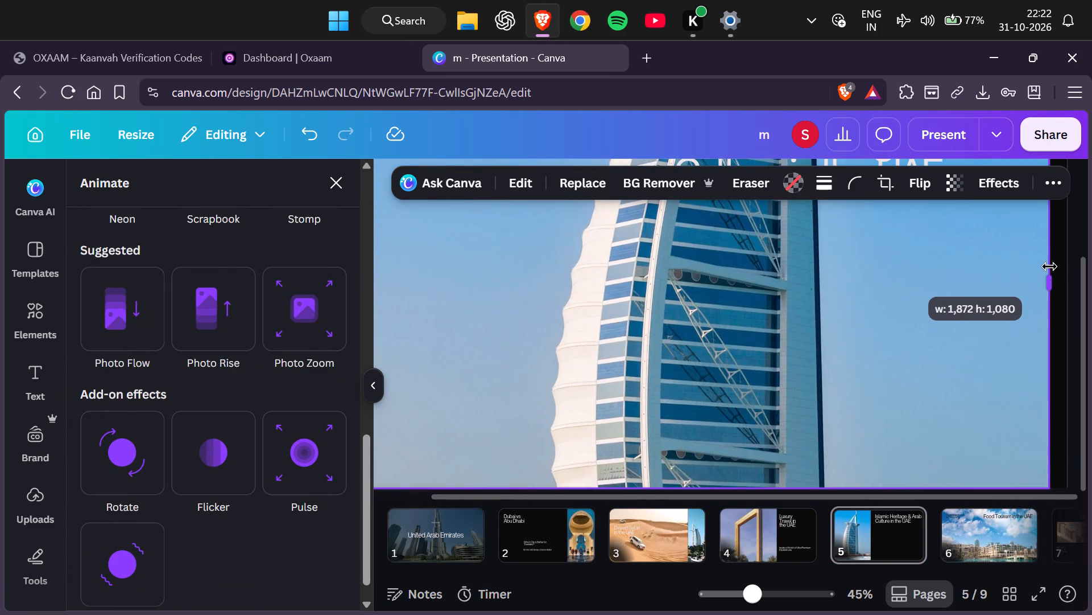
left_click_drag(1049, 266, 1067, 278)
scroll(1016, 292, "up", 5)
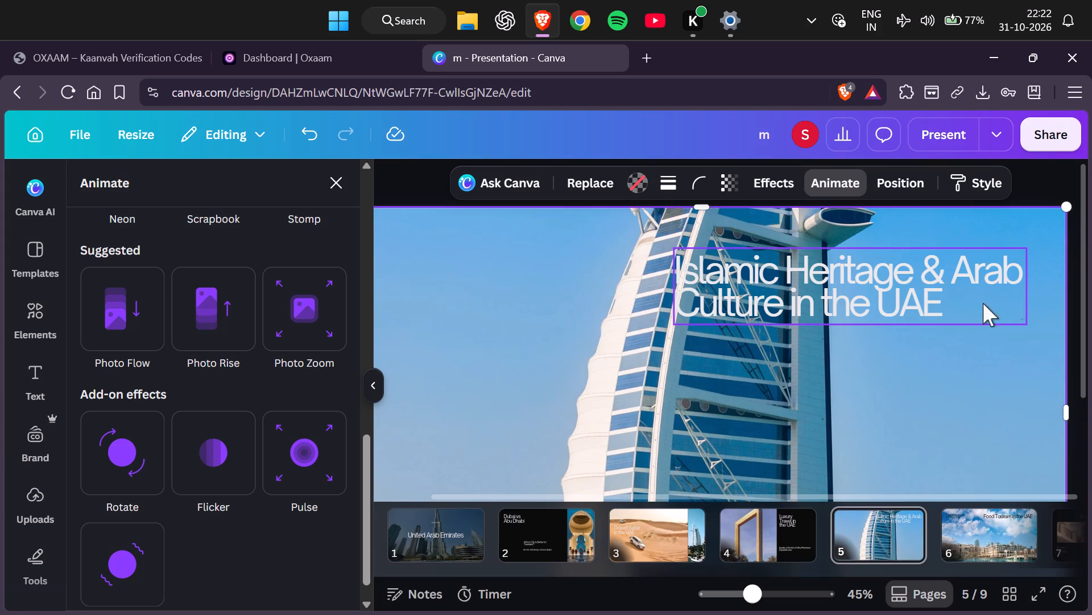
Move page 5's Islamic Heritage & Arab Culture heading to the page's upper left and narrow its box so the text wraps onto four lines.
left_click_drag(890, 285, 976, 272)
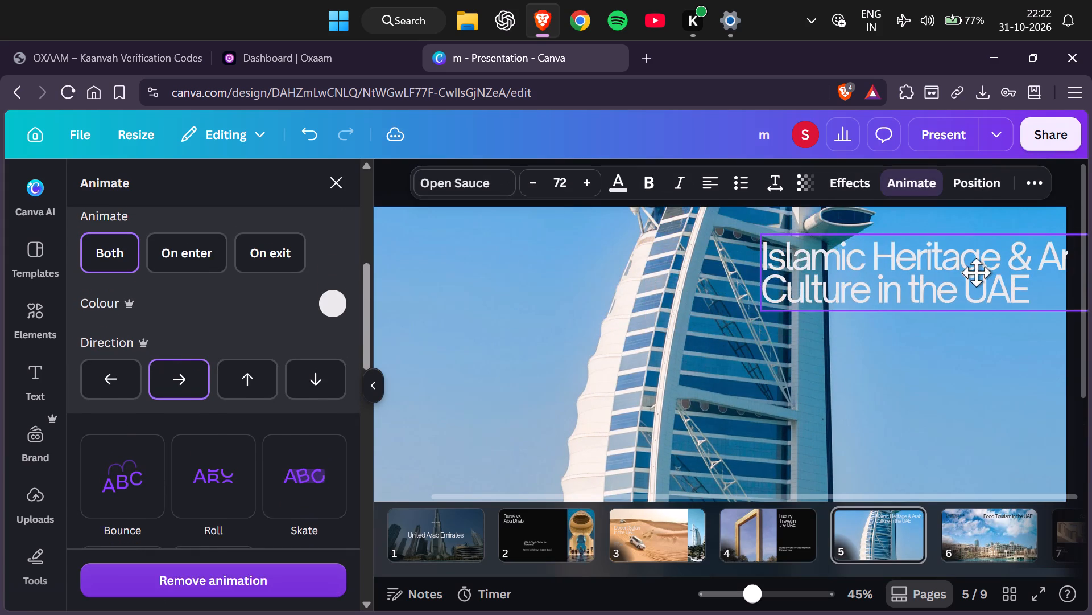
left_click_drag(976, 272, 599, 272)
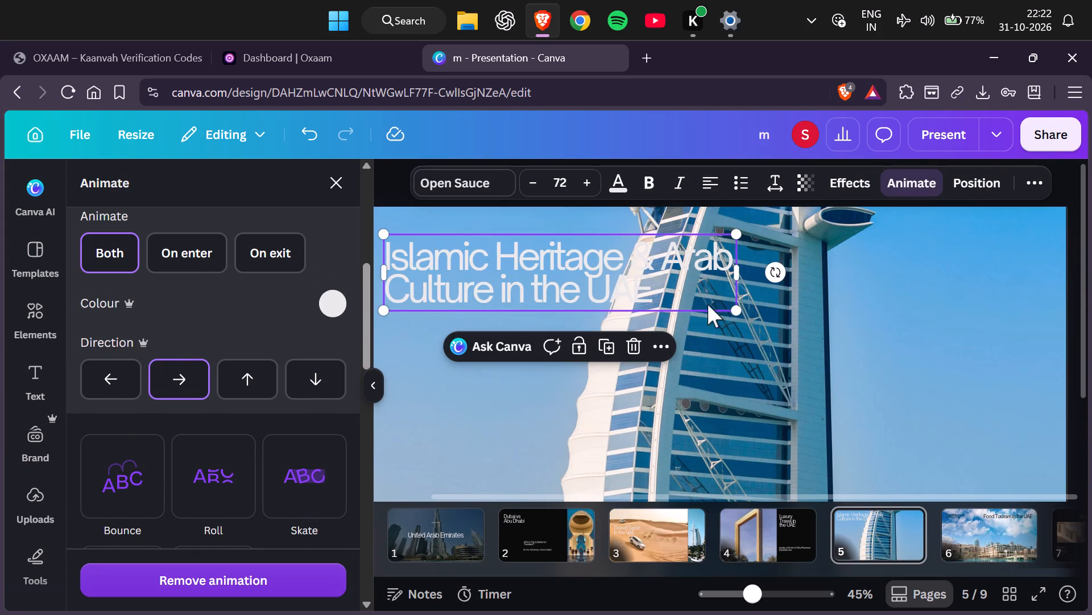
left_click(735, 271)
left_click(734, 273)
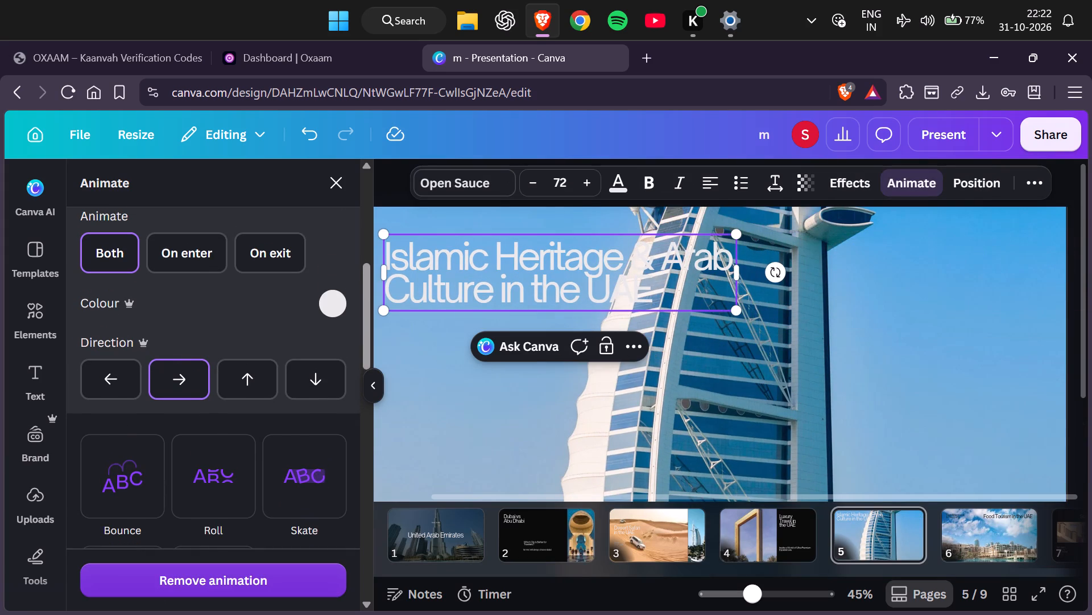
left_click(831, 335)
left_click(731, 281)
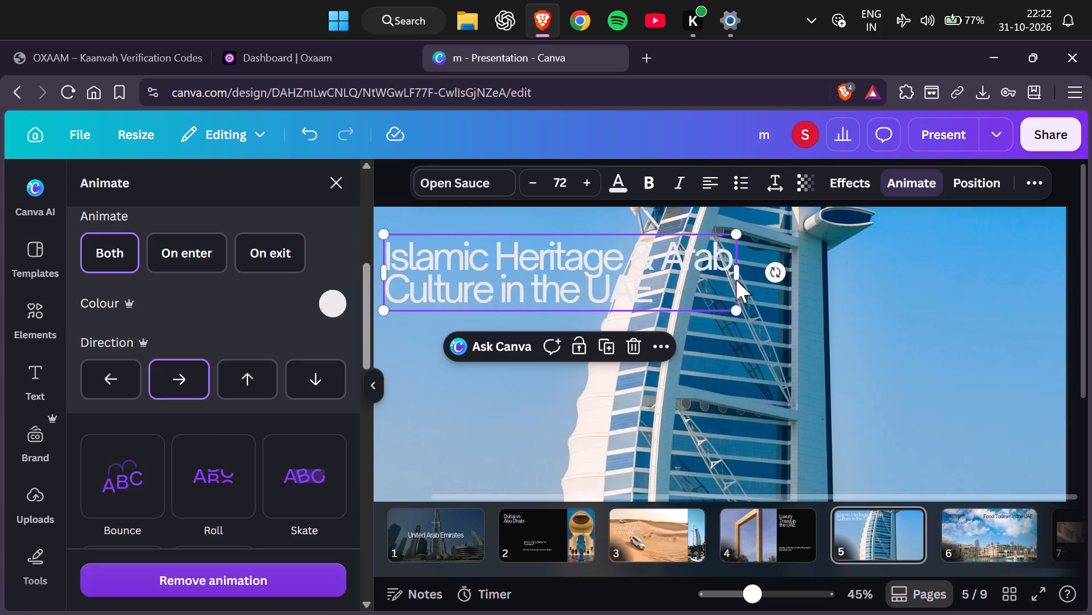
left_click_drag(735, 273, 717, 270)
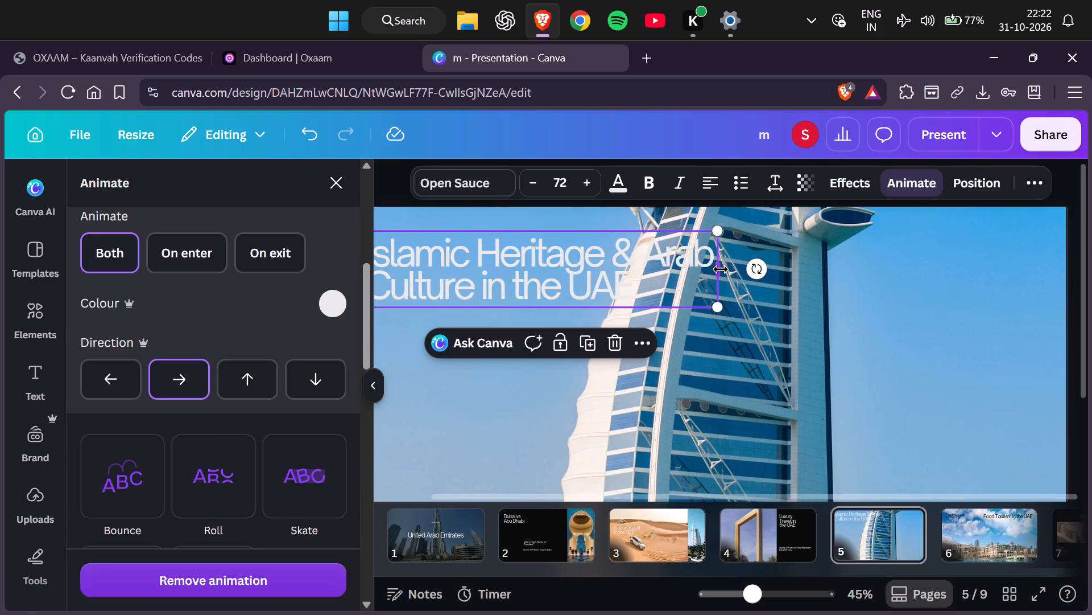
left_click_drag(718, 269, 573, 259)
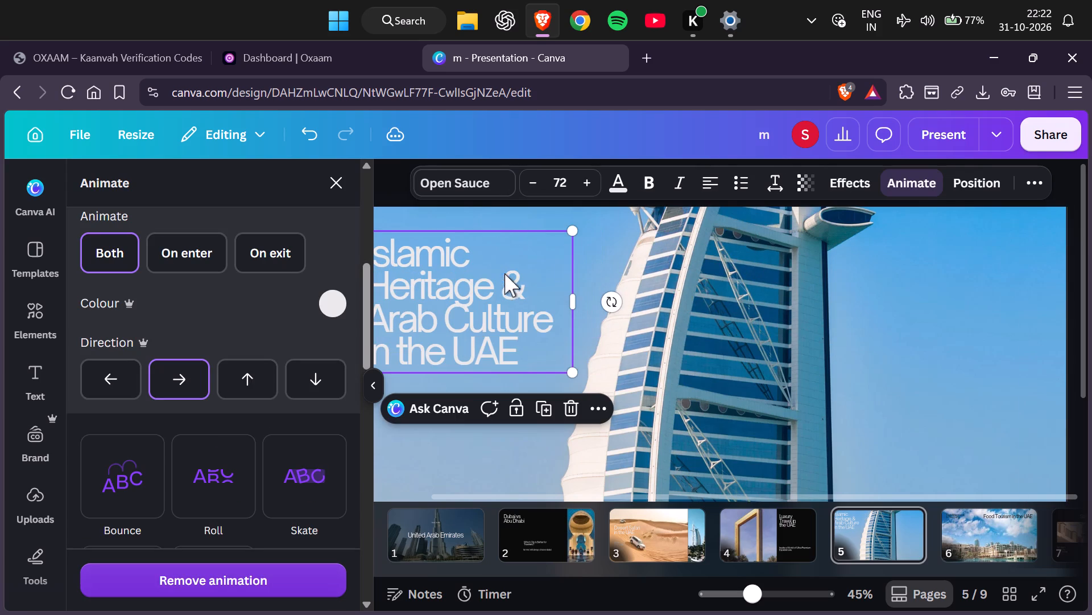
left_click_drag(498, 272, 509, 259)
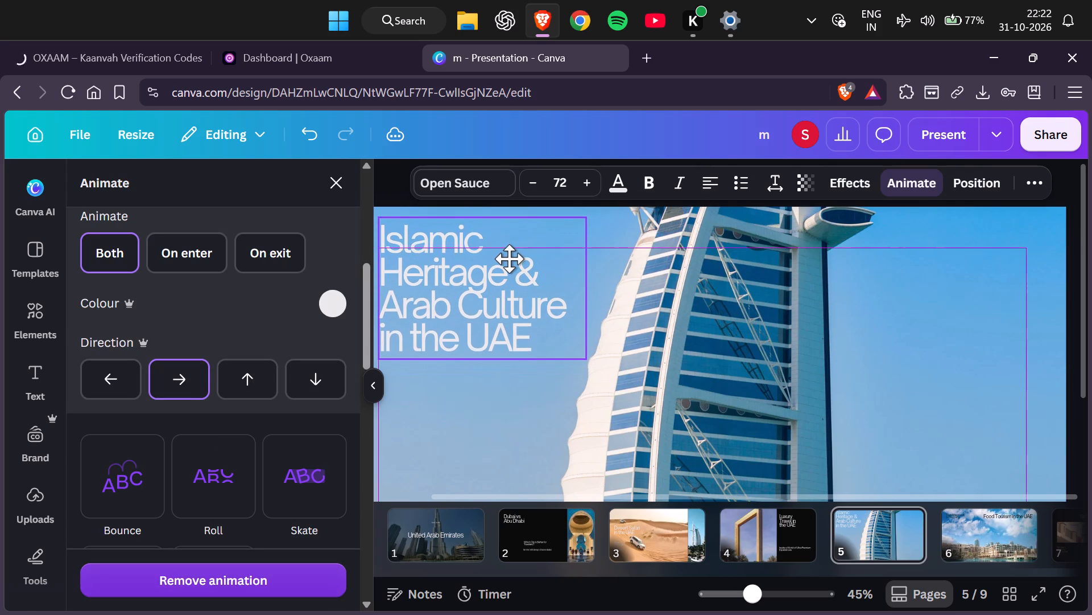
left_click_drag(509, 259, 511, 276)
left_click(855, 361)
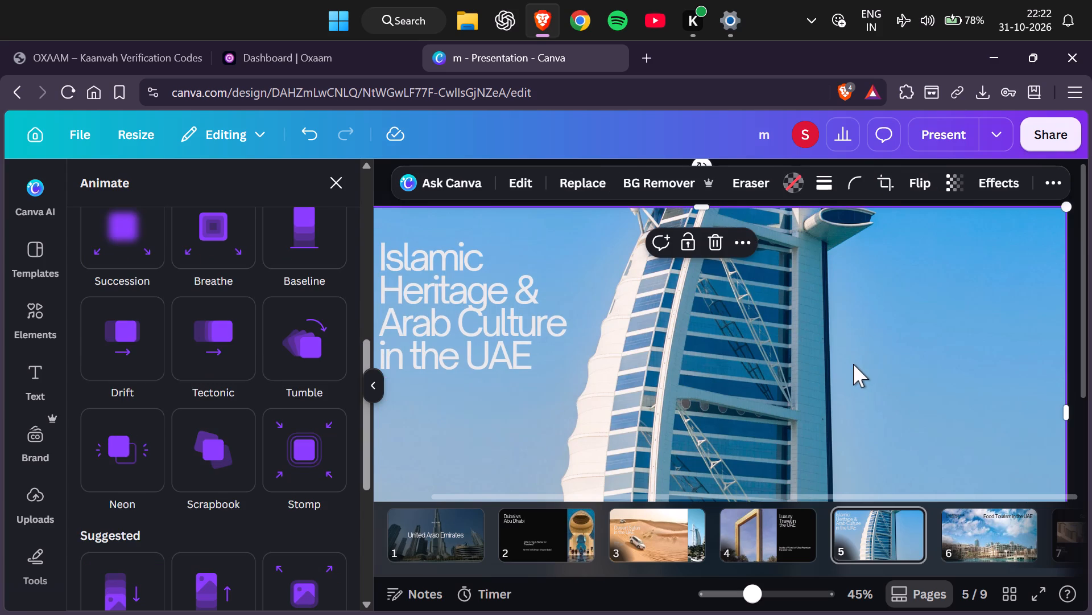
scroll(829, 341, "down", 5)
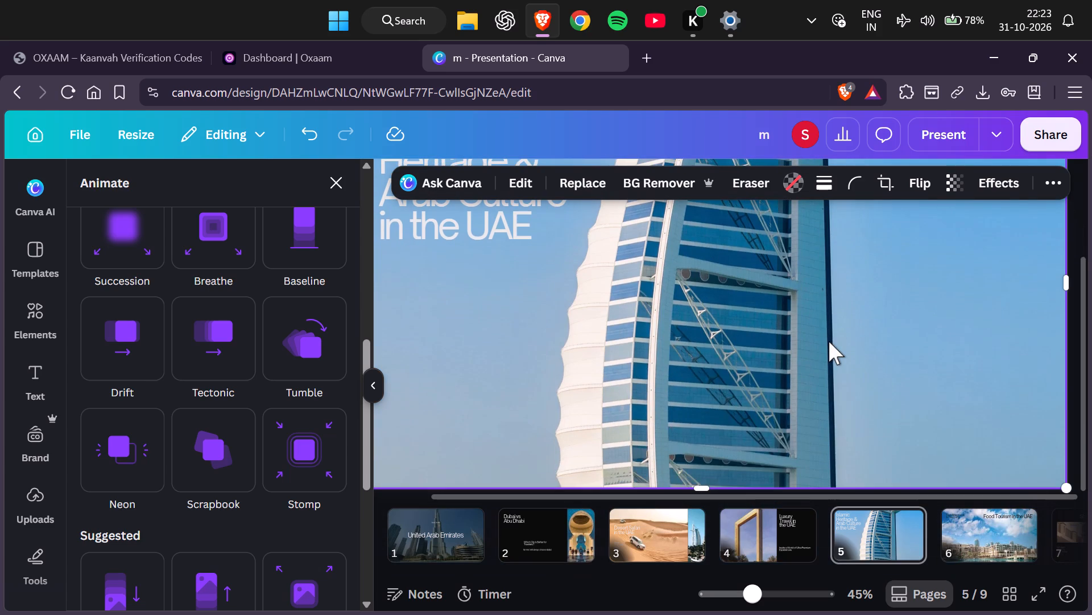
Apply the Rise page animation to page 6, Food Tourism in the UAE.
left_click(969, 554)
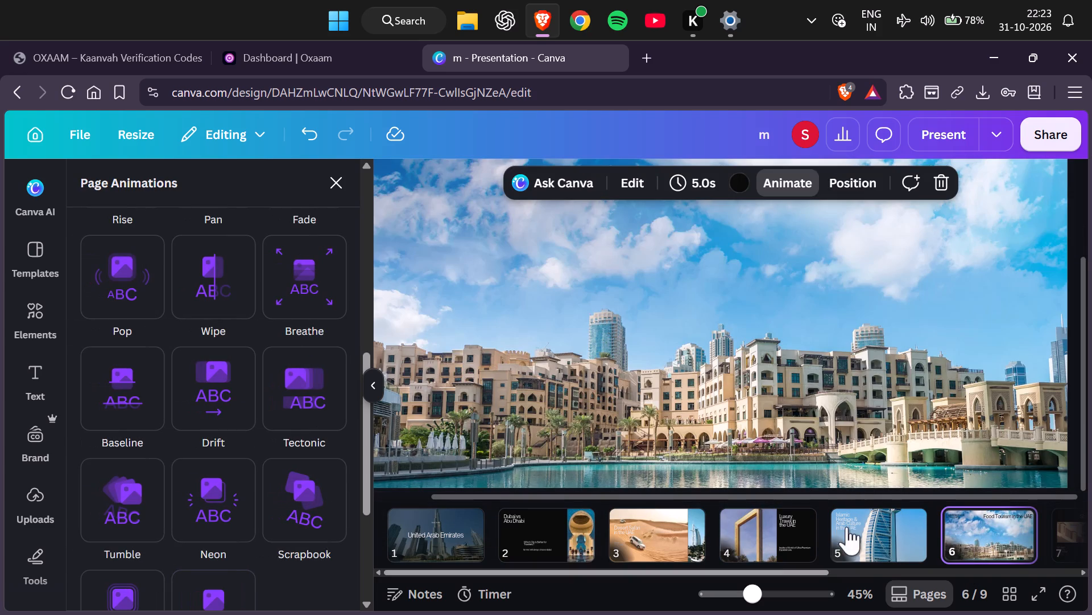
left_click(751, 550)
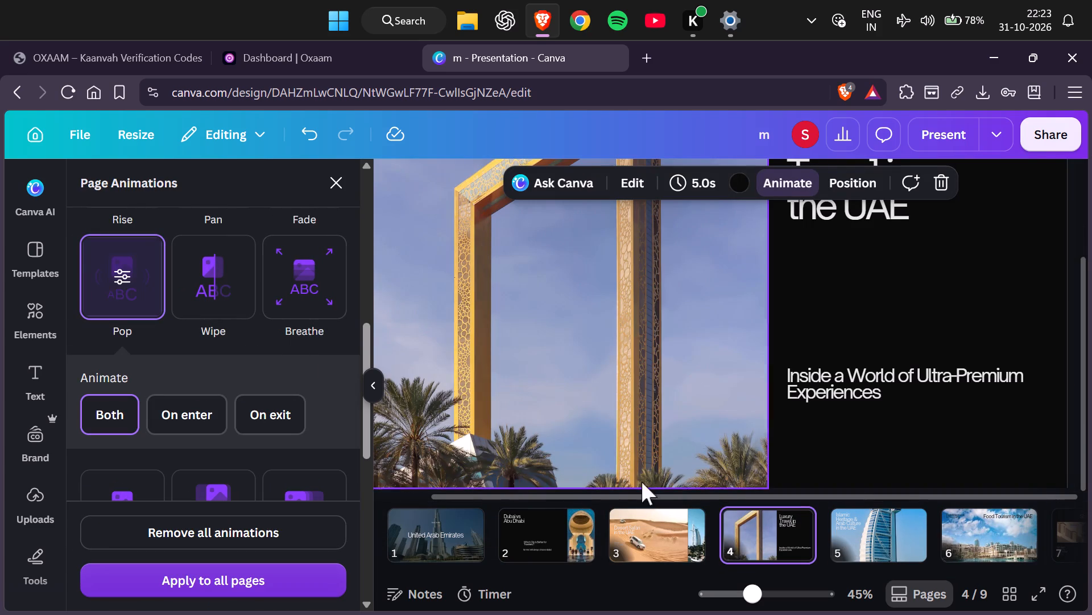
left_click(858, 550)
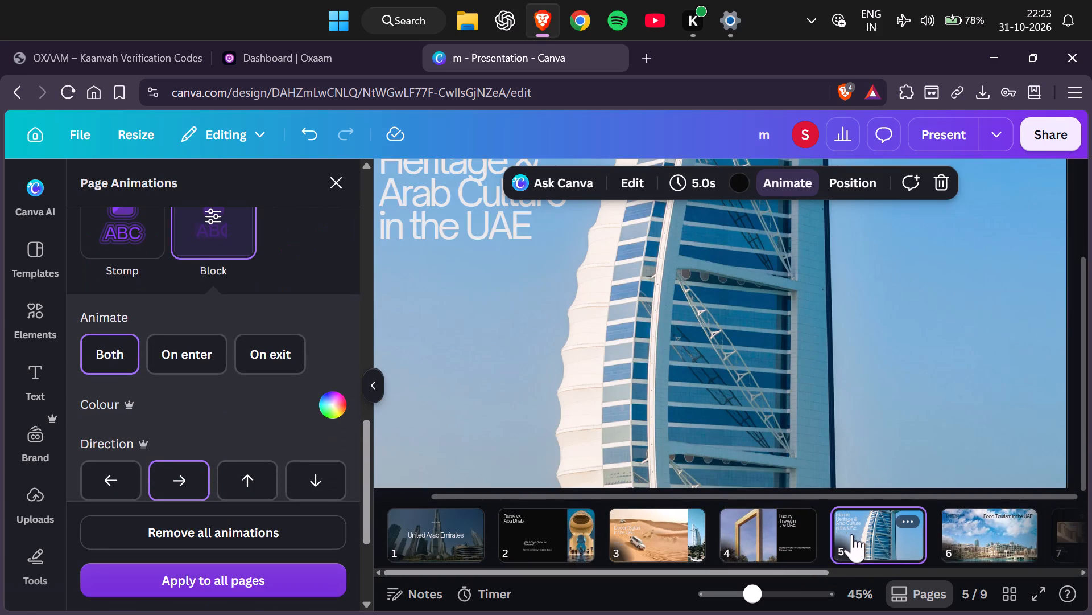
left_click(965, 550)
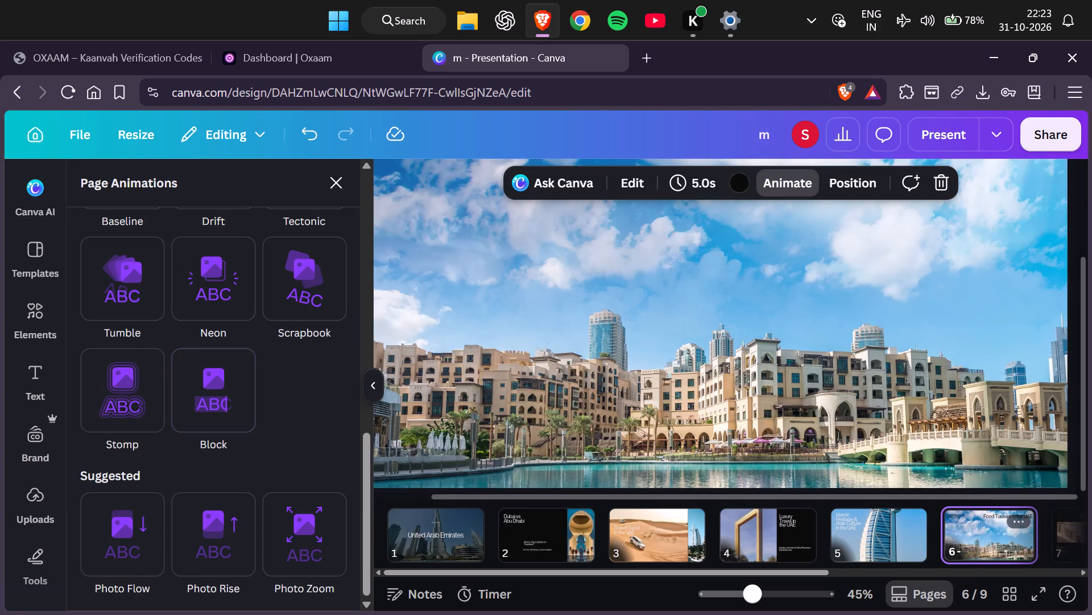
scroll(276, 364, "up", 5)
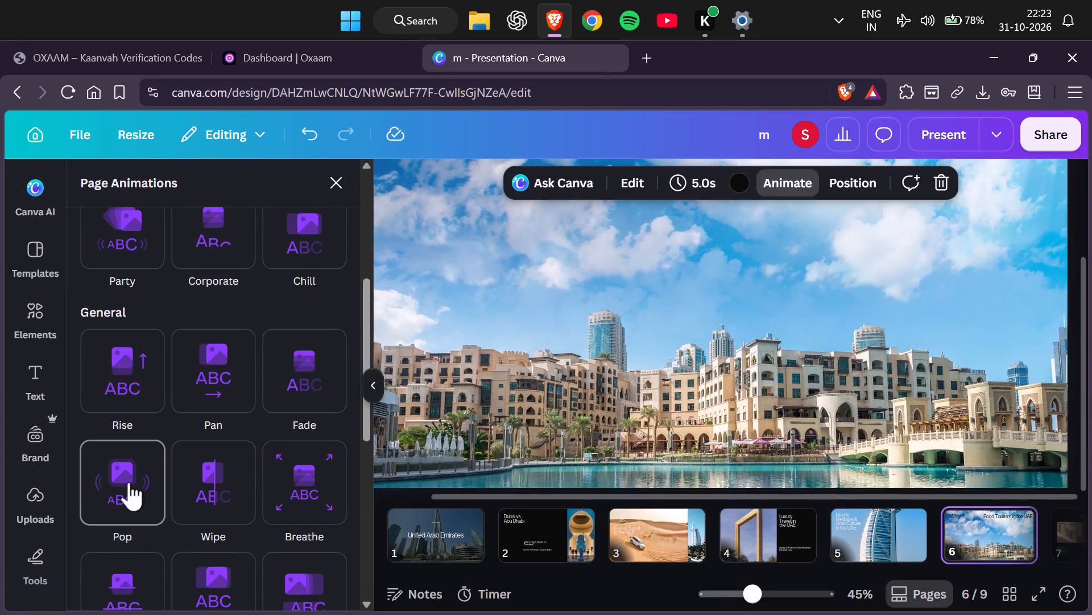
left_click(113, 380)
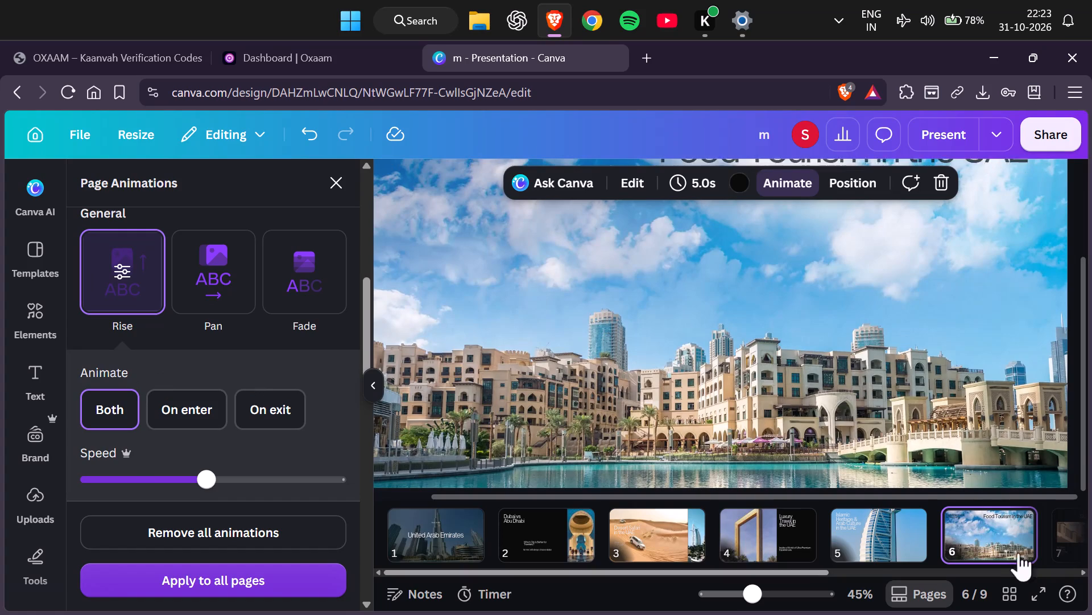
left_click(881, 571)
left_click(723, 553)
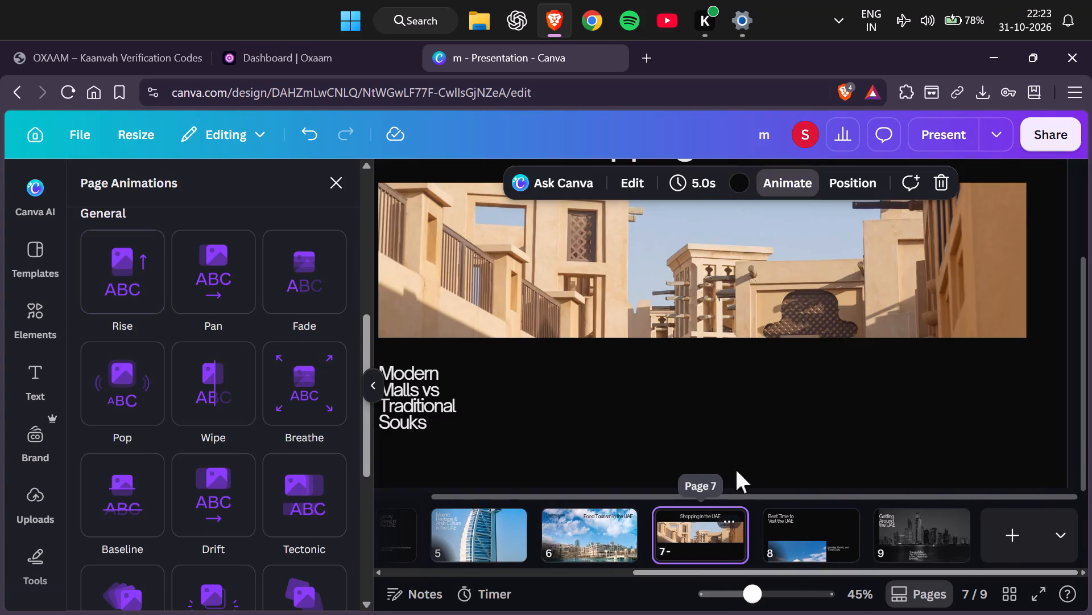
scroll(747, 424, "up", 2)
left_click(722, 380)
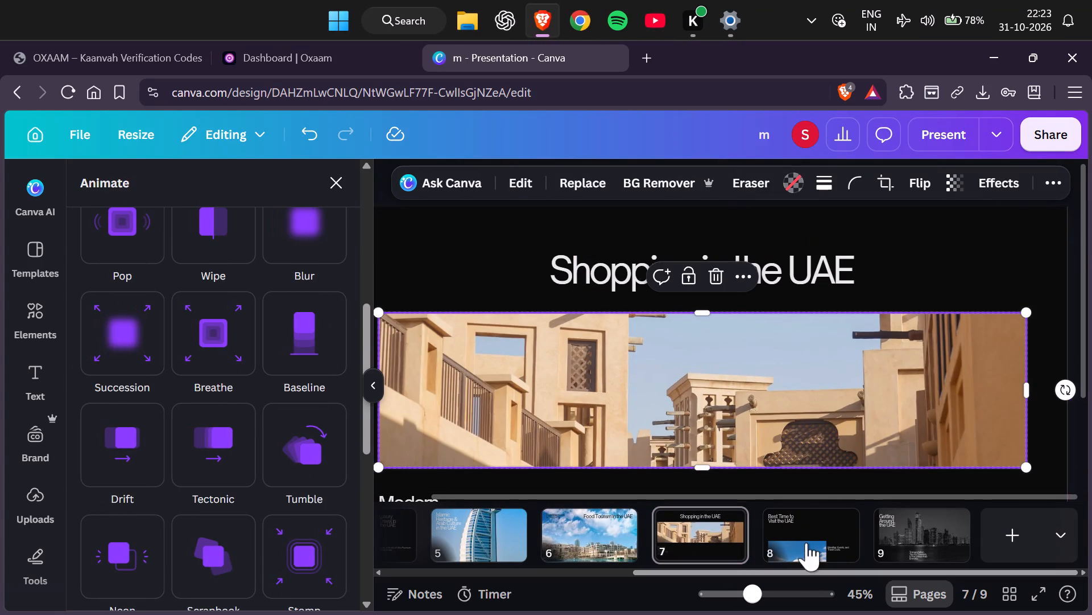
Enlarge the white-domed mosque photo on page 8, Best Time to Visit the UAE, to about 1,812 by 1,080 so it covers the page.
left_click(806, 543)
scroll(733, 421, "down", 6)
left_click(685, 408)
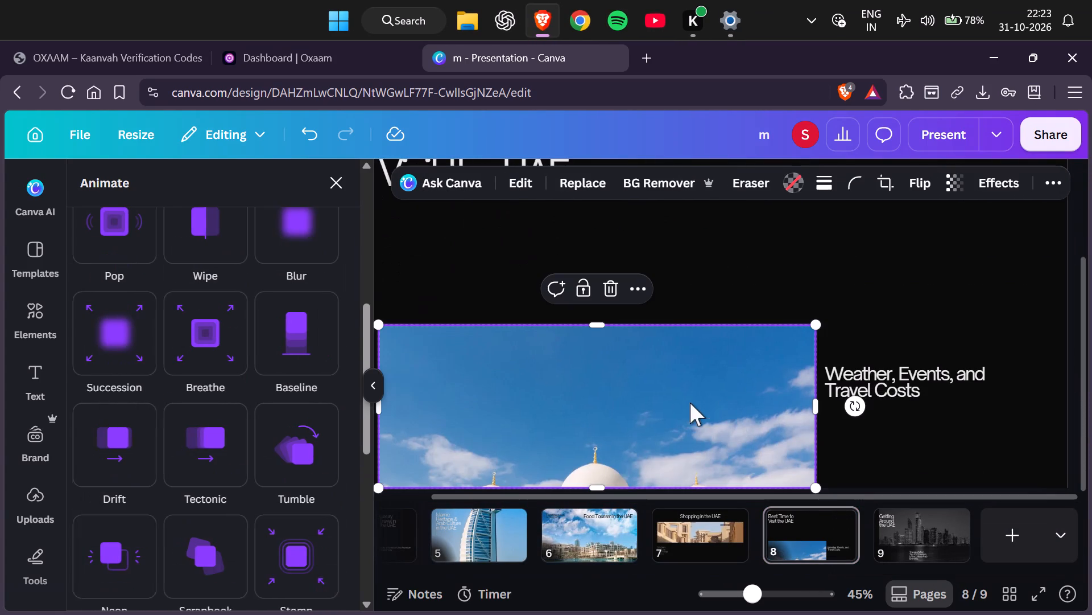
left_click_drag(818, 327, 973, 243)
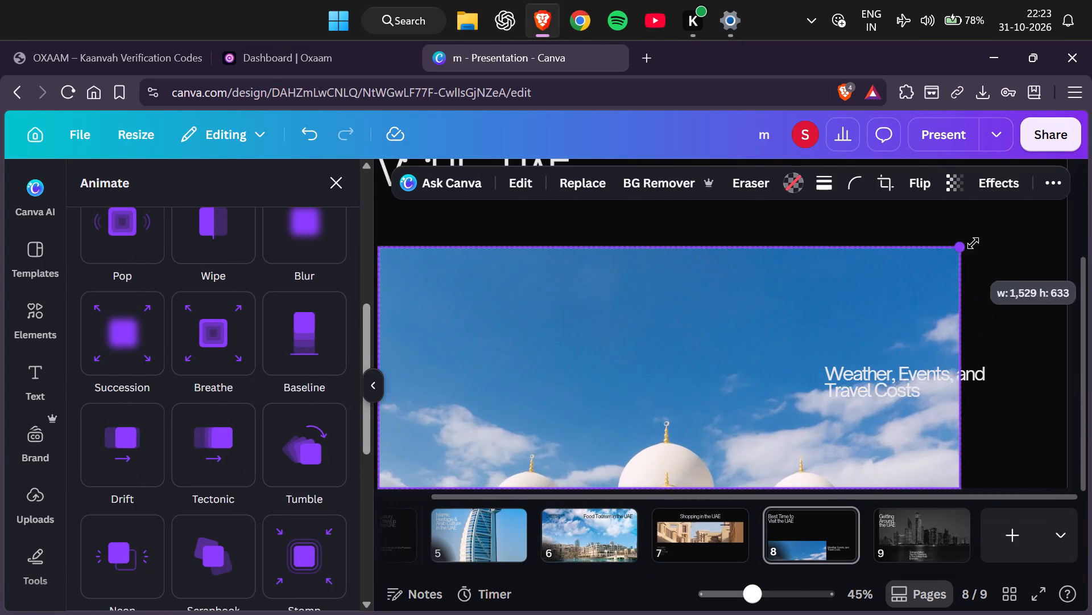
left_click_drag(973, 243, 1069, 206)
scroll(806, 292, "up", 3)
left_click_drag(726, 335, 715, 257)
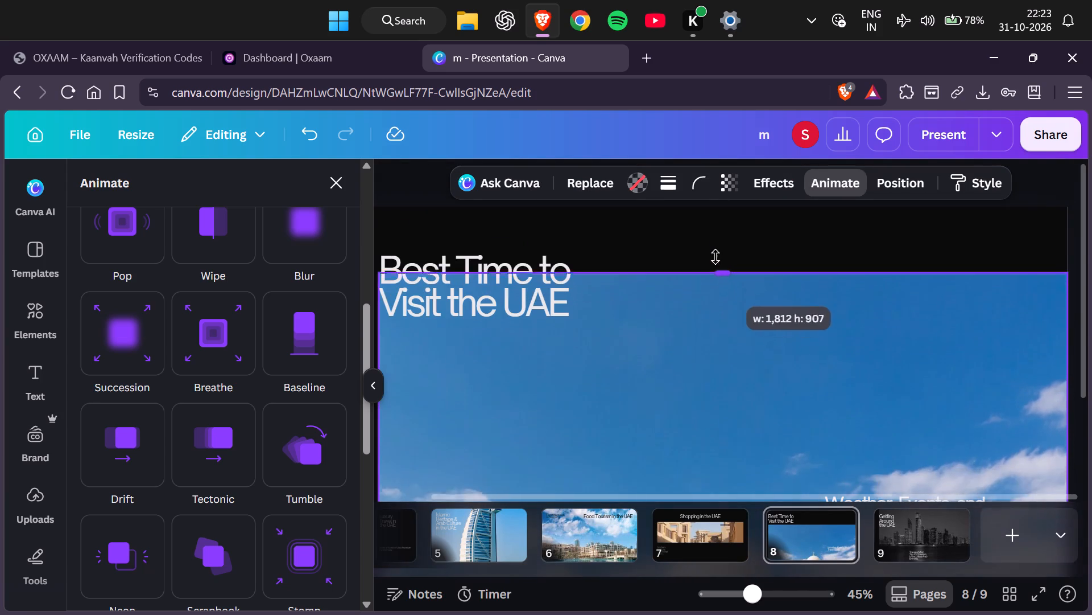
left_click_drag(715, 257, 715, 208)
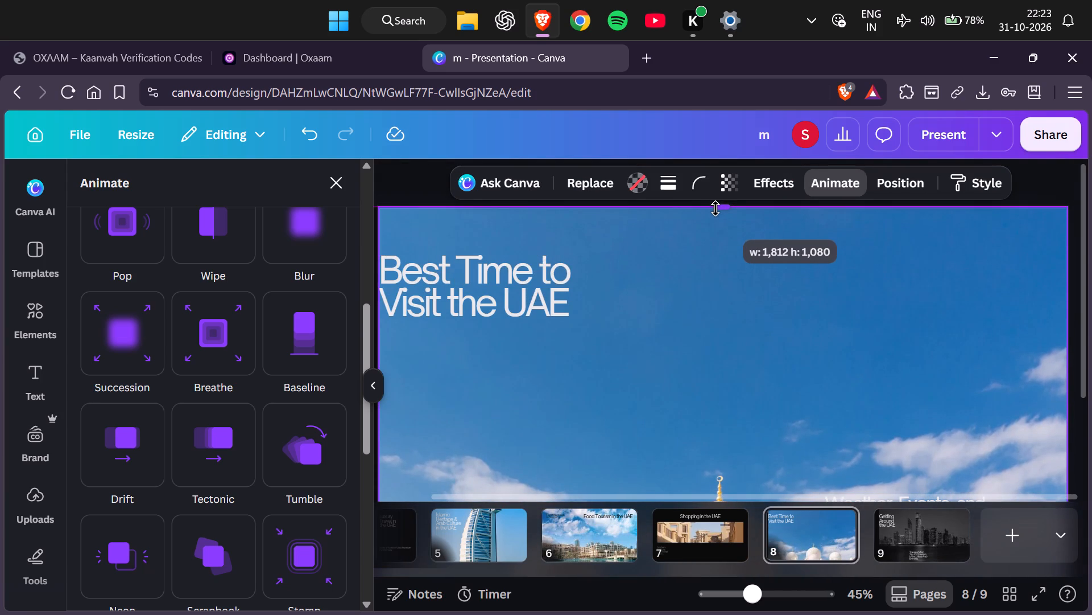
left_click_drag(715, 208, 715, 211)
Move page 8's Weather, Events, and Travel Costs text to the page's right edge above the domes and colour it dark grey #0b0b0b.
scroll(578, 291, "down", 3)
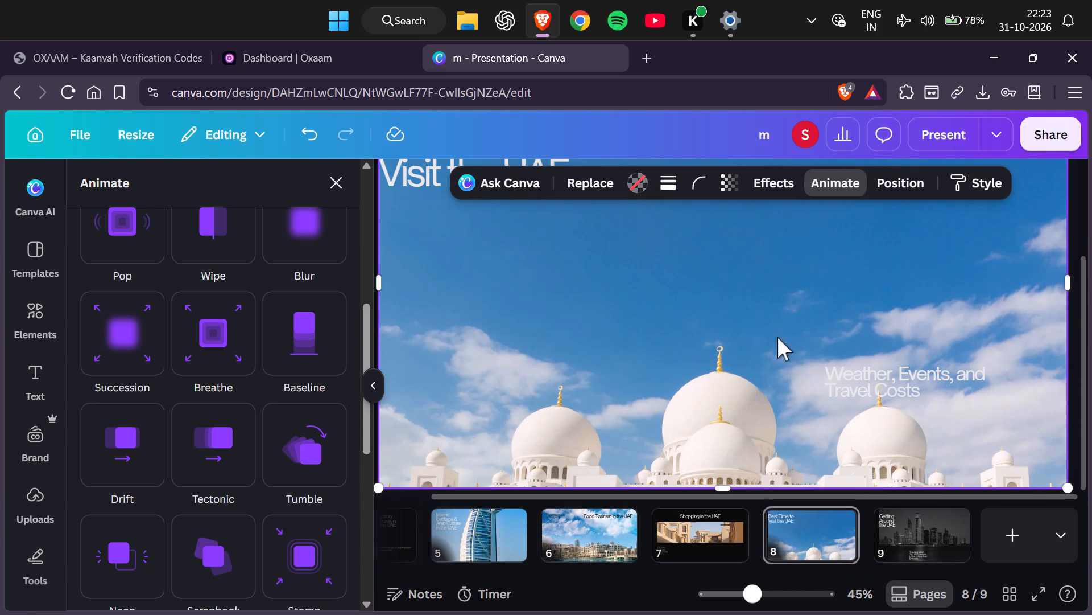
left_click_drag(890, 380, 686, 271)
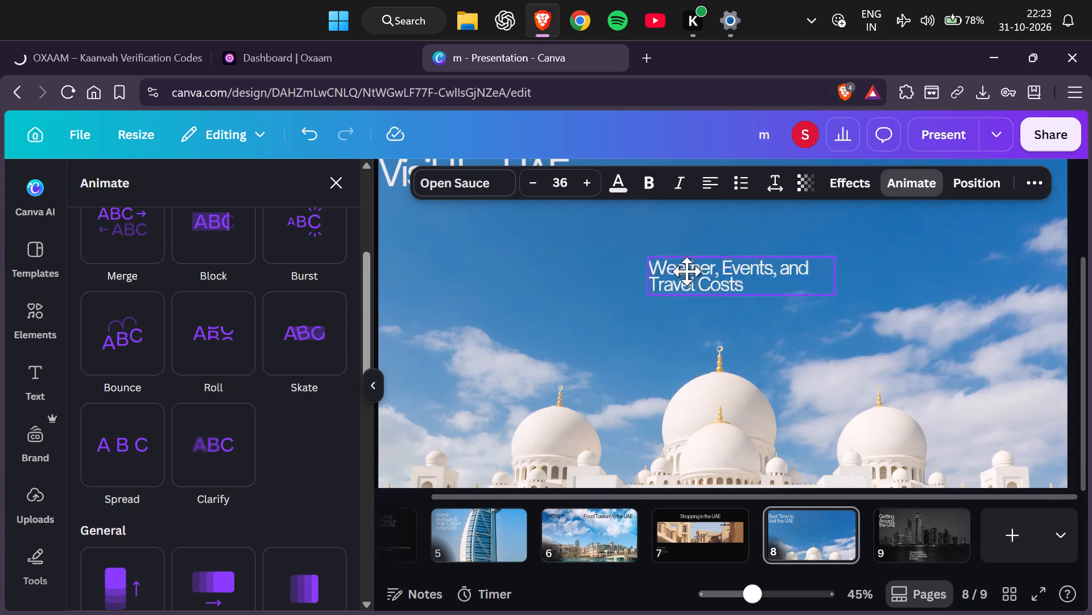
left_click_drag(686, 271, 947, 375)
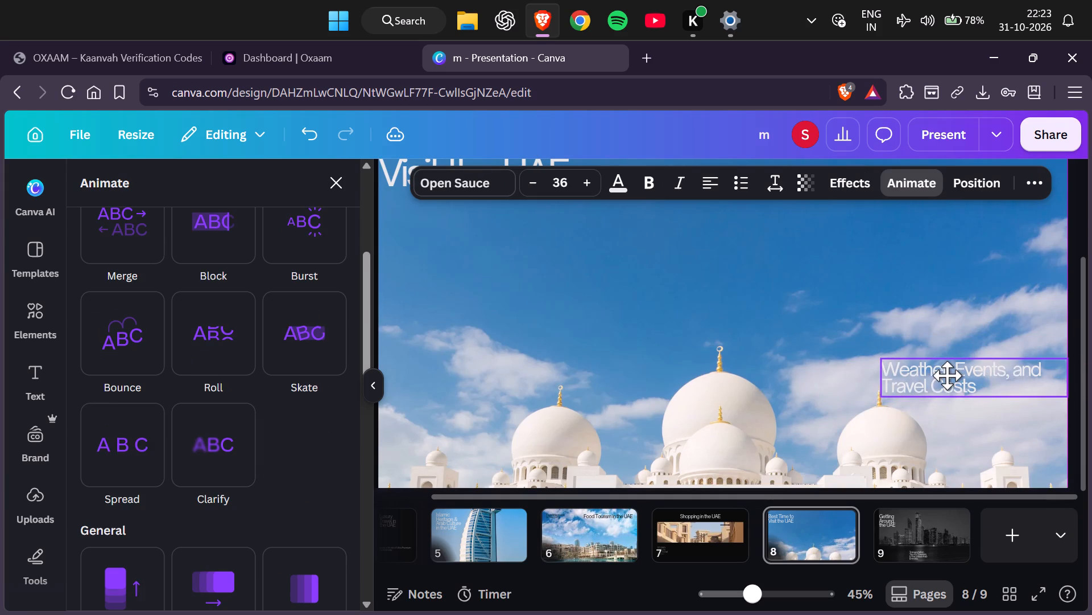
left_click_drag(947, 375, 946, 366)
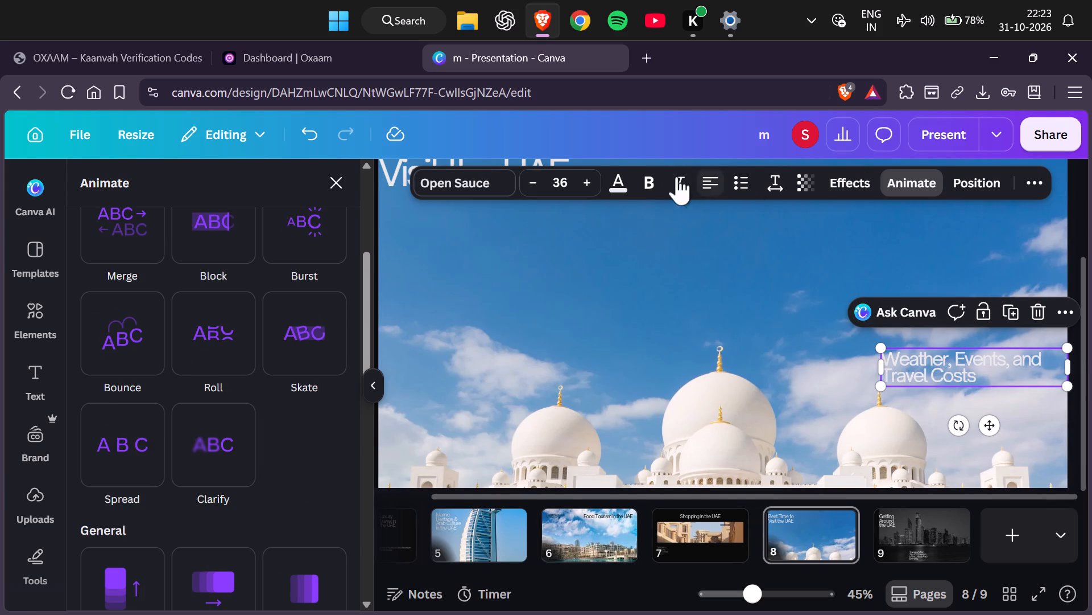
left_click(630, 179)
left_click(213, 298)
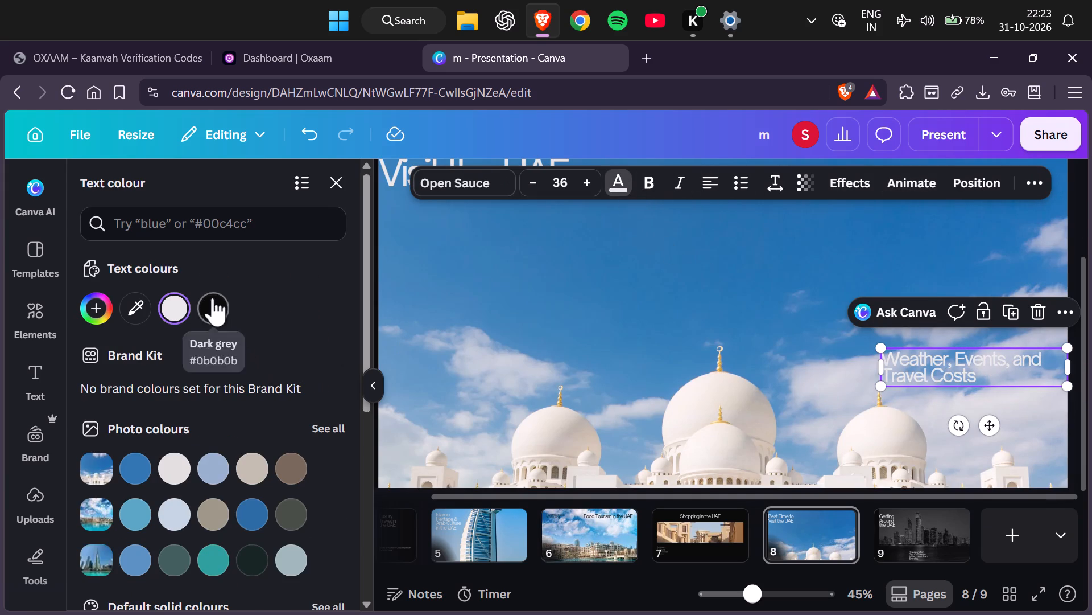
double_click(694, 236)
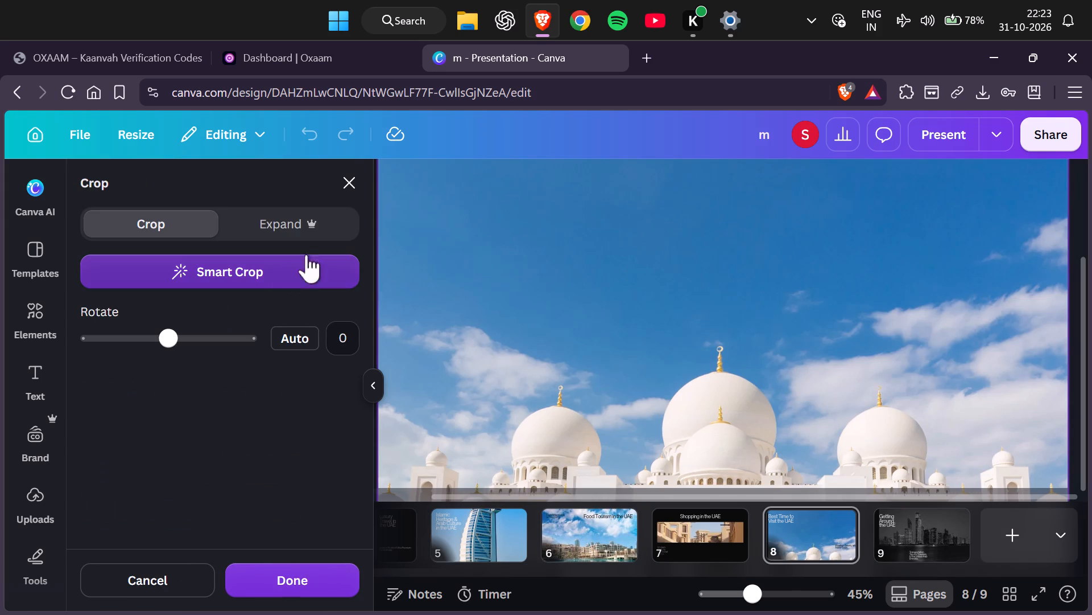
left_click(353, 186)
Move page 8's Best Time to Visit the UAE heading up towards the page's upper-left corner and colour it dark grey.
scroll(668, 277, "up", 3)
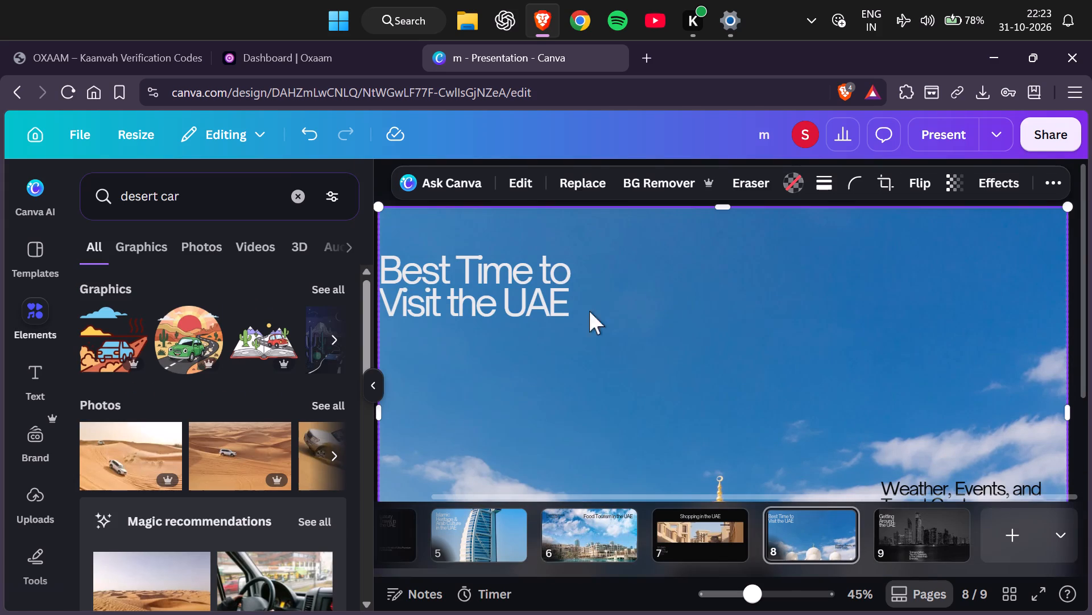
left_click(490, 314)
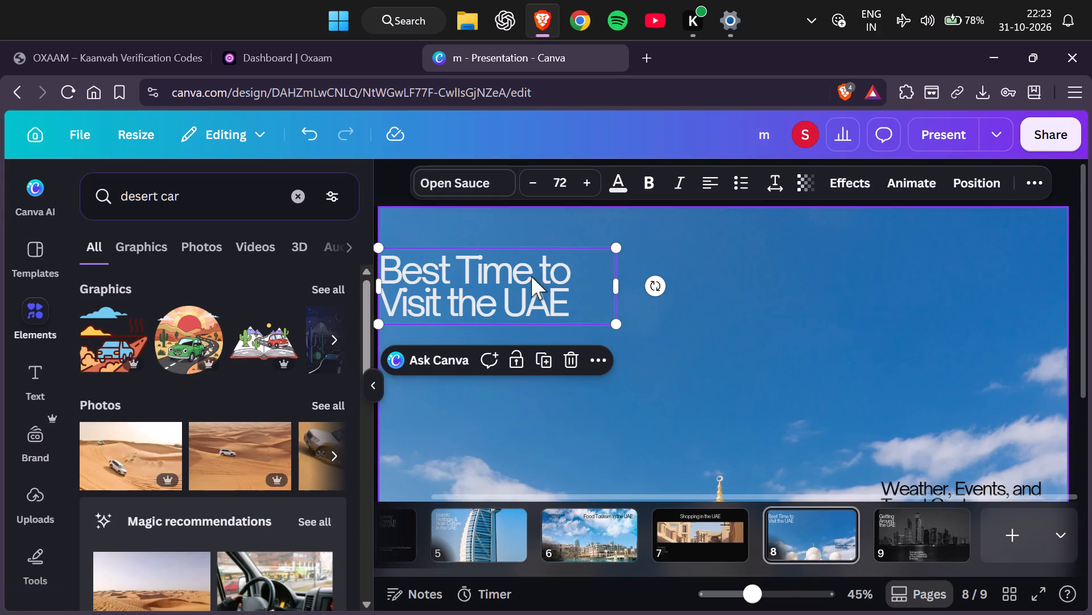
left_click_drag(487, 295, 498, 267)
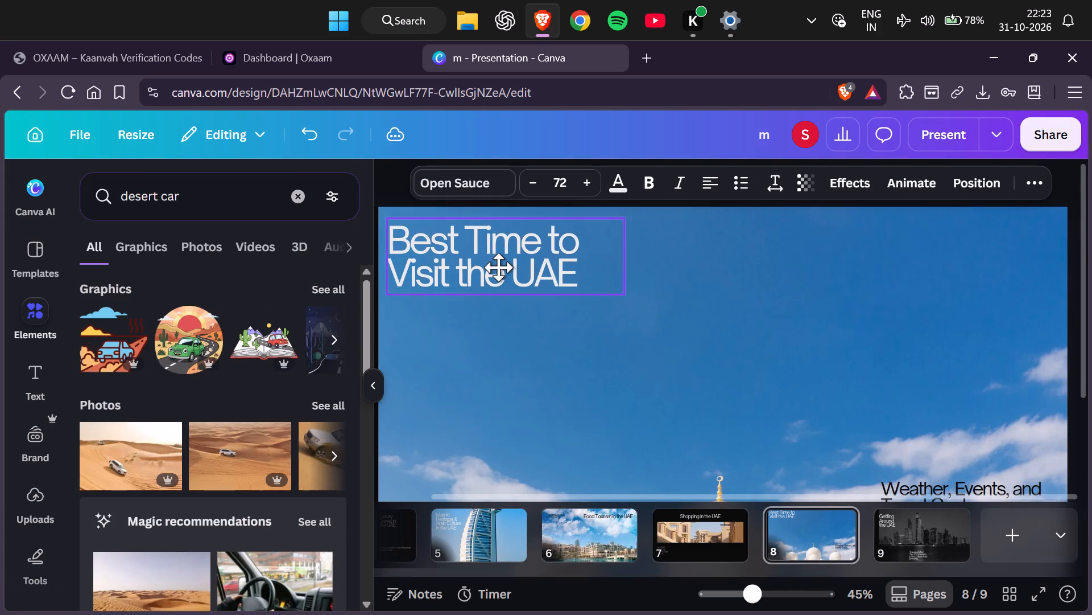
left_click_drag(498, 267, 494, 269)
left_click(614, 177)
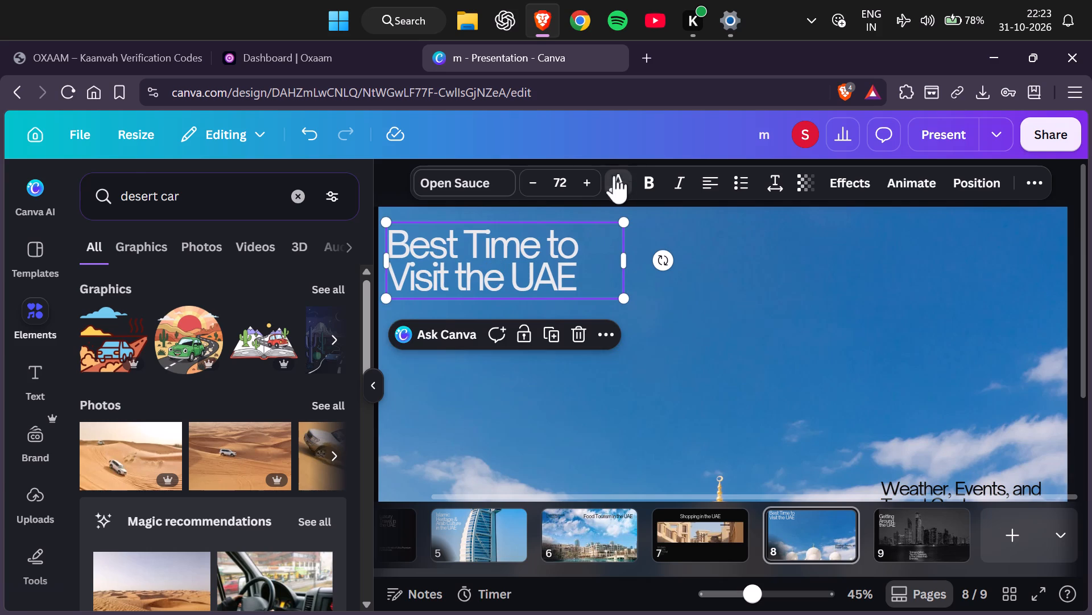
left_click(212, 311)
left_click(754, 304)
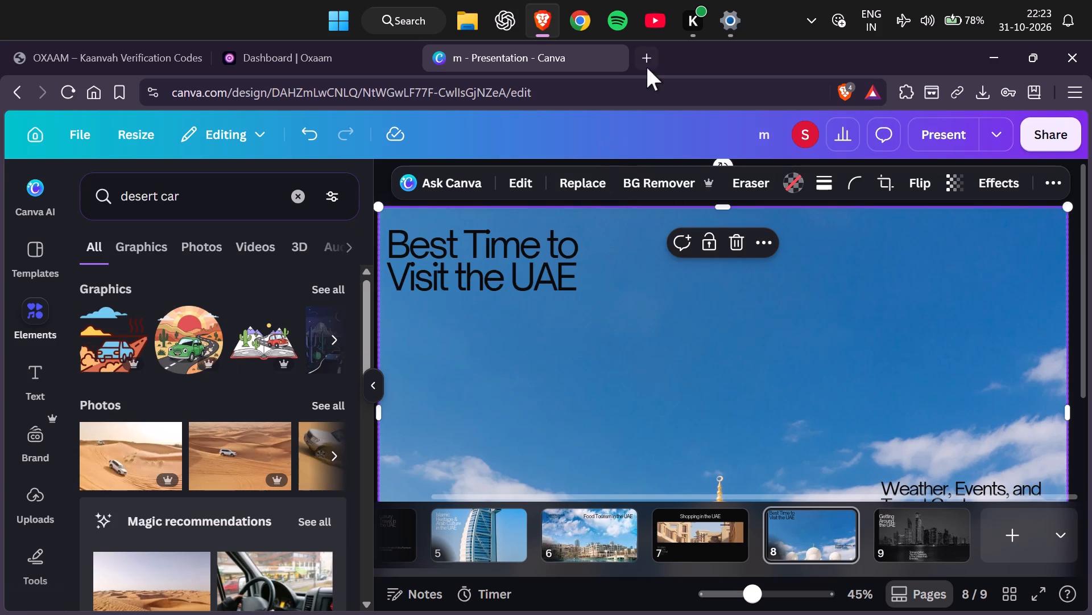
Search the web for the best time to visit the UAE and copy "November to March, when temperatures range between a comfortable 17°C and 30°C".
left_click(648, 56)
type("whixh is best time too= visit uae")
key("Return")
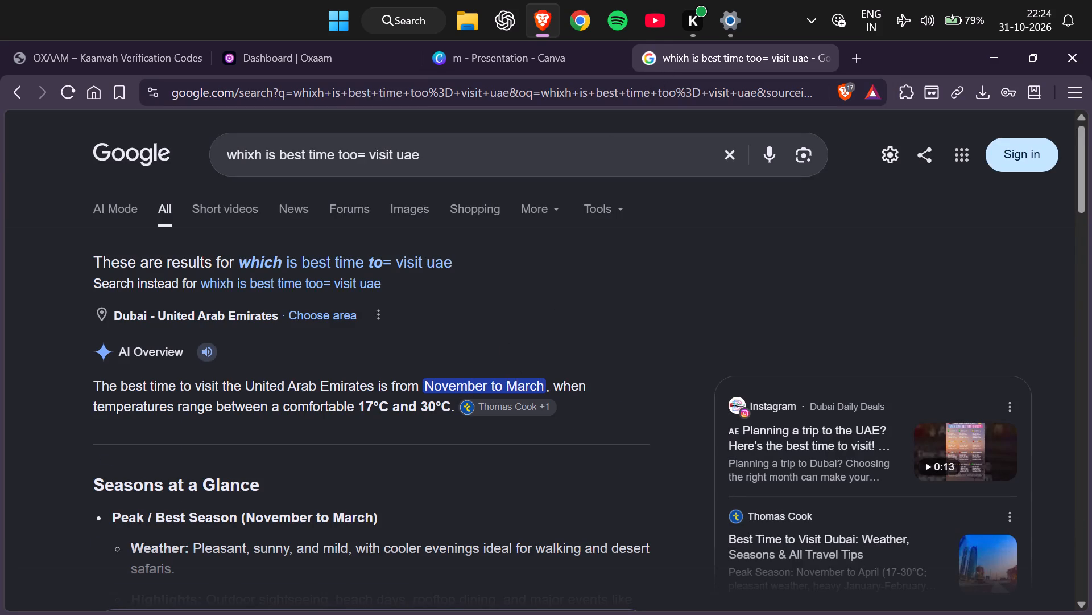
left_click_drag(425, 384, 454, 403)
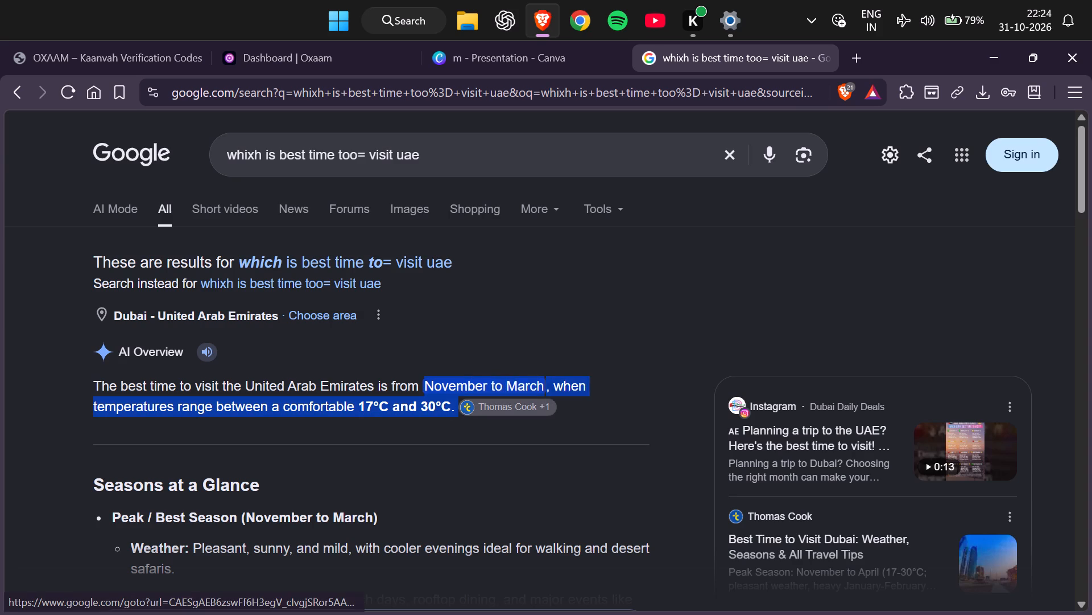
left_click_drag(454, 403, 450, 405)
right_click(448, 406)
left_click(485, 418)
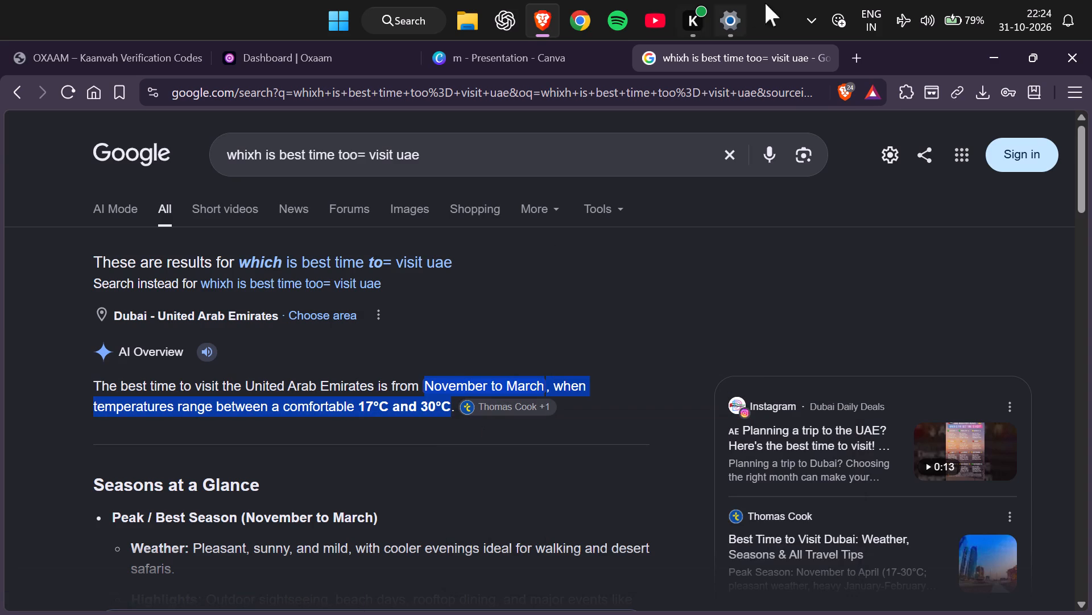
right_click(775, 71)
left_click(781, 62)
right_click(777, 56)
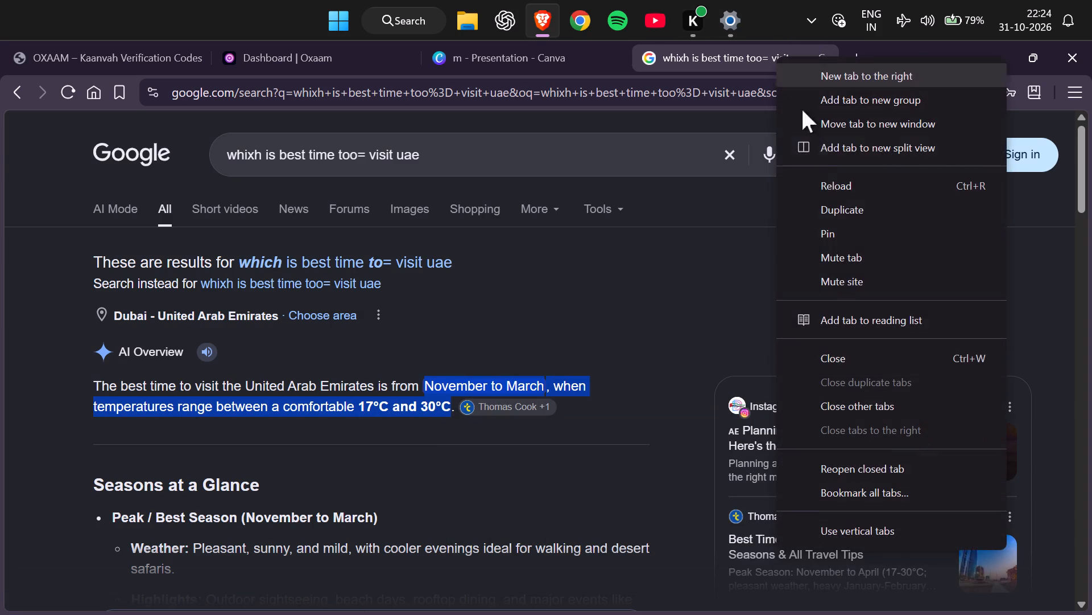
left_click(920, 350)
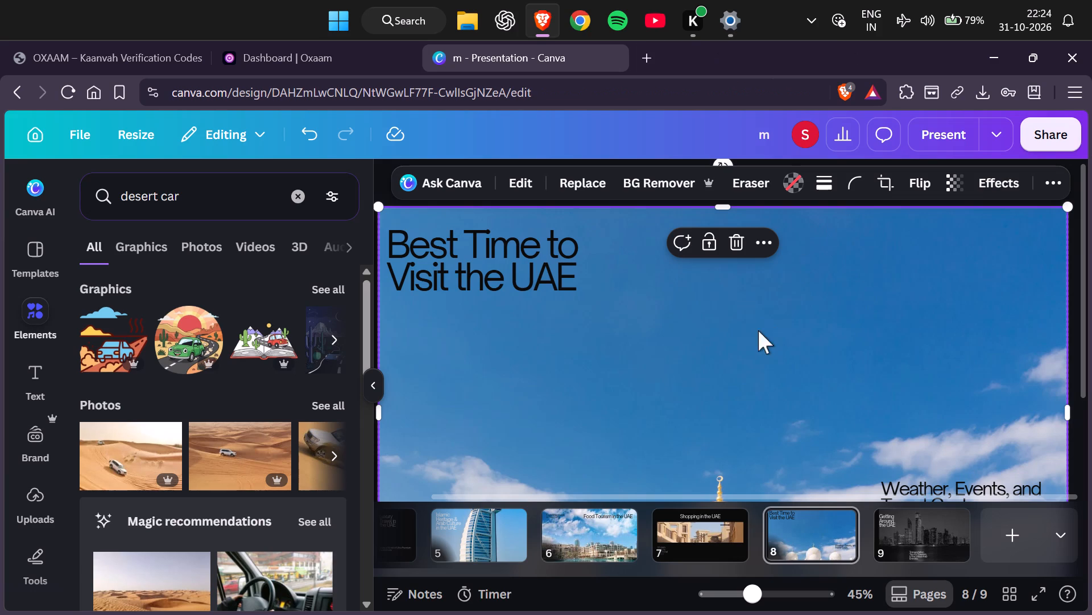
Add a text box on page 8 containing the copied phrase about November to March temperatures of 17°C and 30°C.
left_click(760, 339)
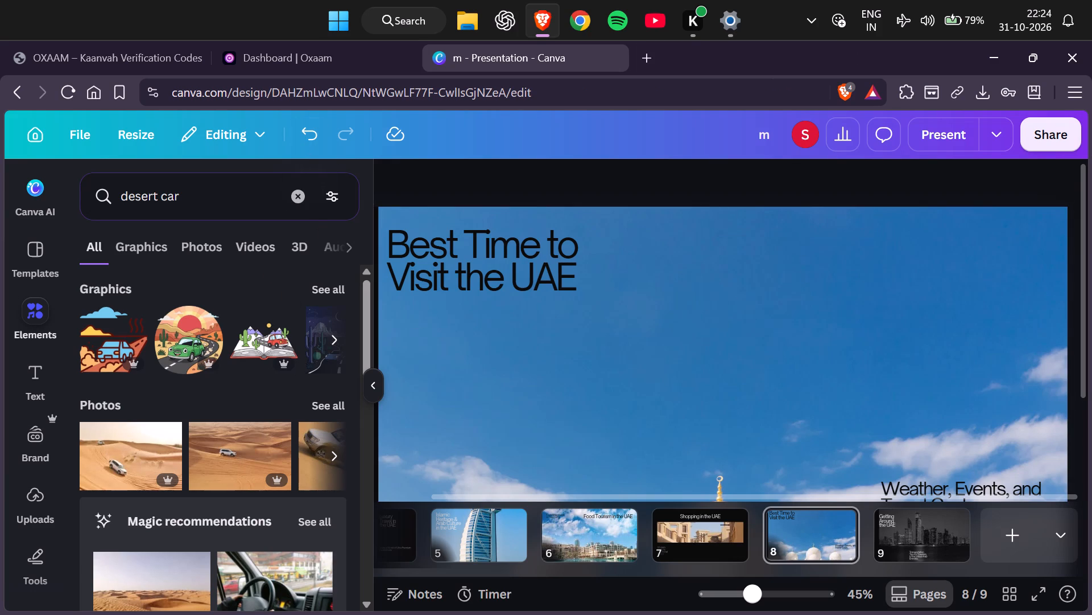
left_click(303, 199)
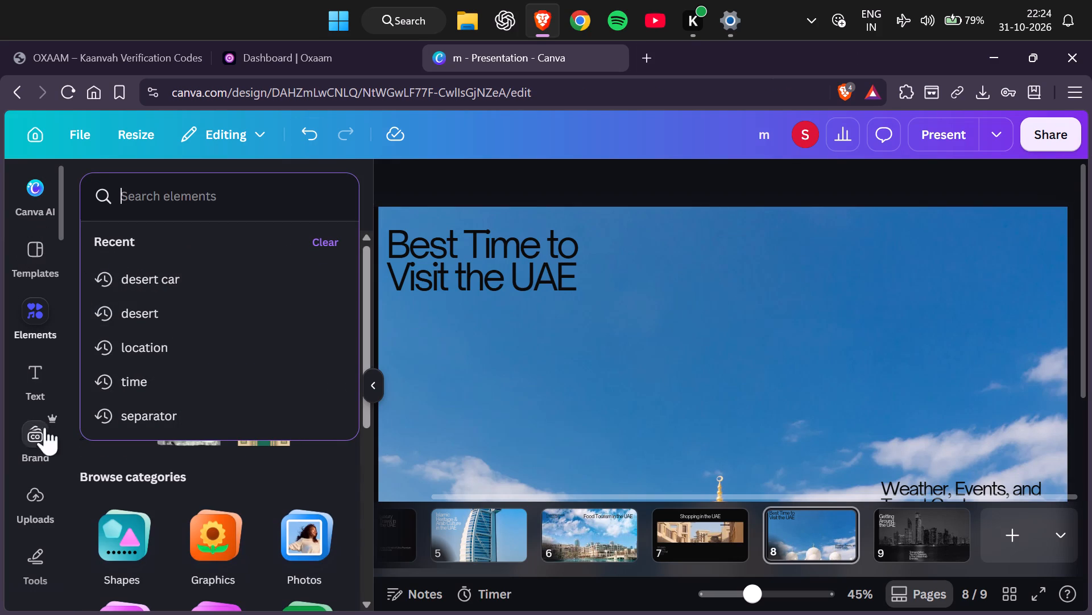
left_click(42, 391)
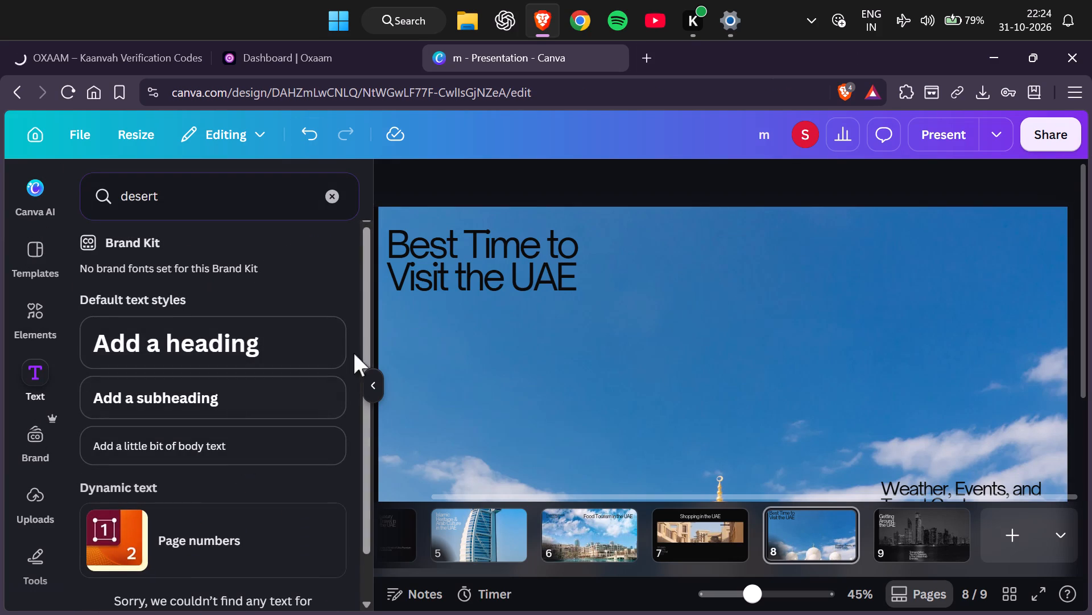
scroll(185, 217, "up", 2)
scroll(300, 252, "up", 3)
left_click(333, 202)
scroll(322, 264, "up", 3)
left_click(296, 239)
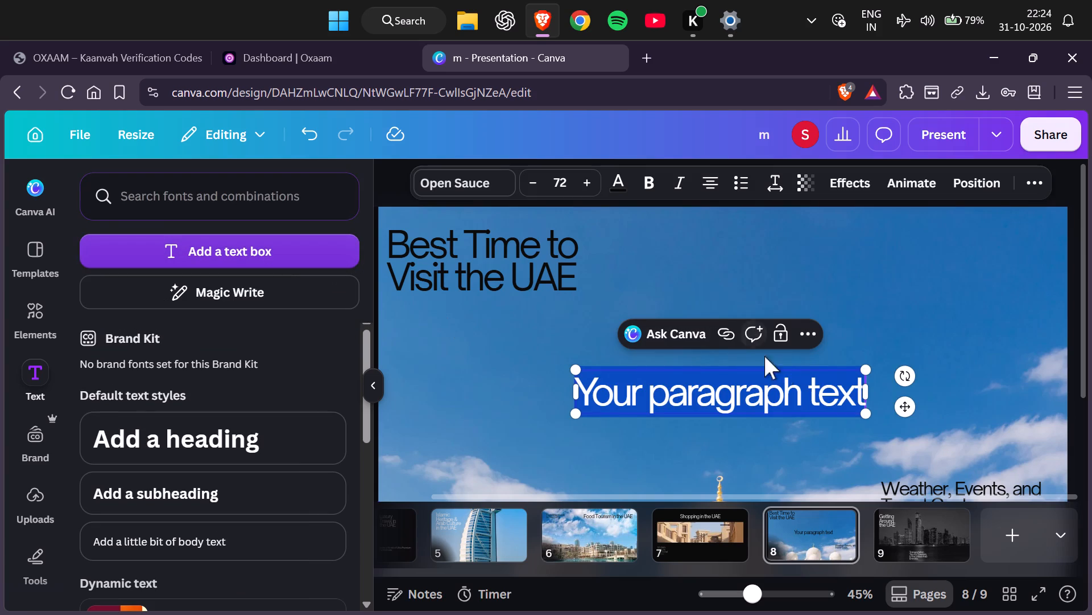
left_click(781, 386)
key("ctrl+a")
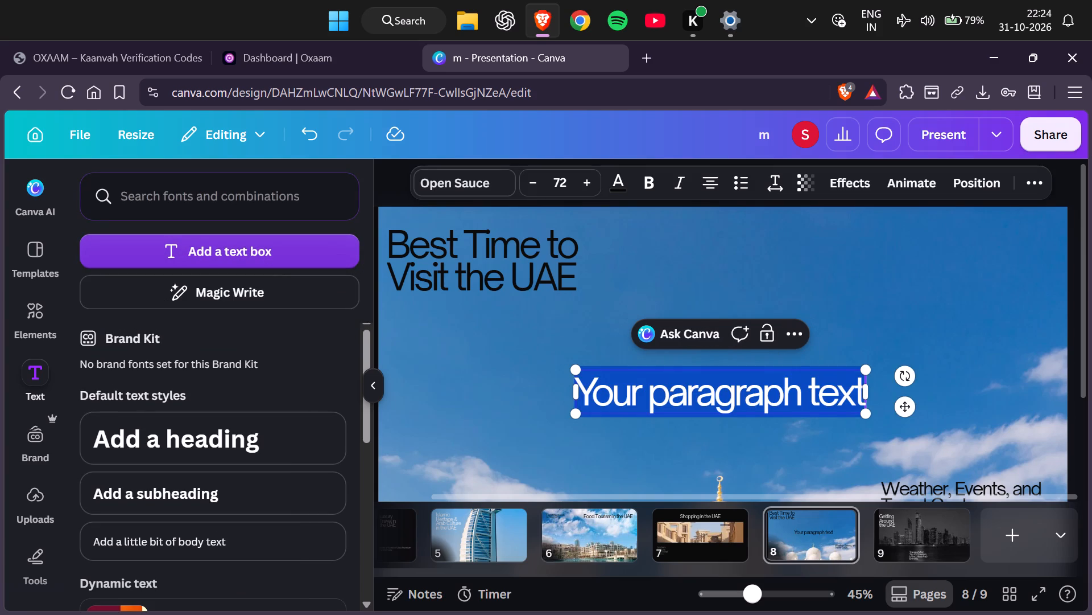
key("ctrl+v")
scroll(792, 386, "down", 1)
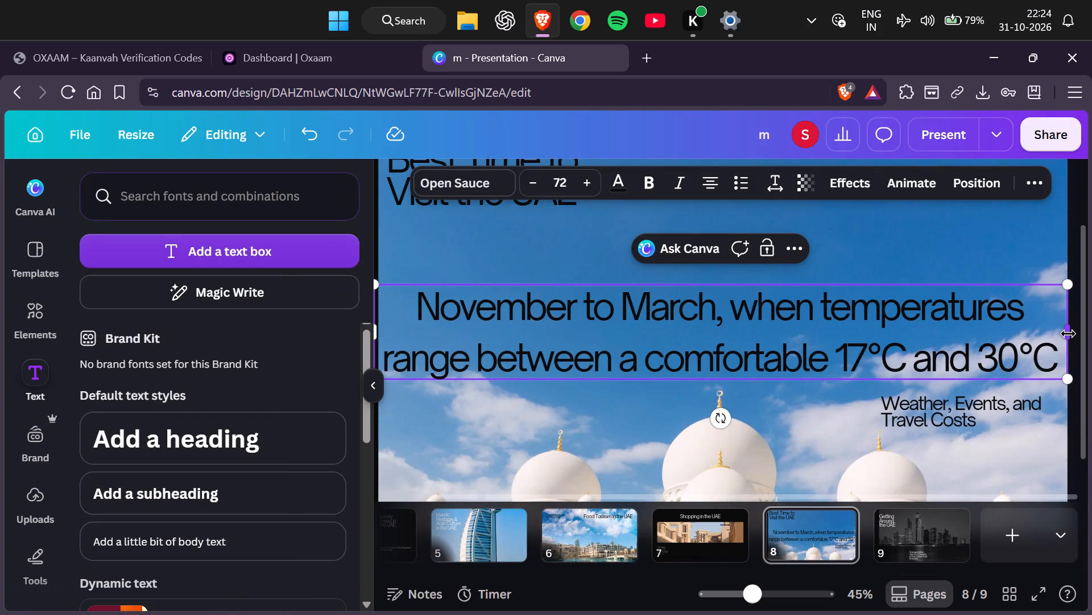
Narrow the November to March text box so it wraps onto three lines and scale its text down to size 40.9.
left_click_drag(1068, 334, 668, 288)
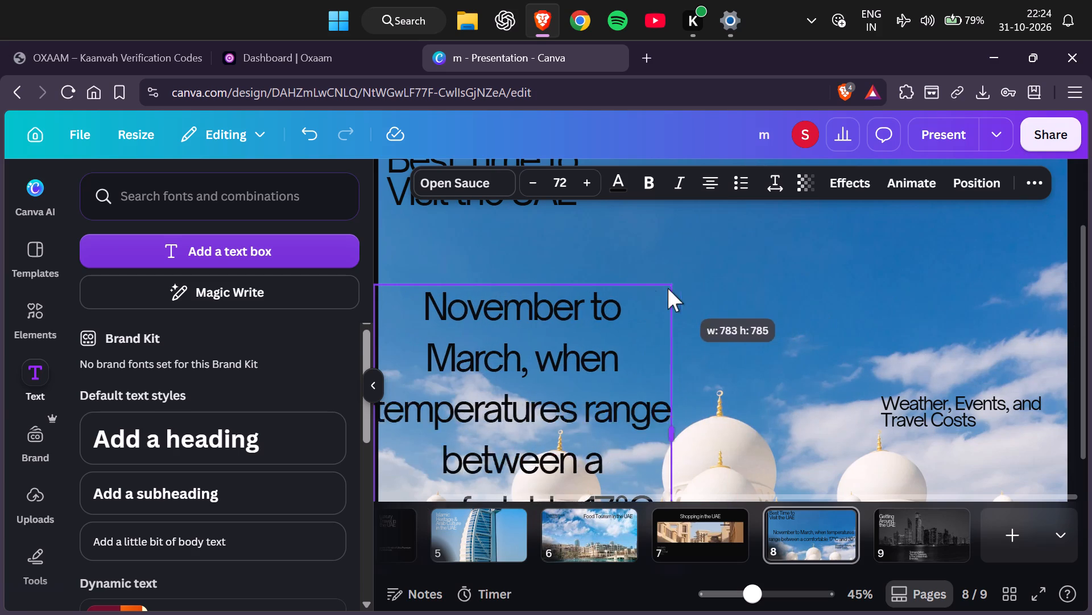
left_click_drag(668, 288, 909, 317)
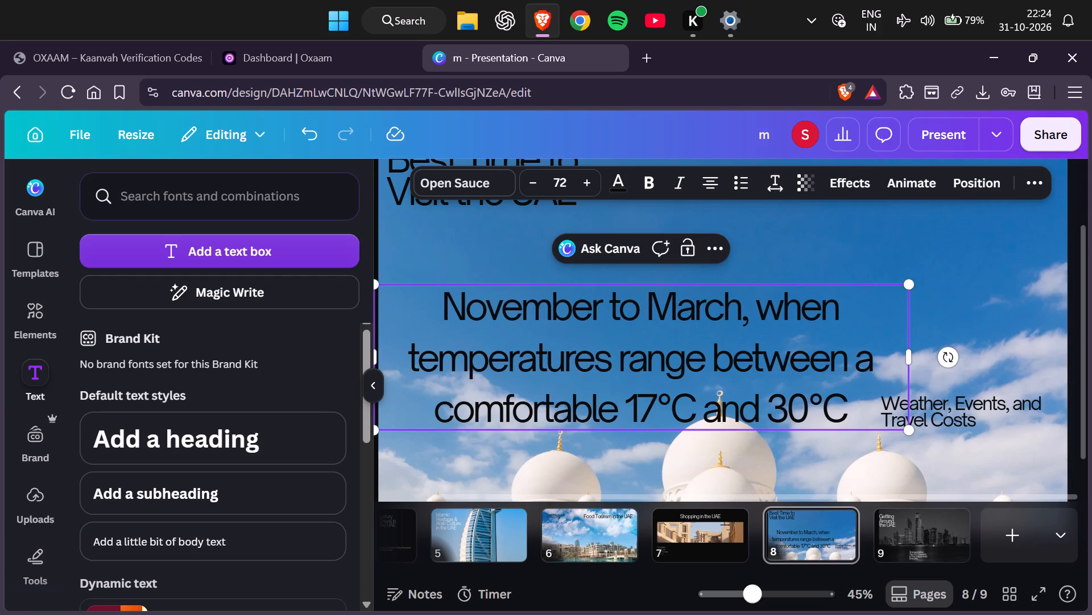
left_click_drag(910, 429, 697, 302)
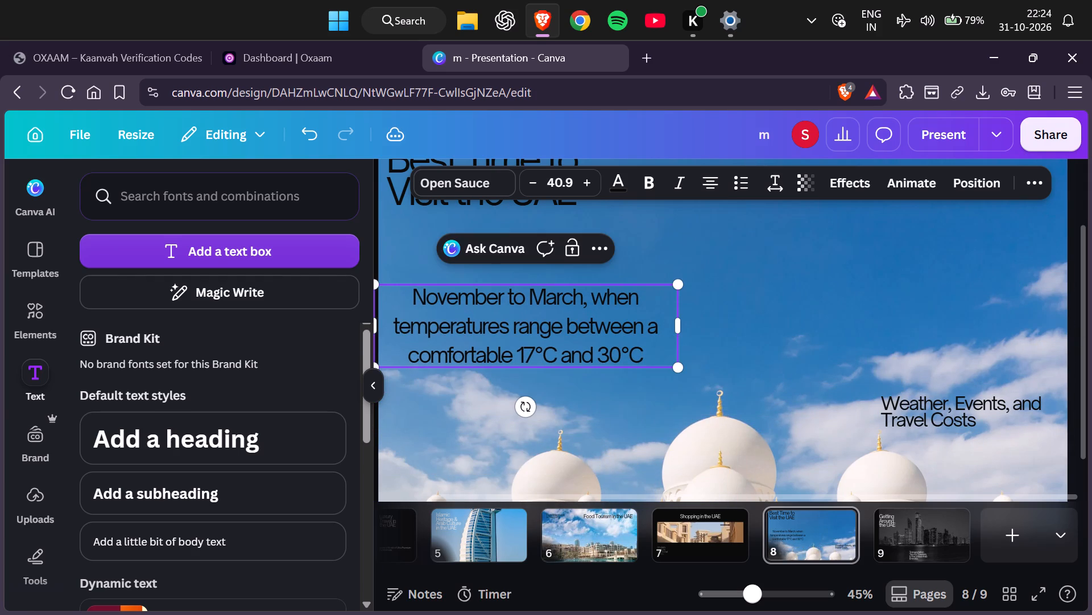
Move the November to March text to the middle of page 8's sky, below and beside the Best Time to Visit the UAE heading.
scroll(557, 311, "up", 1)
left_click_drag(553, 416, 603, 391)
left_click(832, 362)
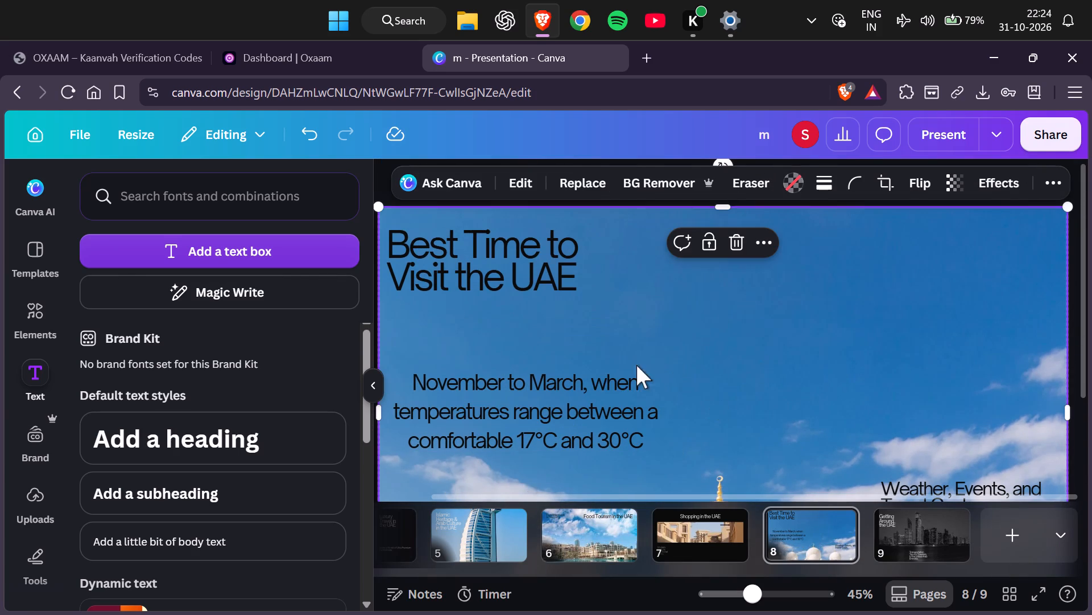
left_click_drag(589, 392, 586, 367)
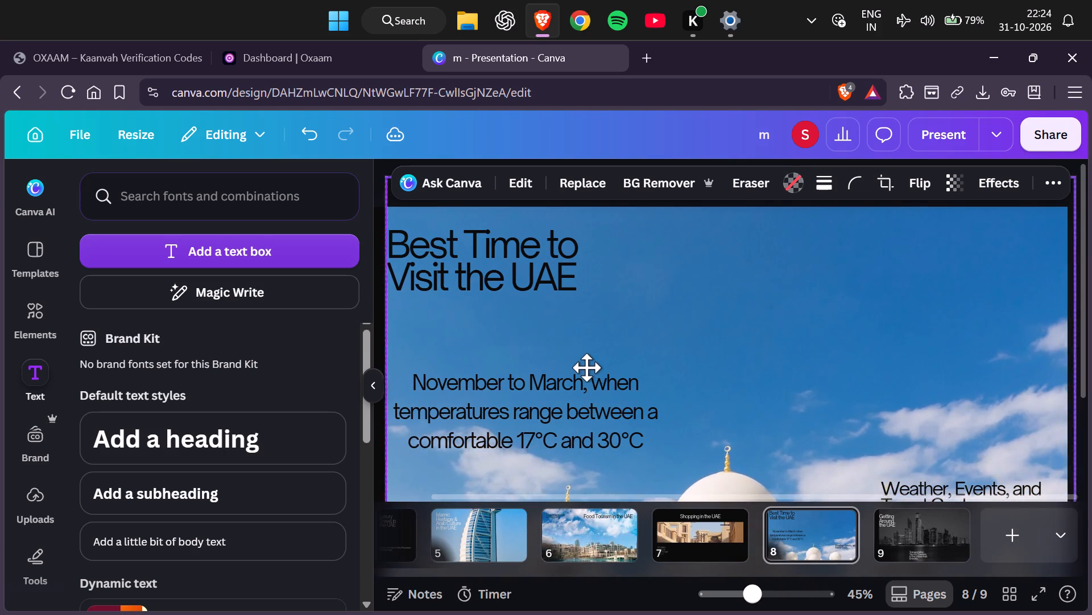
left_click_drag(586, 367, 579, 388)
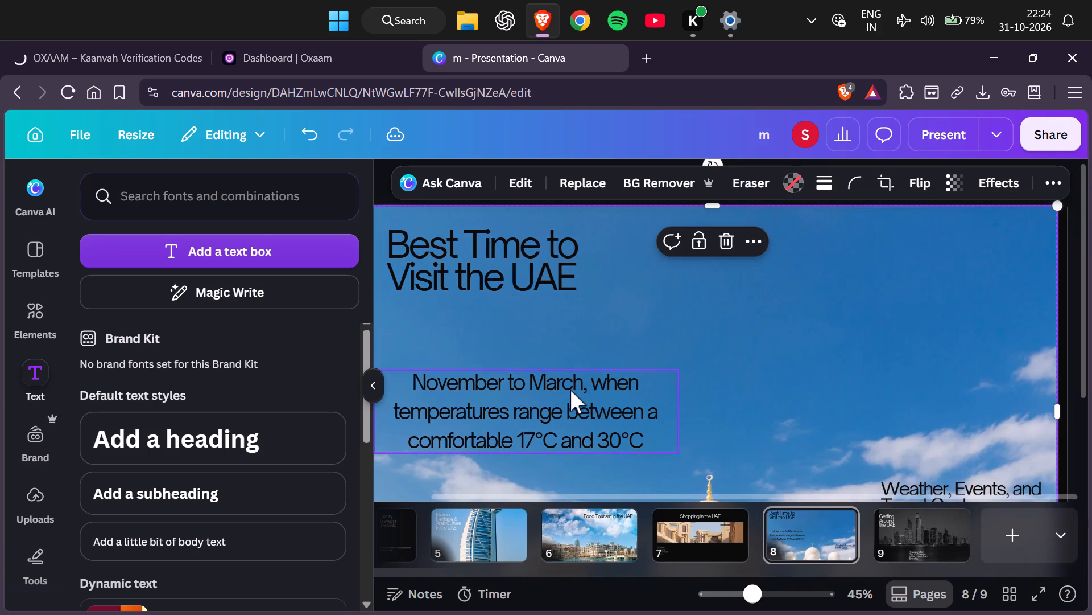
left_click(564, 395)
left_click_drag(548, 403, 747, 321)
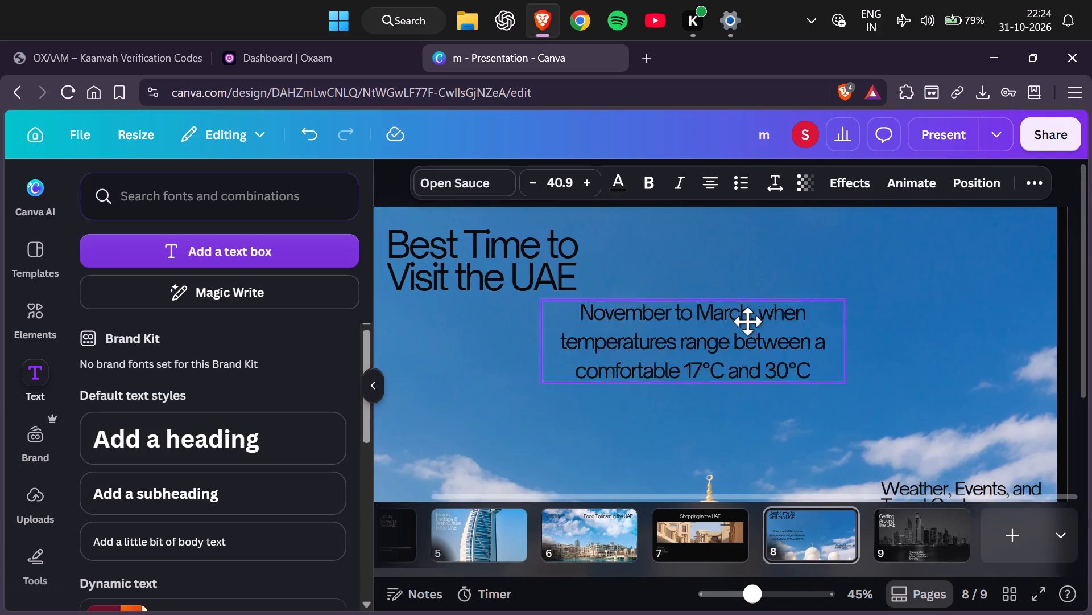
left_click_drag(747, 321, 757, 356)
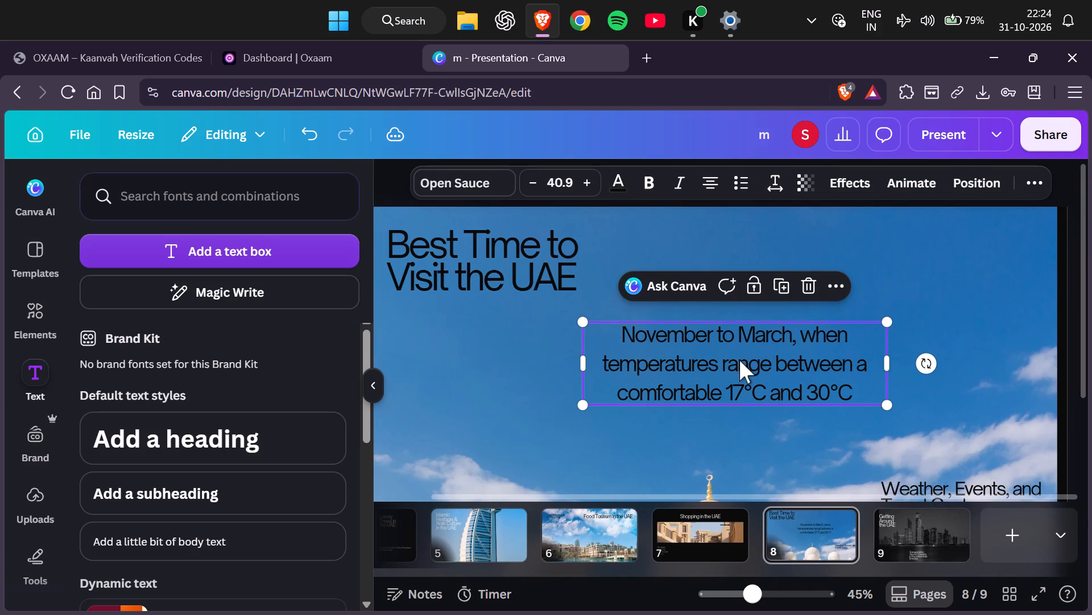
left_click(526, 338)
Colour page 8's November to March text with the mosque photo's light grey #e1dfdd.
left_click(678, 356)
left_click(620, 191)
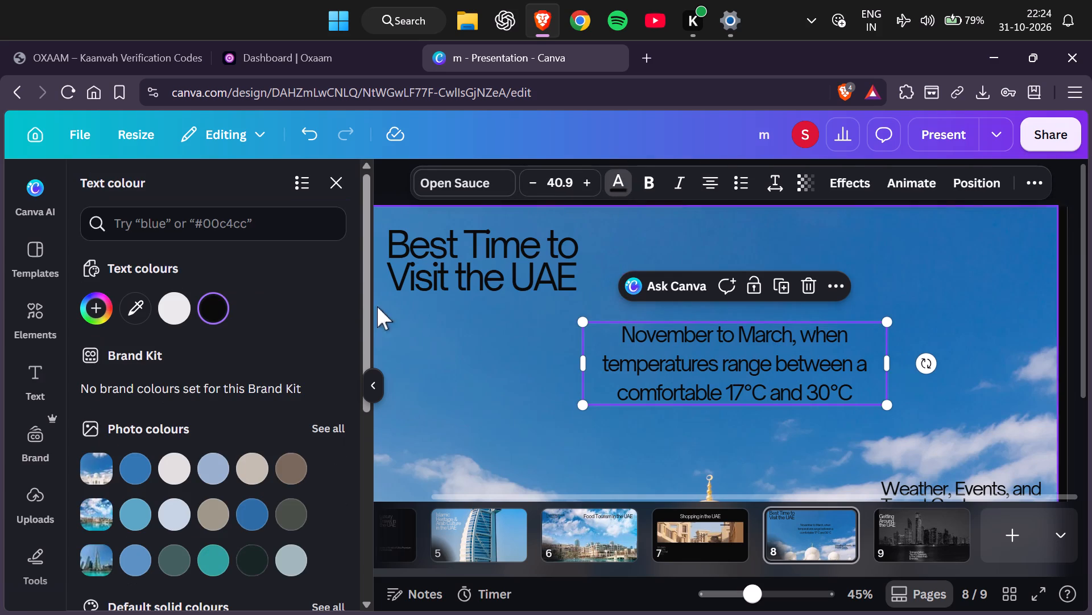
left_click(143, 310)
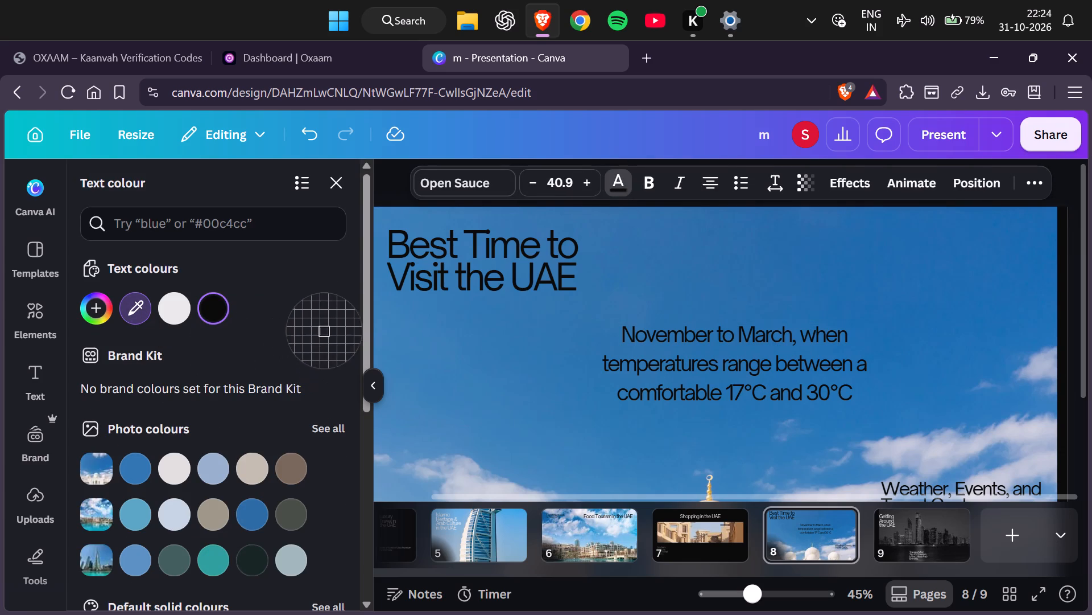
left_click(177, 473)
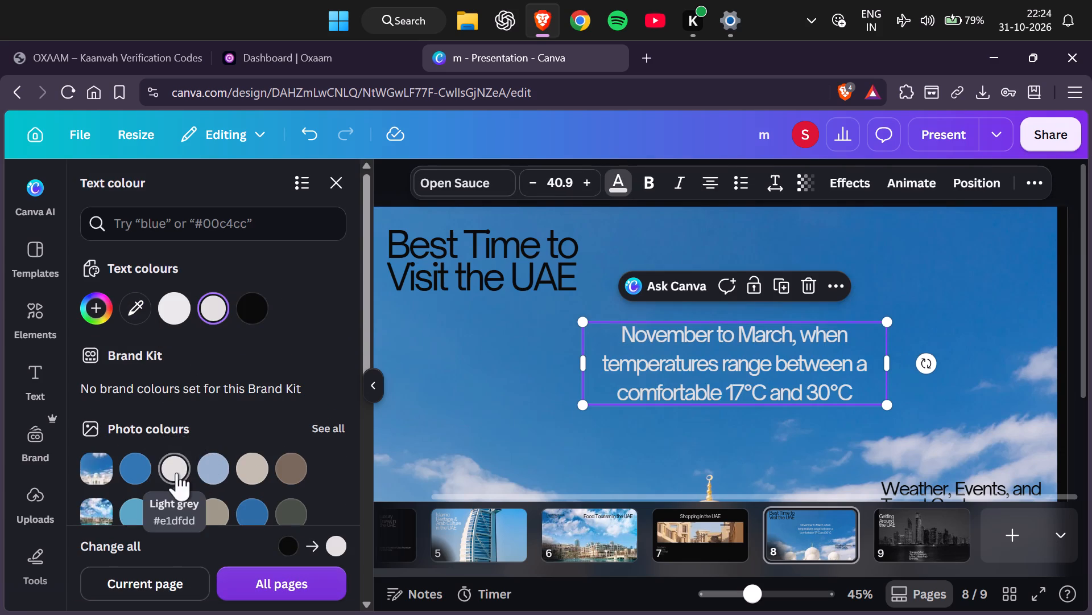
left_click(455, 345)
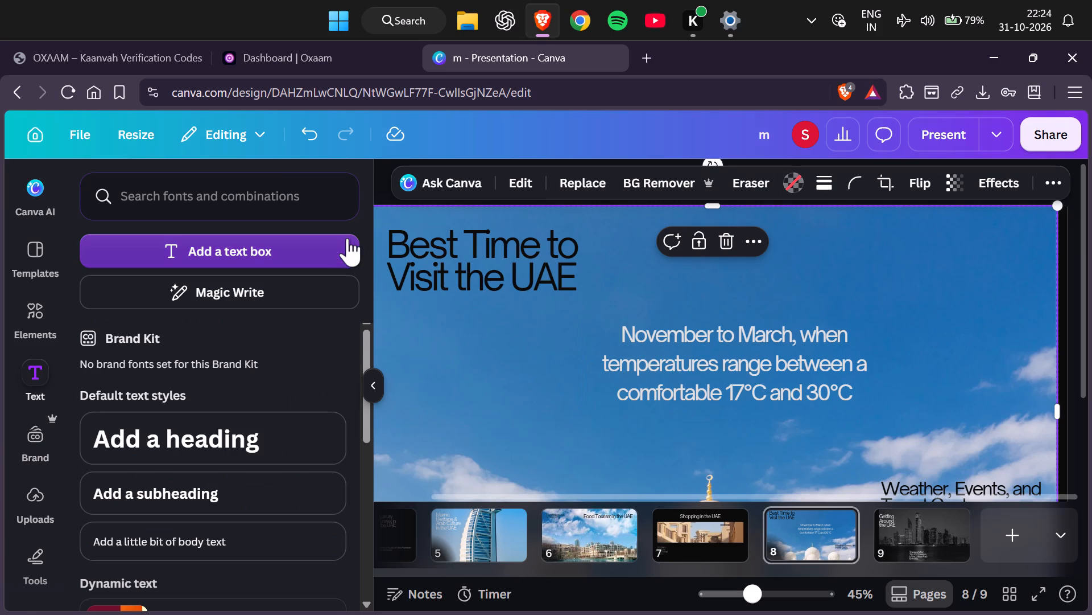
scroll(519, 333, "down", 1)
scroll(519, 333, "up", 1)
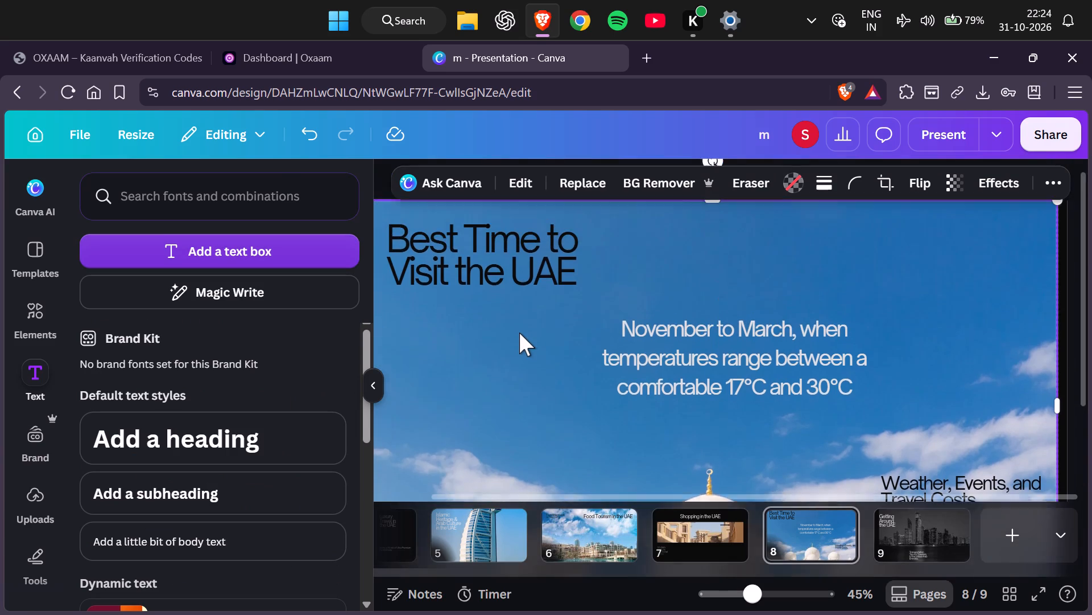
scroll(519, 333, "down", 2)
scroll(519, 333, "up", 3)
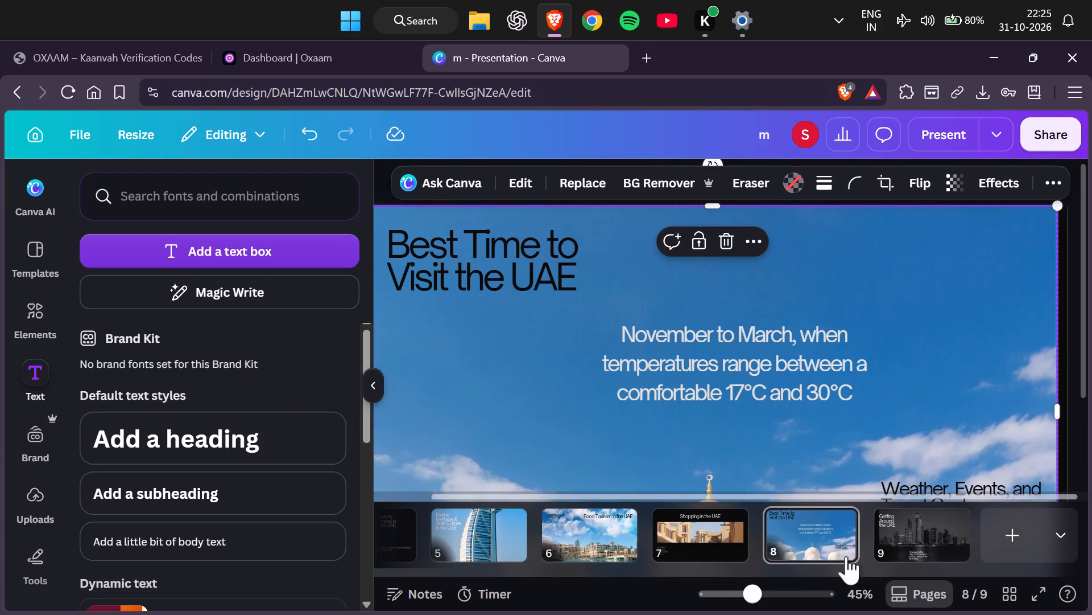
Move page 9's Transportation Tips text onto the dark water below the Getting Around the UAE heading, near the slide's left edge.
left_click(896, 556)
scroll(782, 363, "down", 2)
scroll(782, 363, "up", 1)
scroll(782, 363, "down", 2)
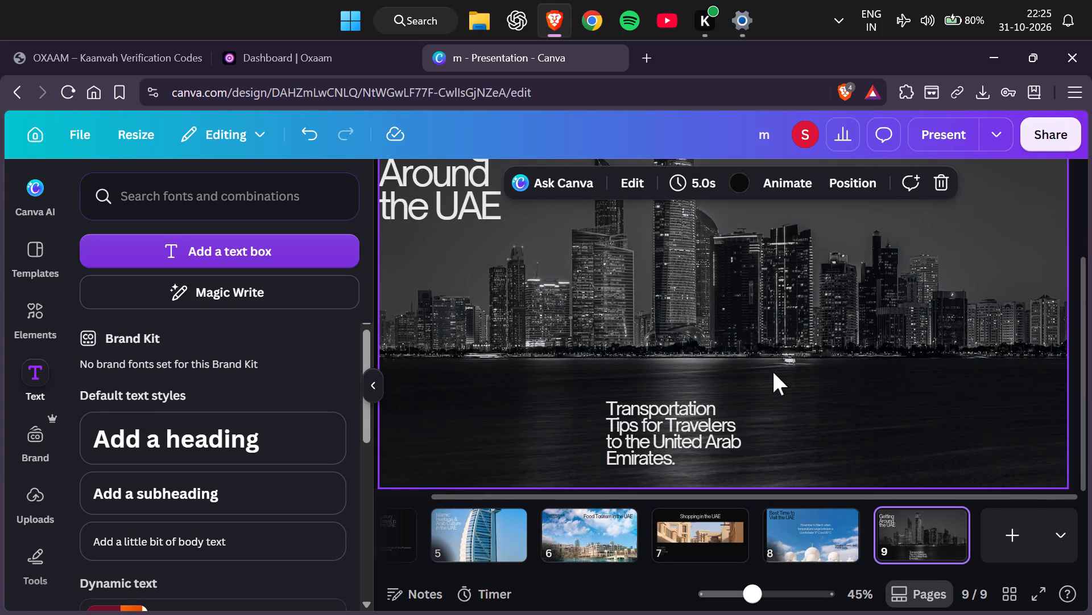
left_click_drag(684, 423, 493, 392)
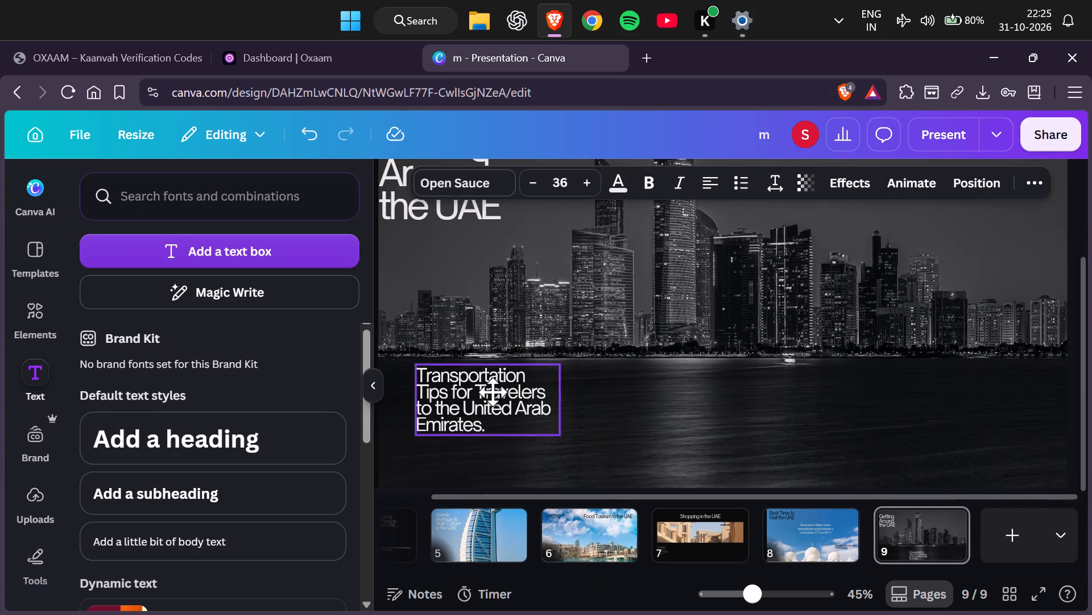
left_click_drag(493, 392, 482, 404)
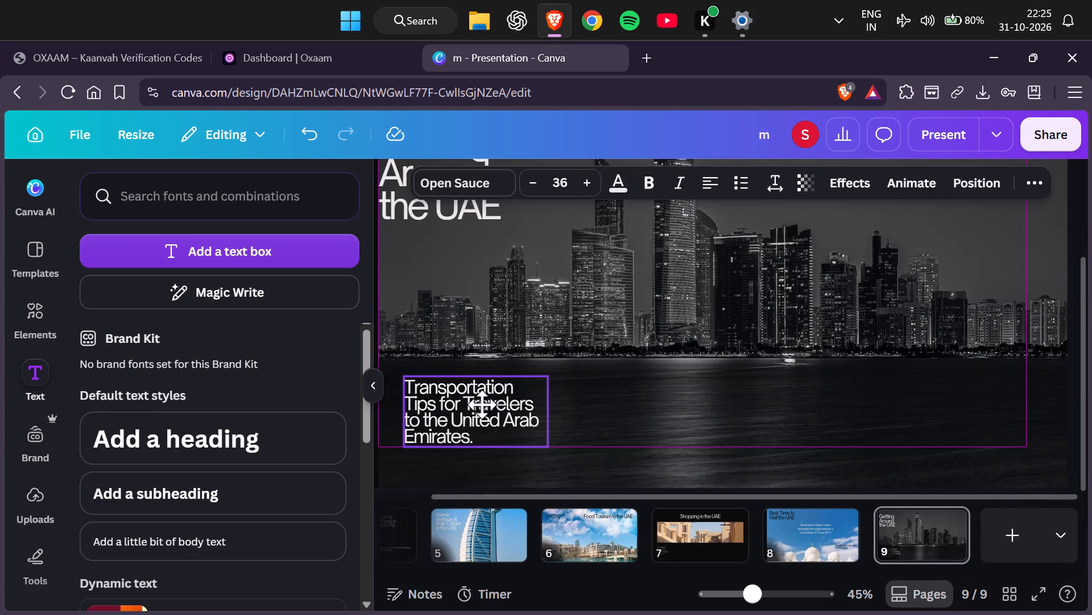
left_click_drag(482, 404, 482, 405)
Search Google in a new tab for page 9's copied Transportation Tips for Travelers to the United Arab Emirates text and read the overview.
double_click(479, 411)
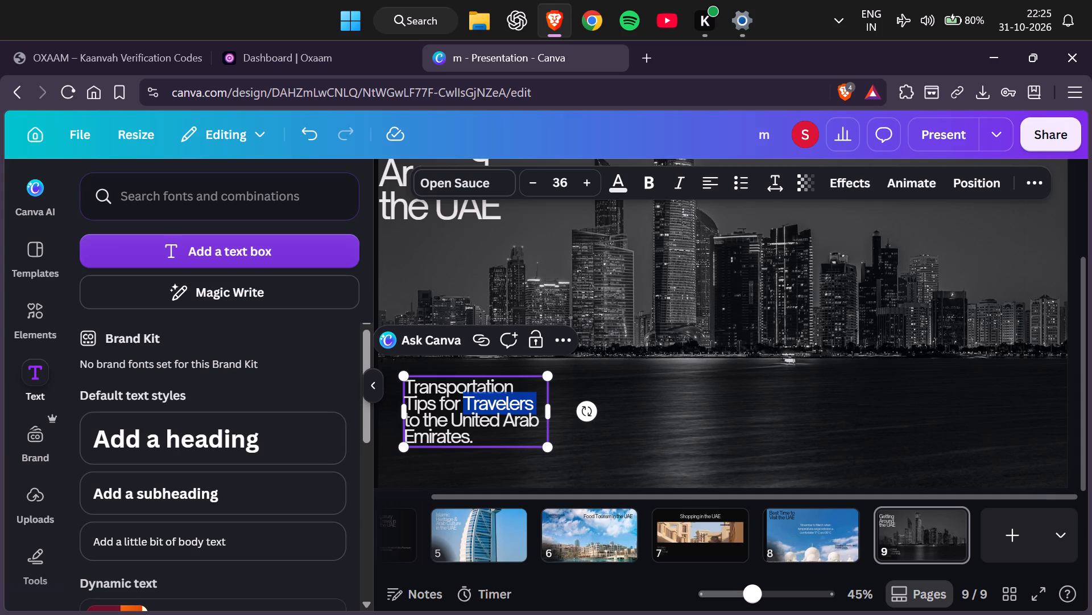
key("ctrl+a")
key("ctrl+c")
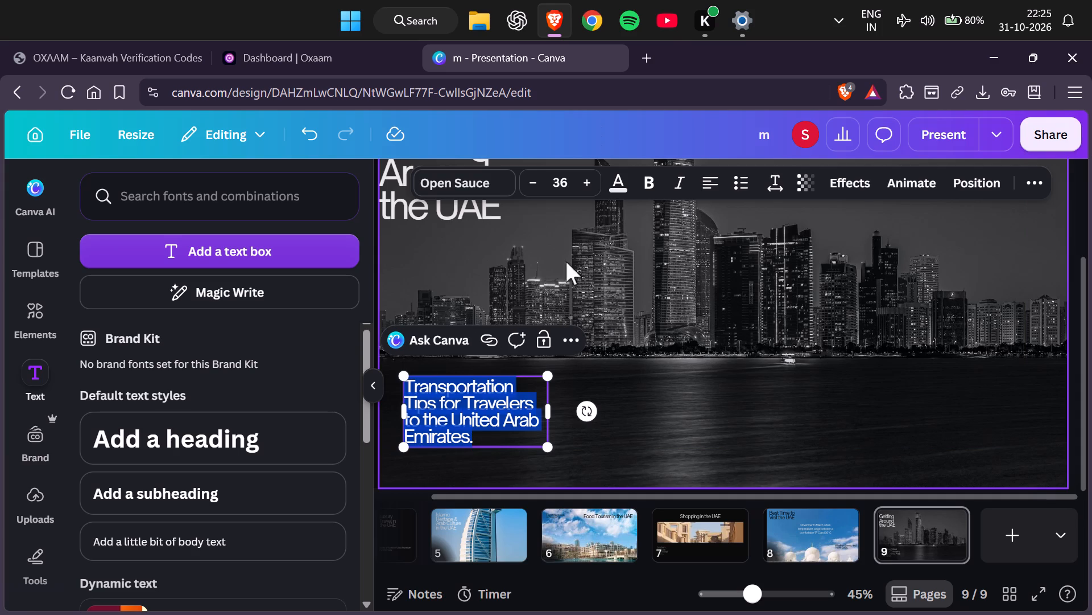
double_click(655, 48)
key("ctrl+v")
key("Return")
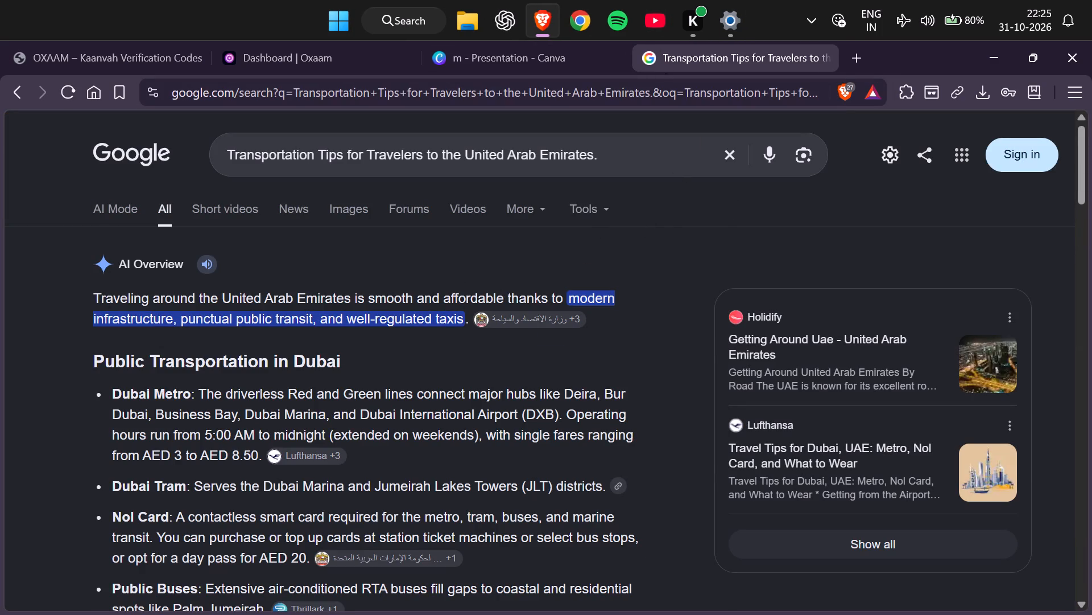
scroll(257, 364, "down", 1)
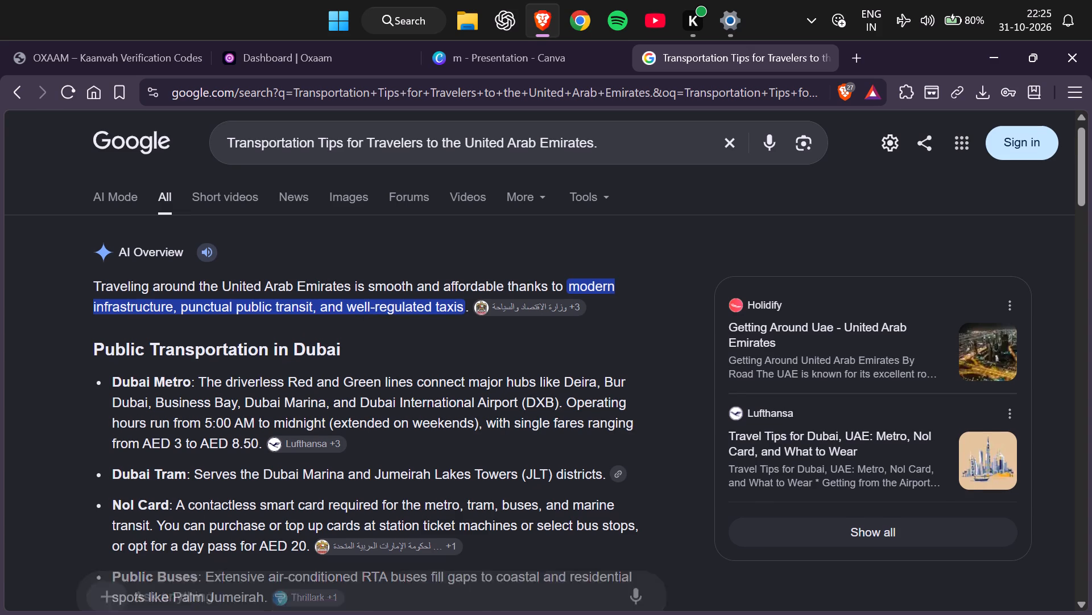
scroll(158, 301, "down", 1)
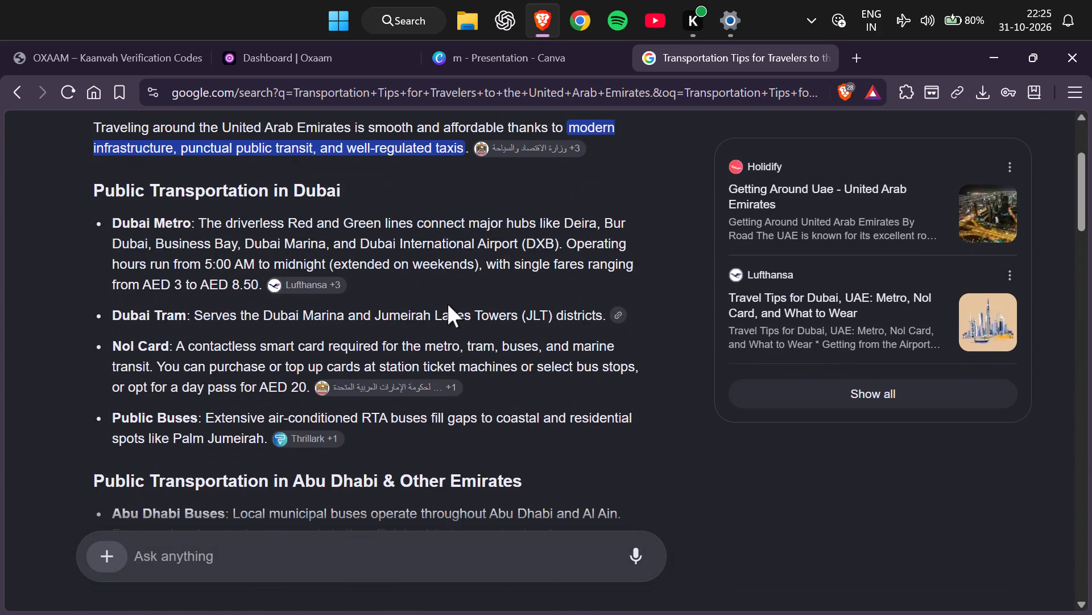
Return to the Canva presentation, add a text box to page 9 and format it as a bulleted list.
left_click(527, 64)
left_click(704, 392)
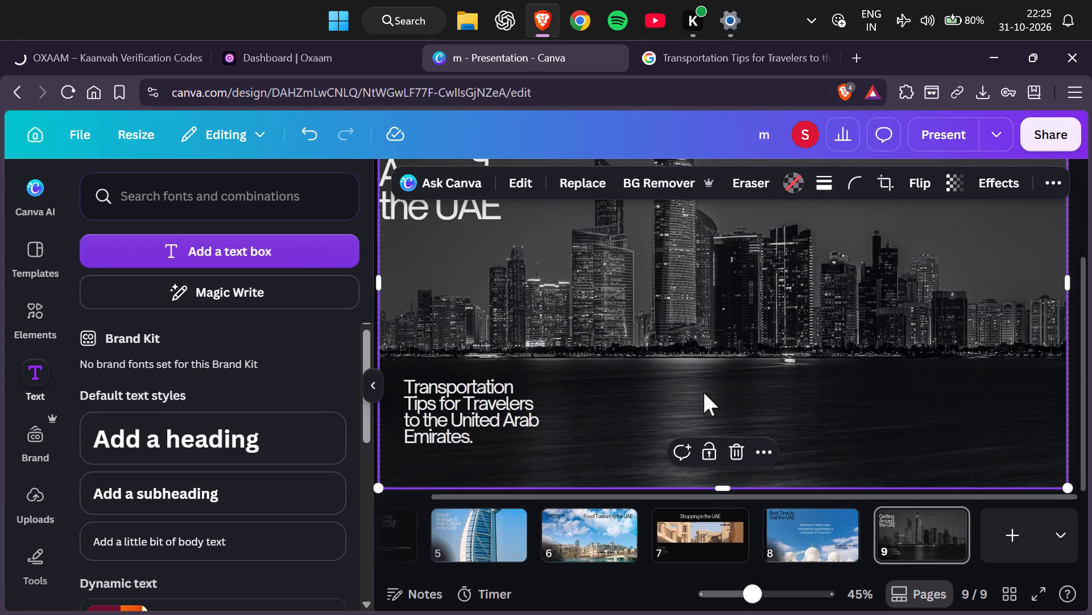
left_click(296, 251)
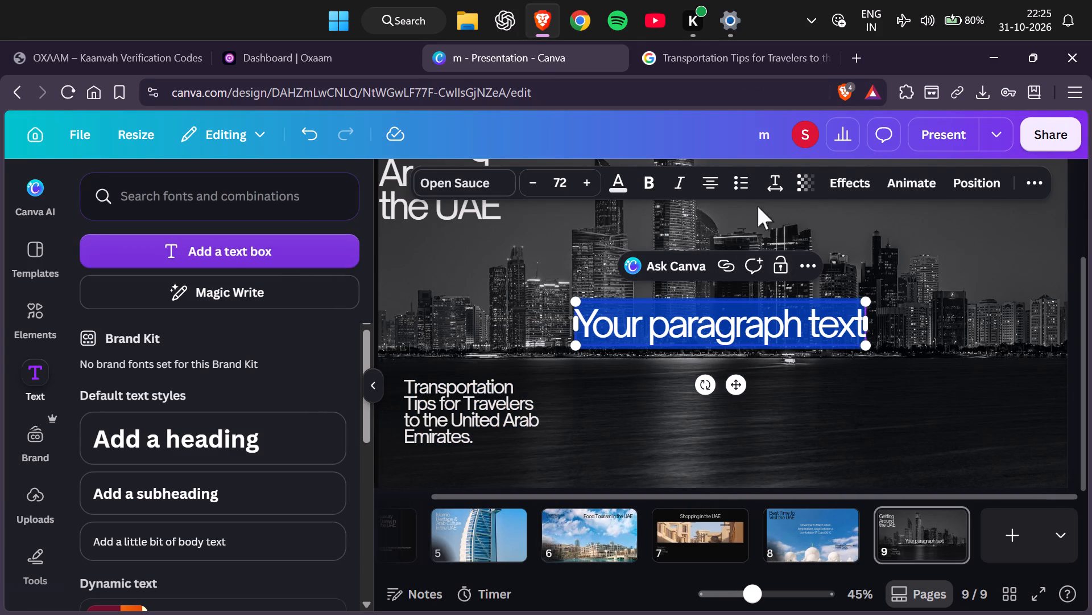
left_click(752, 179)
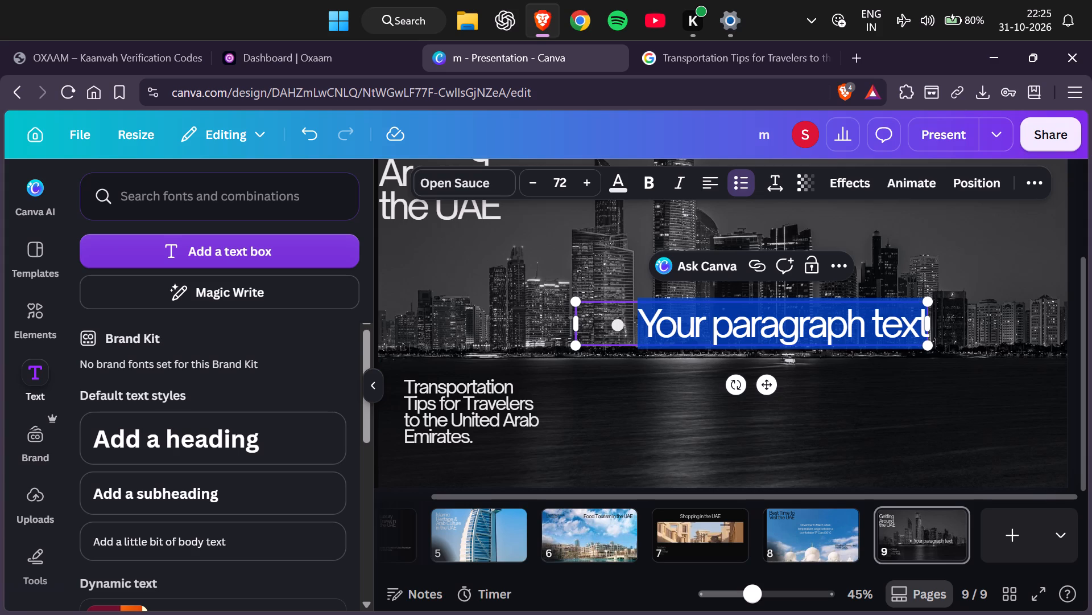
Replace the list's placeholder text with Dubai Metro as the first bullet and start a second bullet.
left_click(731, 330)
left_click(650, 323)
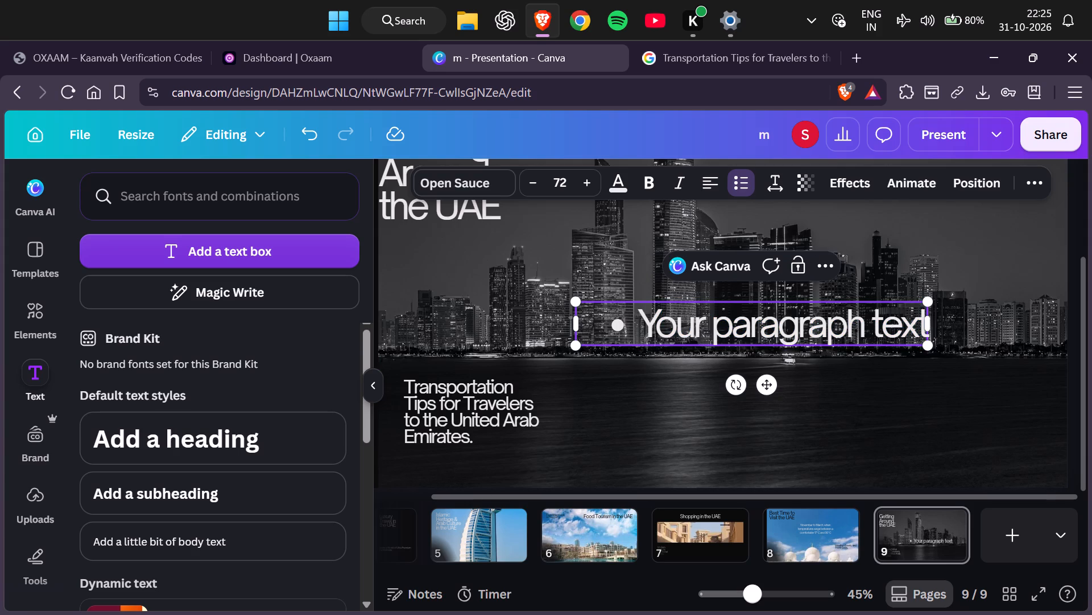
left_click(647, 323)
left_click(634, 320)
key("Delete")
key("Delete")
key("Delete")
key("Delete")
key("Delete")
key("Delete")
key("Delete")
key("Delete")
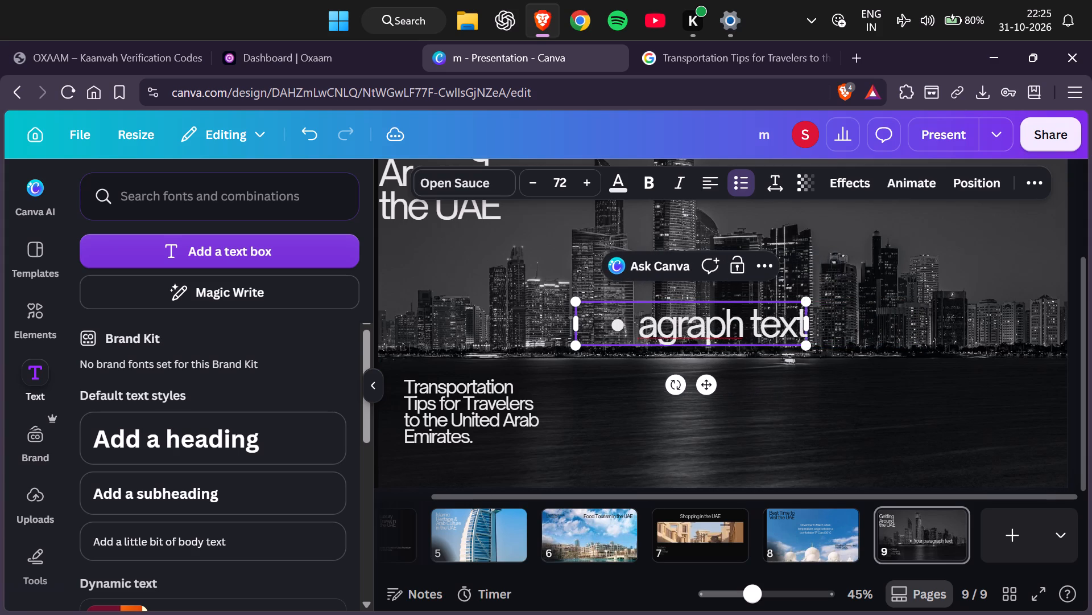
key("Delete")
key("Delete")
key("Delete")
key("Delete")
key("Delete")
key("Delete")
key("Delete")
key("Delete")
key("Delete")
key("Delete")
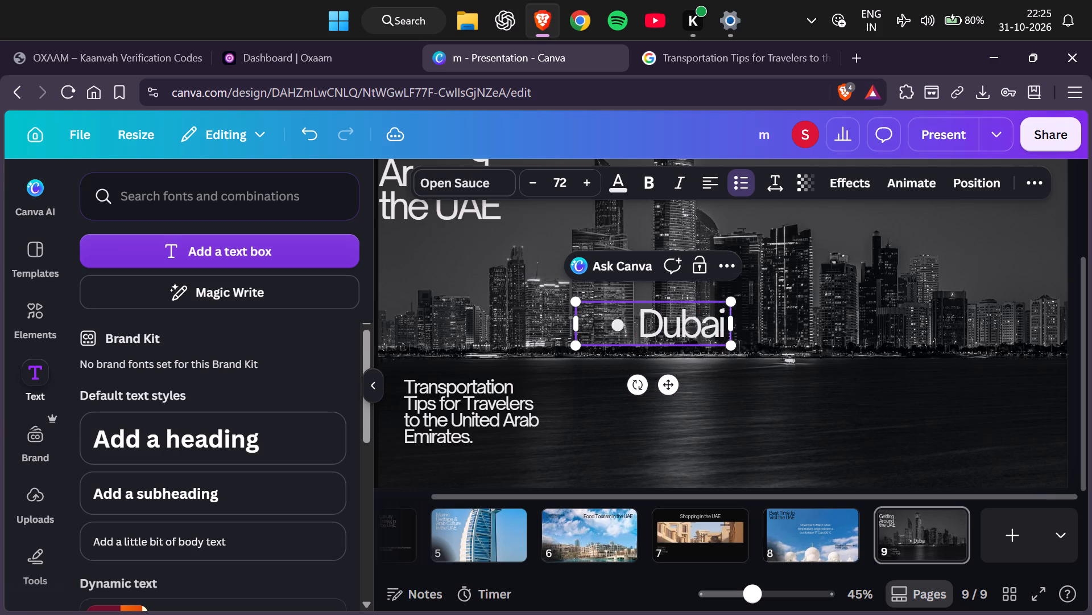
type("etro")
key("Return")
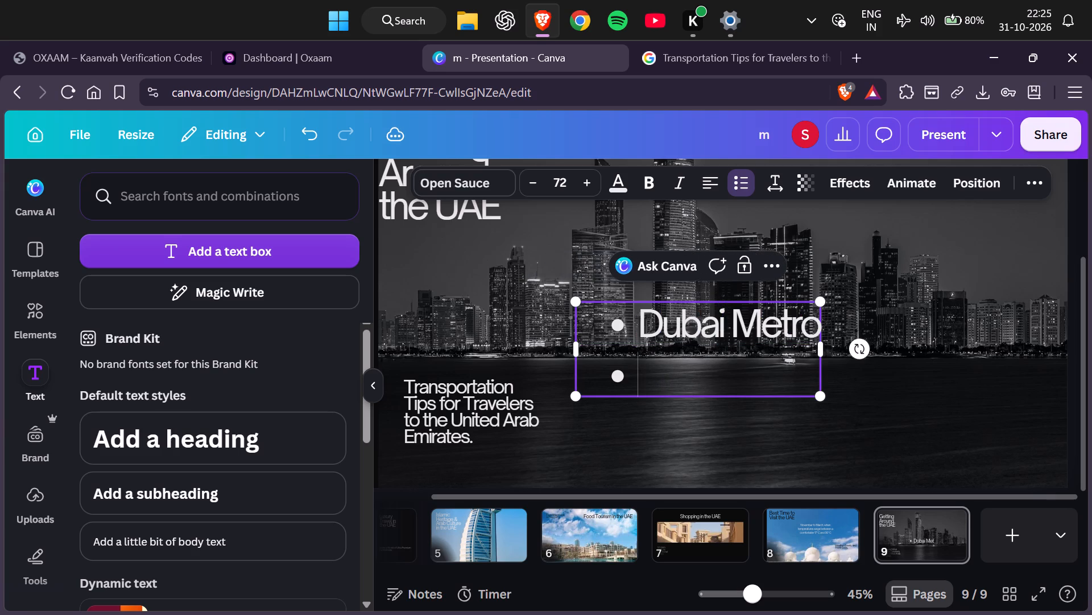
Enter Dubai Tram as the second bullet and Nol Card as the third, consulting the search results for the names.
key("BackSpace")
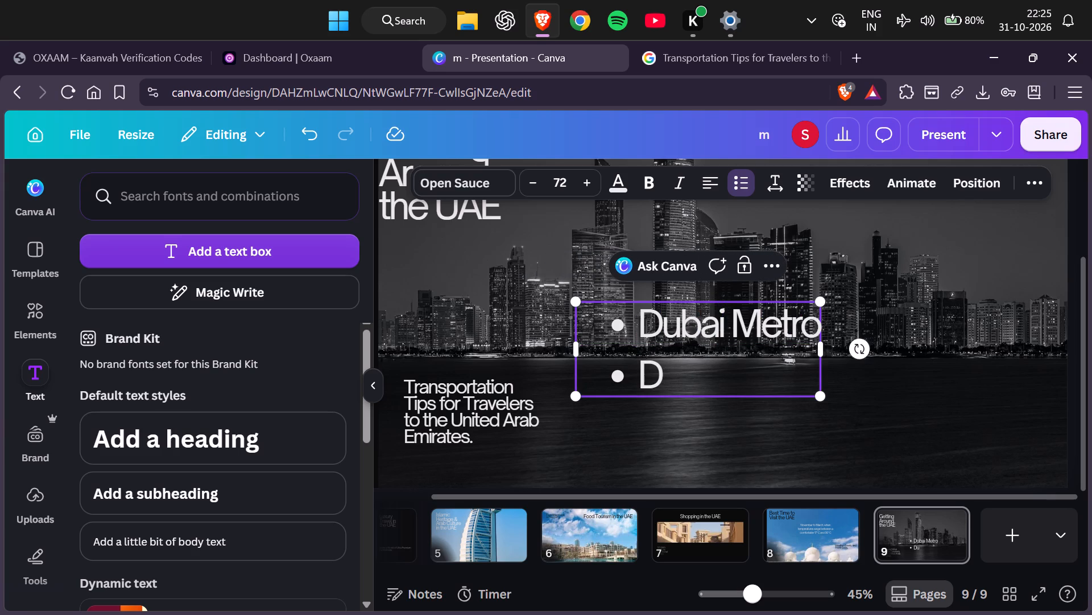
key("BackSpace")
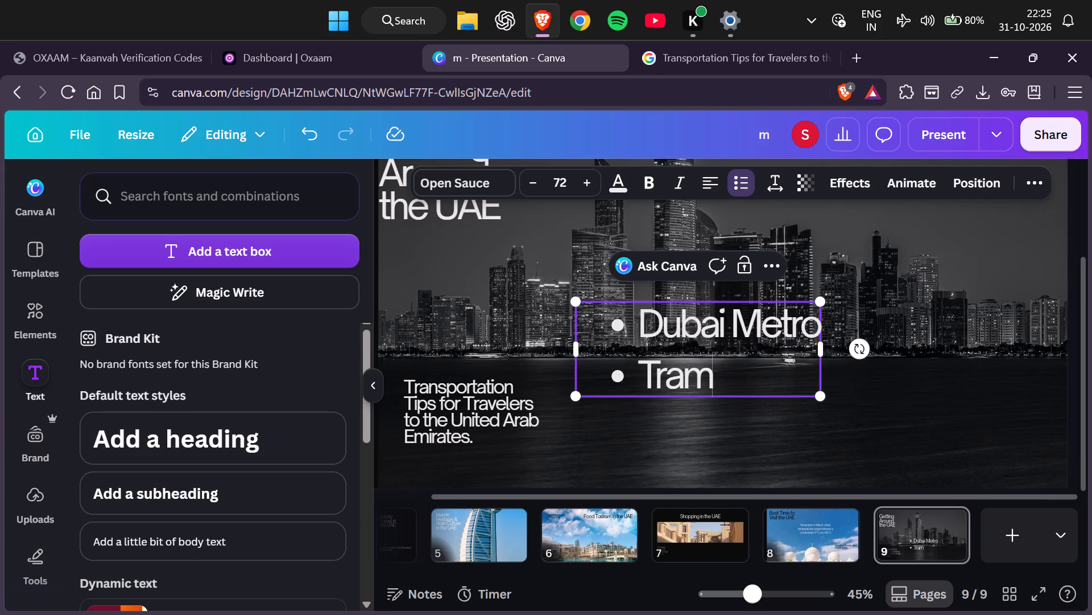
left_click(711, 59)
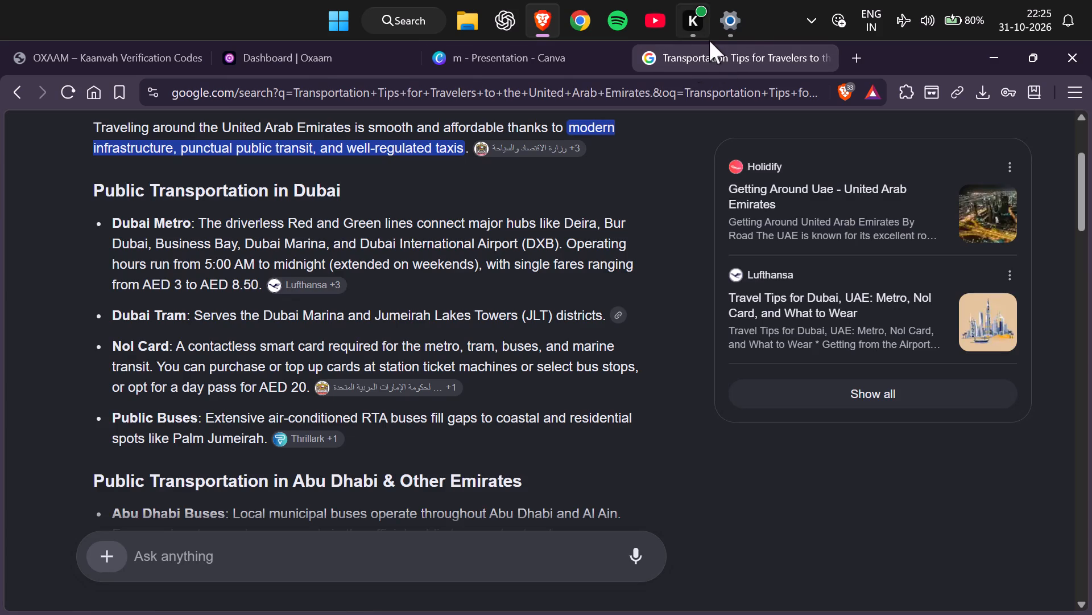
left_click(594, 56)
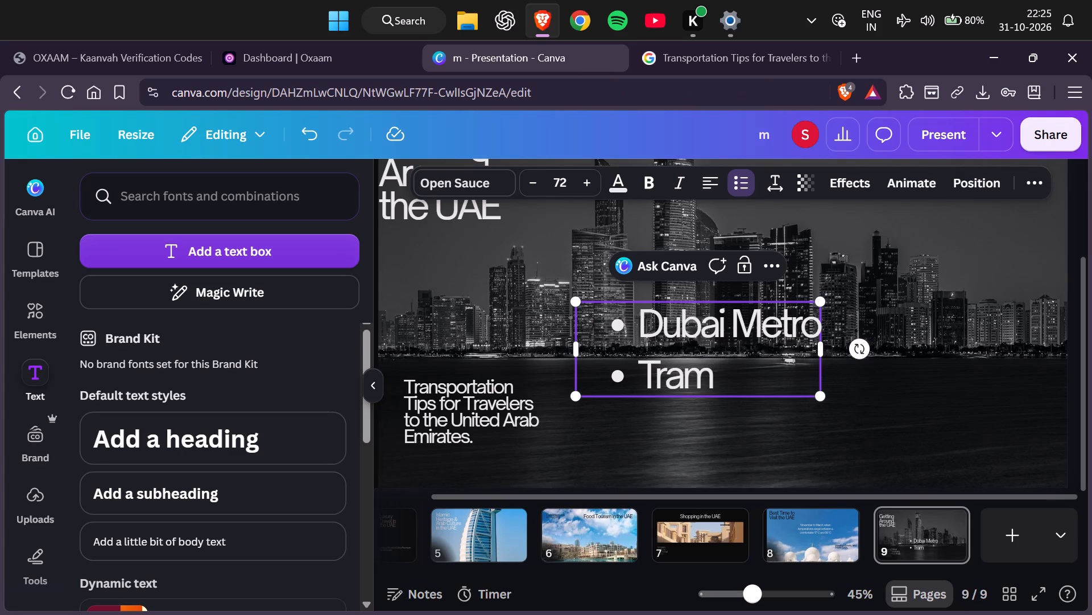
left_click(650, 389)
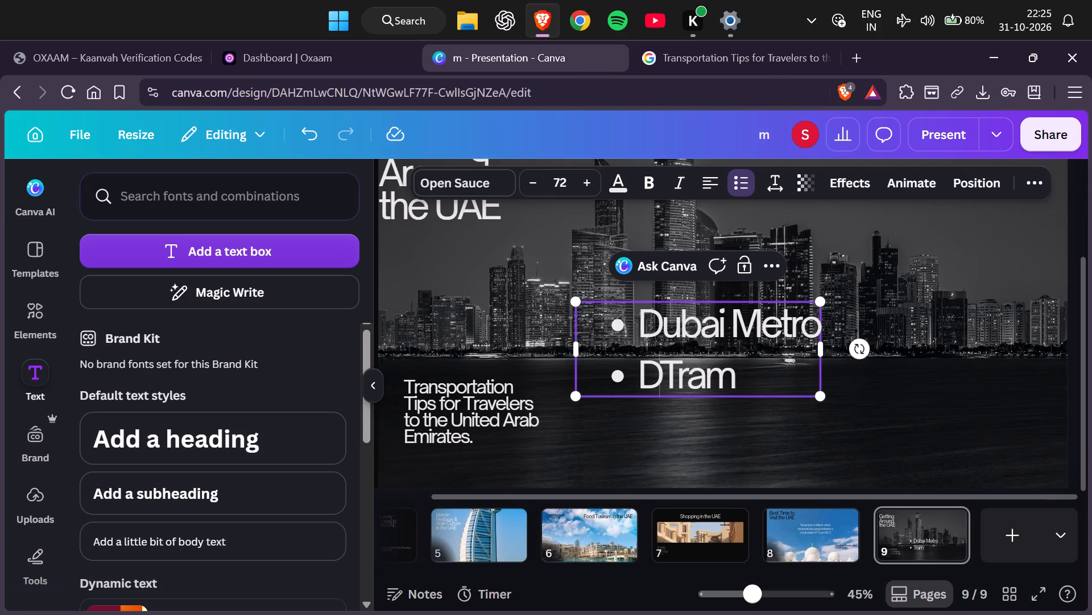
key("Right")
key("Right")
key("Right")
key("Right")
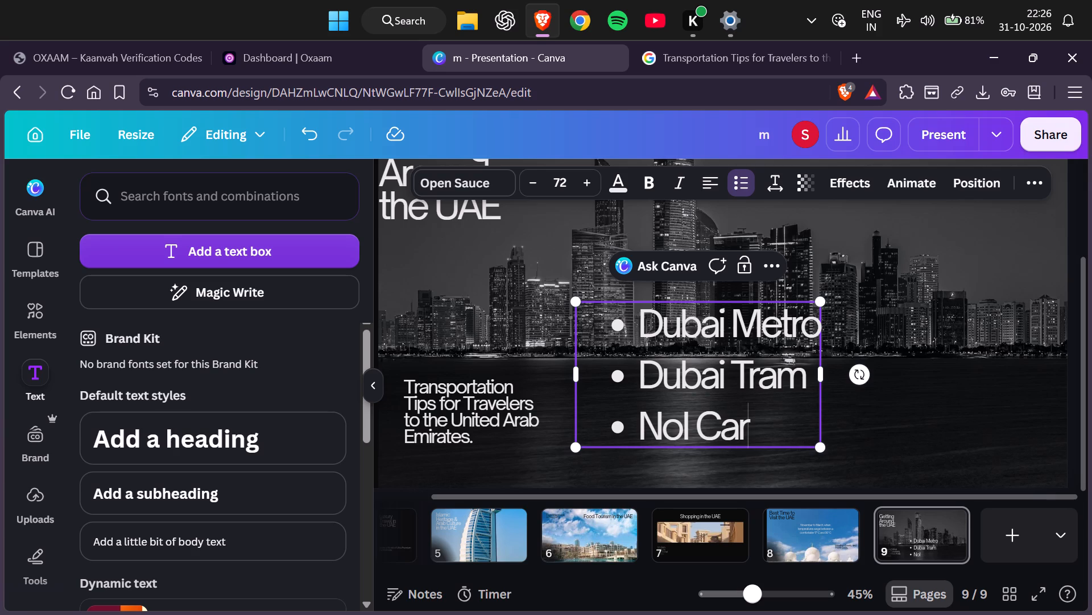
Add Public Buses as the fourth bullet, checking its spelling against the Google search results.
left_click(735, 63)
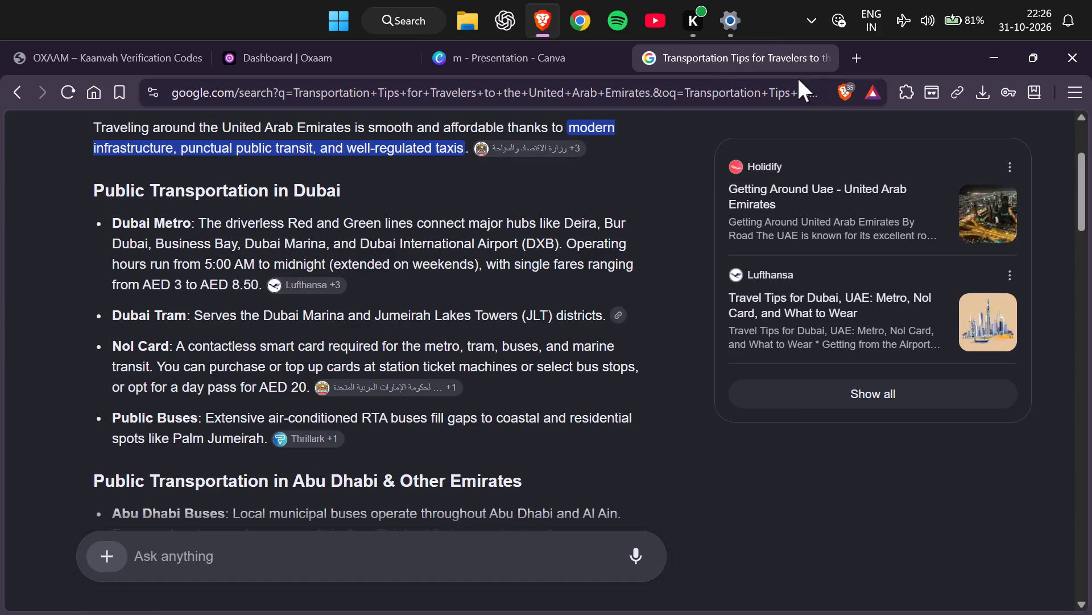
left_click(500, 55)
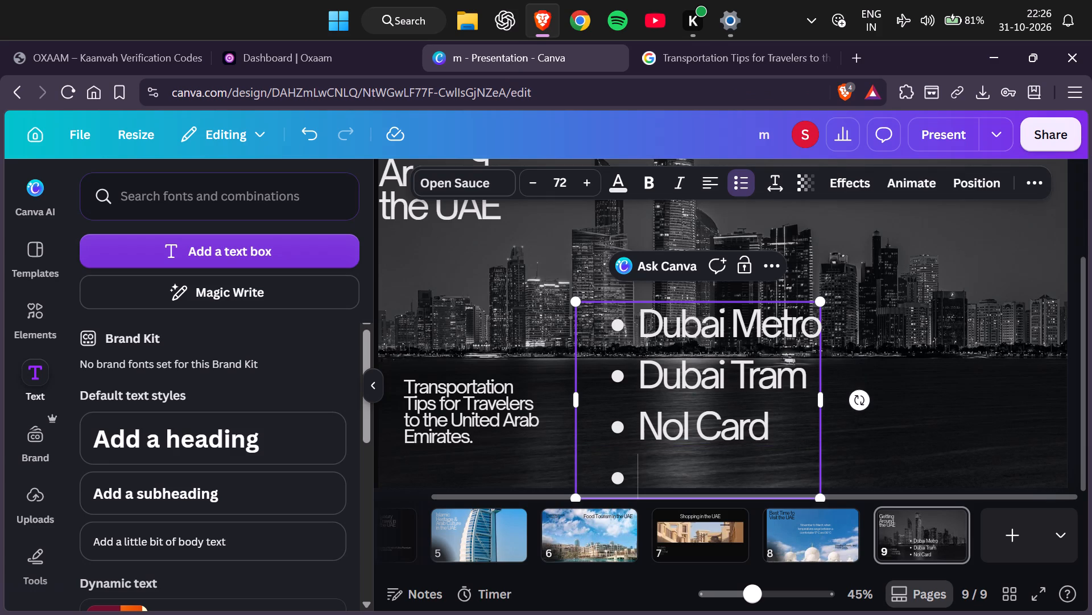
type("ub")
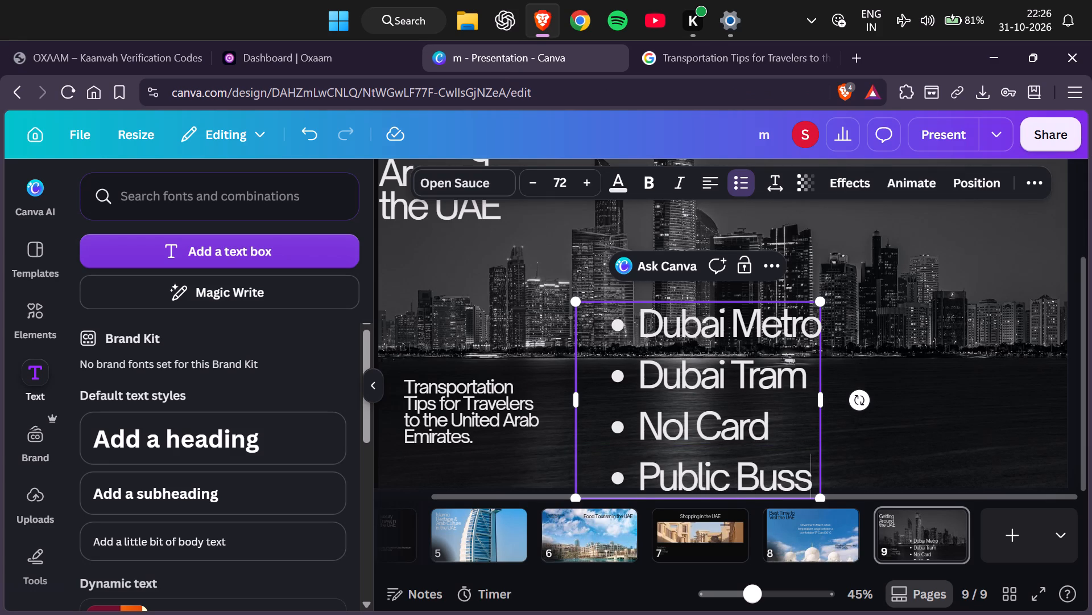
key("s")
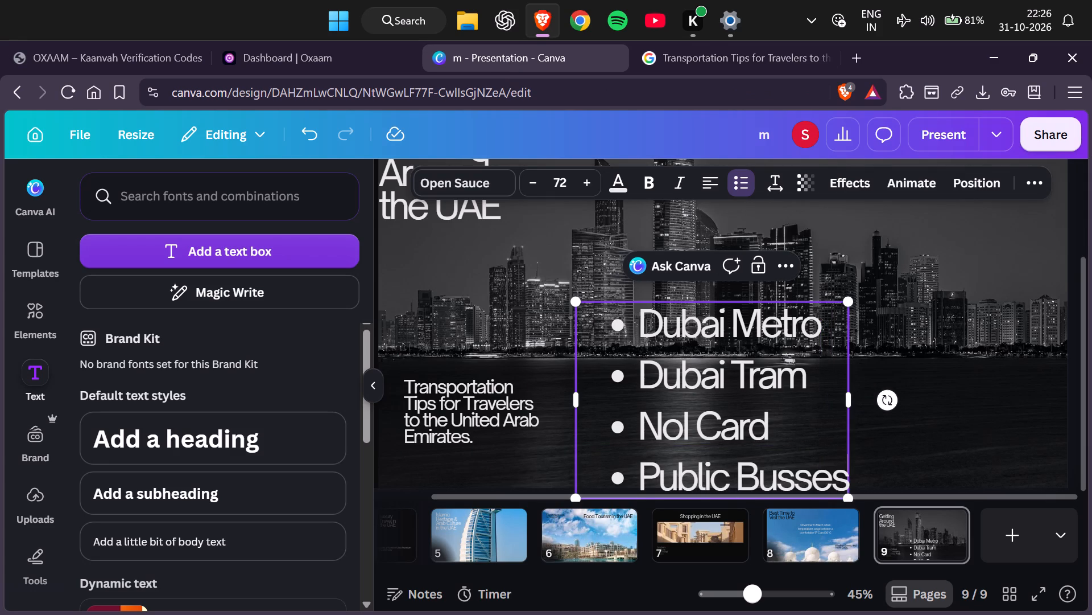
left_click(731, 47)
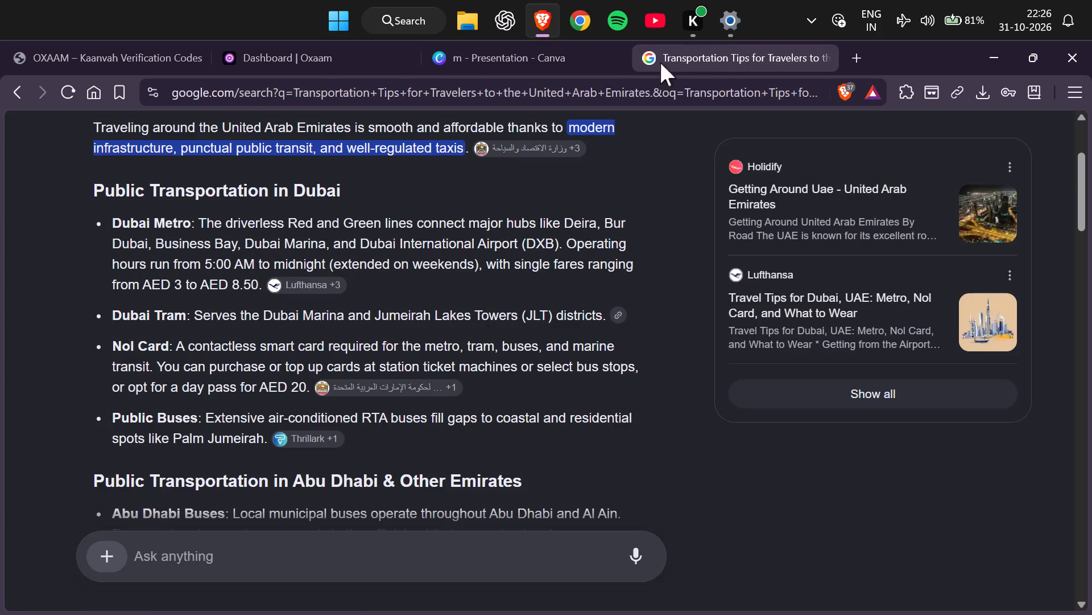
left_click(569, 52)
key("BackSpace")
key("BackSpace")
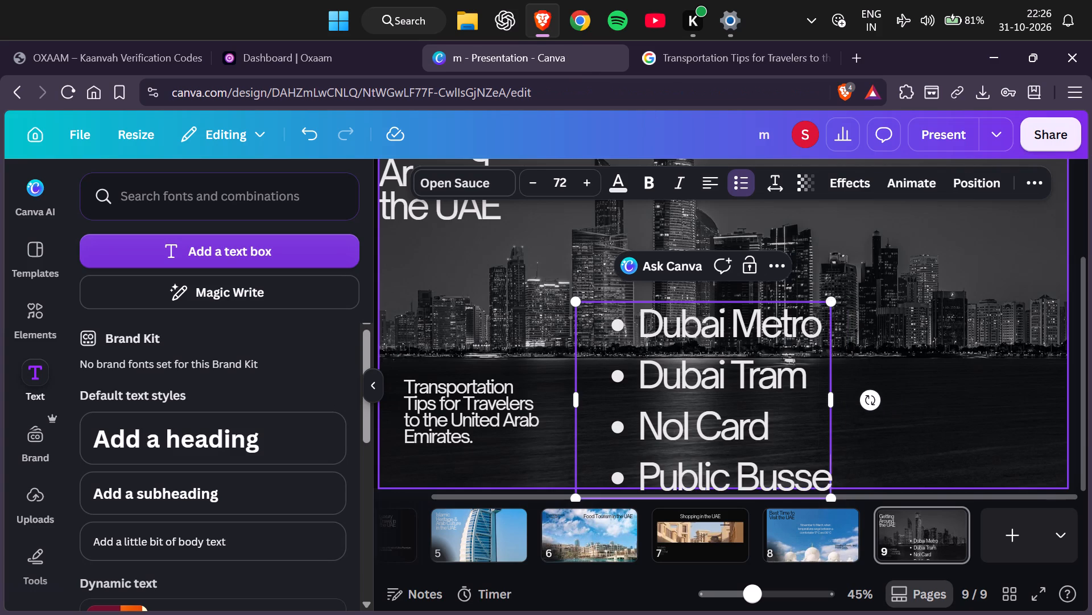
type("es")
key("BackSpace")
key("BackSpace")
key("BackSpace")
type("es")
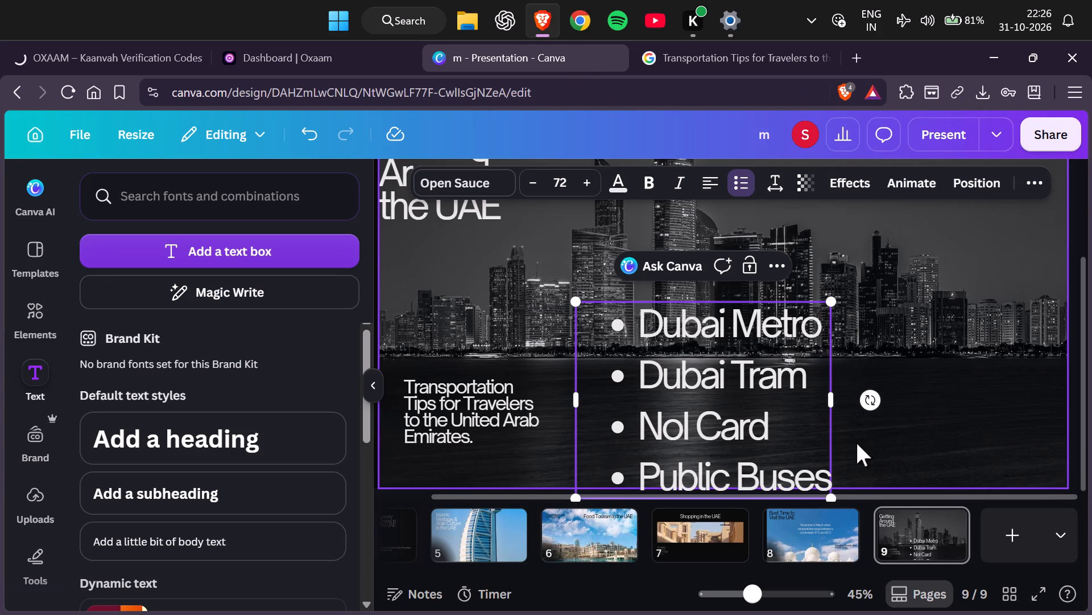
Scale page 9's bulleted transport list down so its first line sits on the water beside the Transportation Tips text.
scroll(857, 443, "down", 1)
left_click_drag(832, 302, 788, 350)
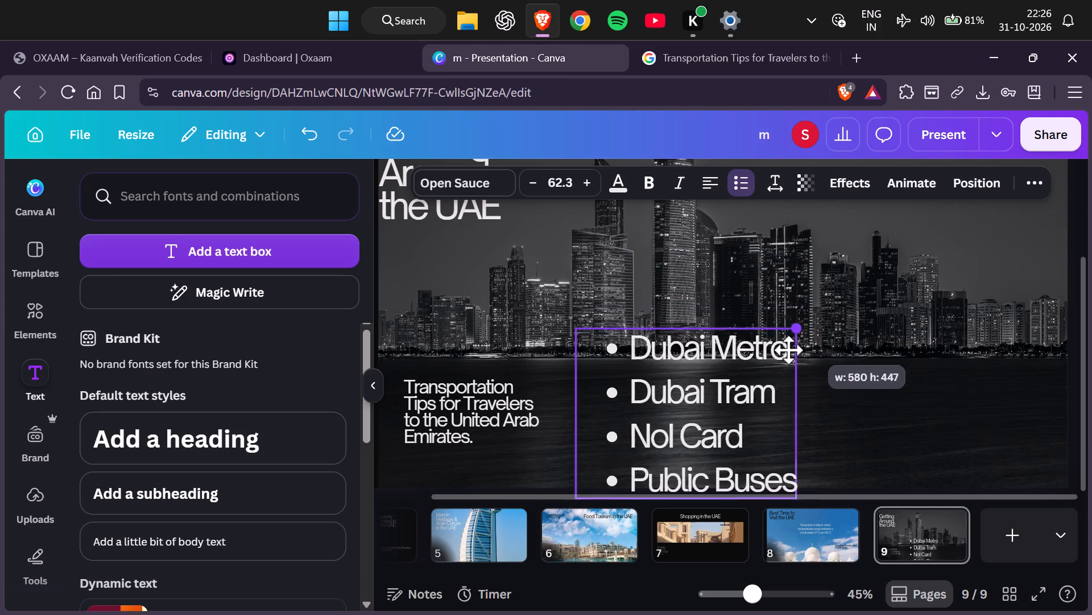
left_click_drag(788, 350, 739, 392)
left_click(860, 423)
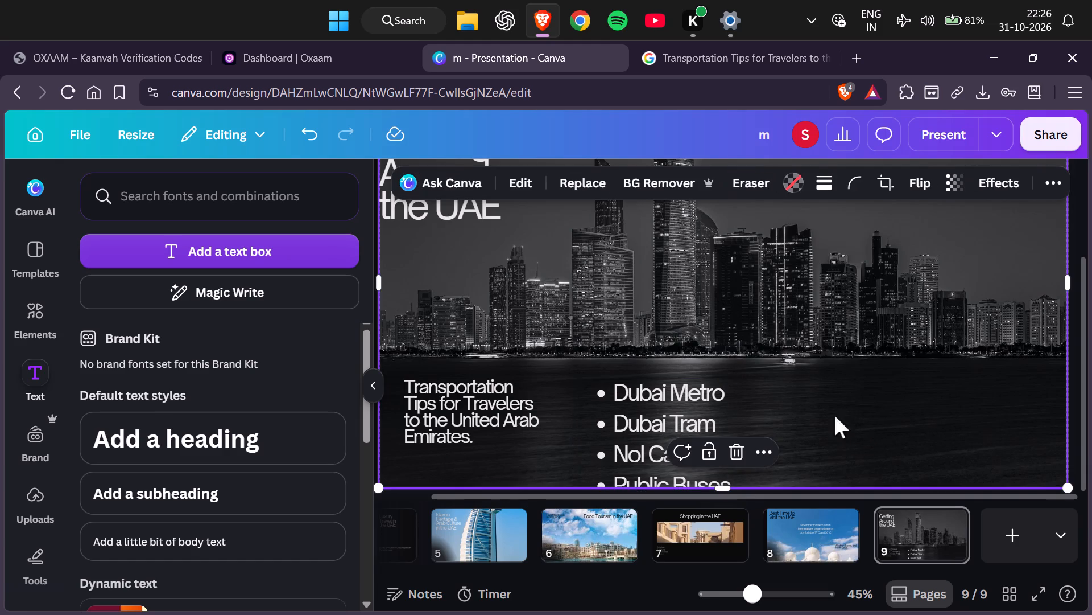
Scale page 9's bulleted transport list down to text size 38.4 and move it so all four lines fit on the dark water.
left_click(692, 415)
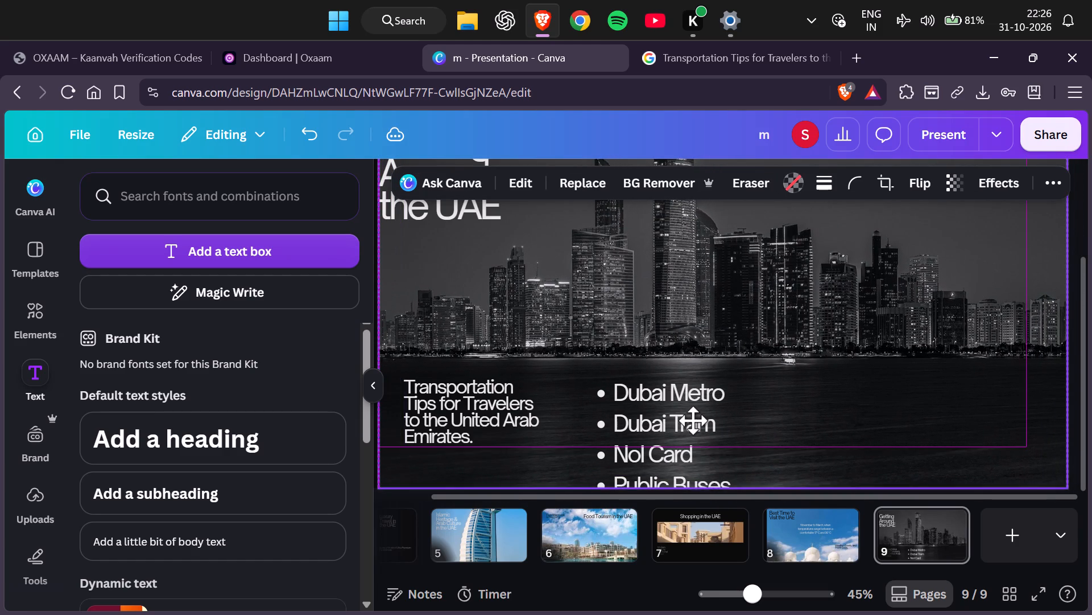
left_click(662, 407)
left_click_drag(648, 415, 648, 415)
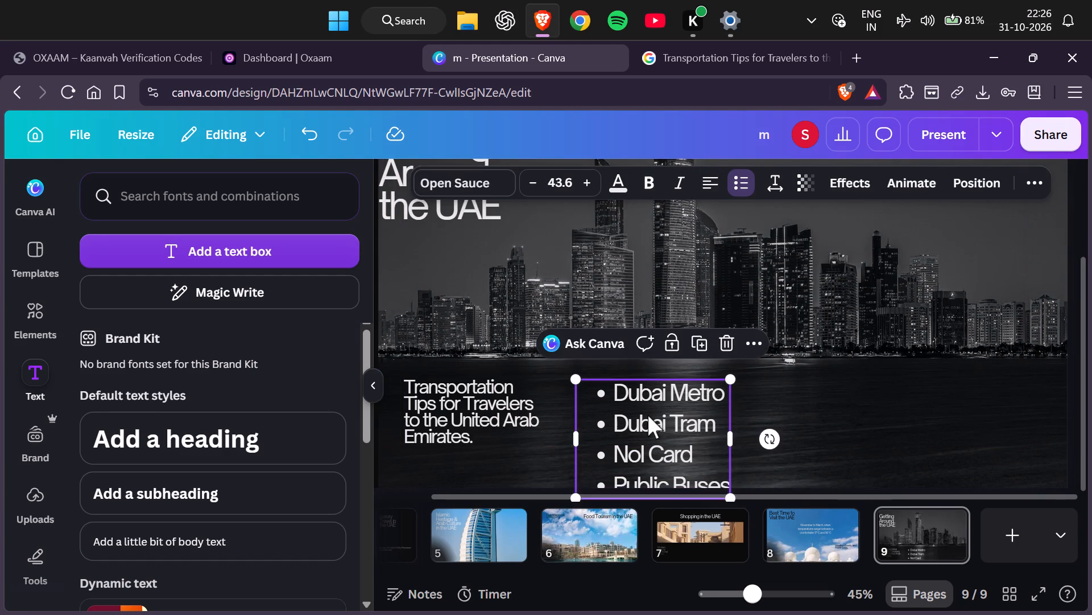
left_click_drag(648, 415, 659, 397)
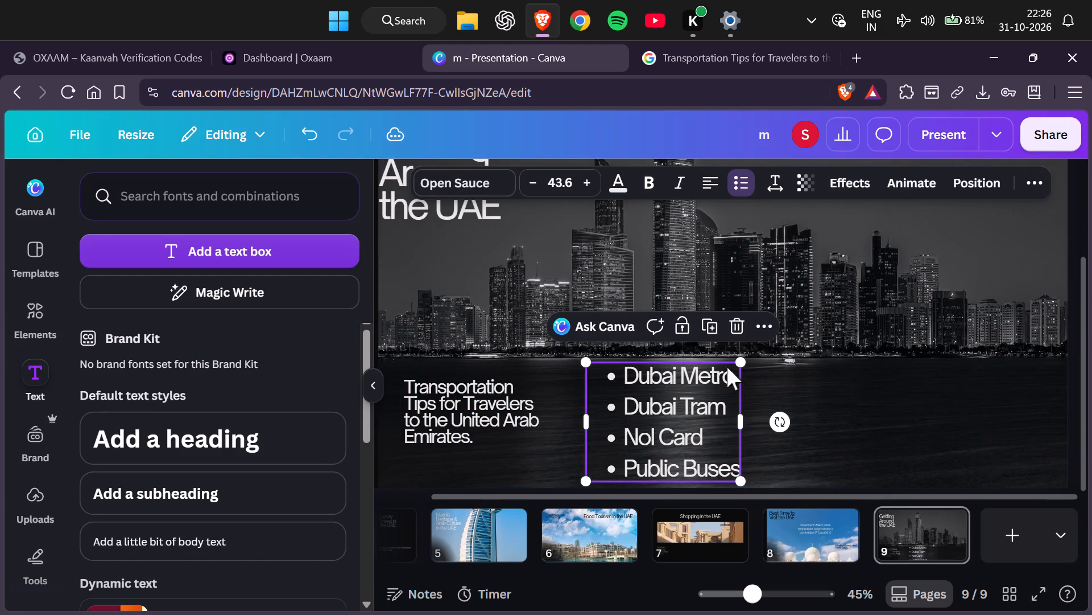
left_click_drag(737, 361, 719, 375)
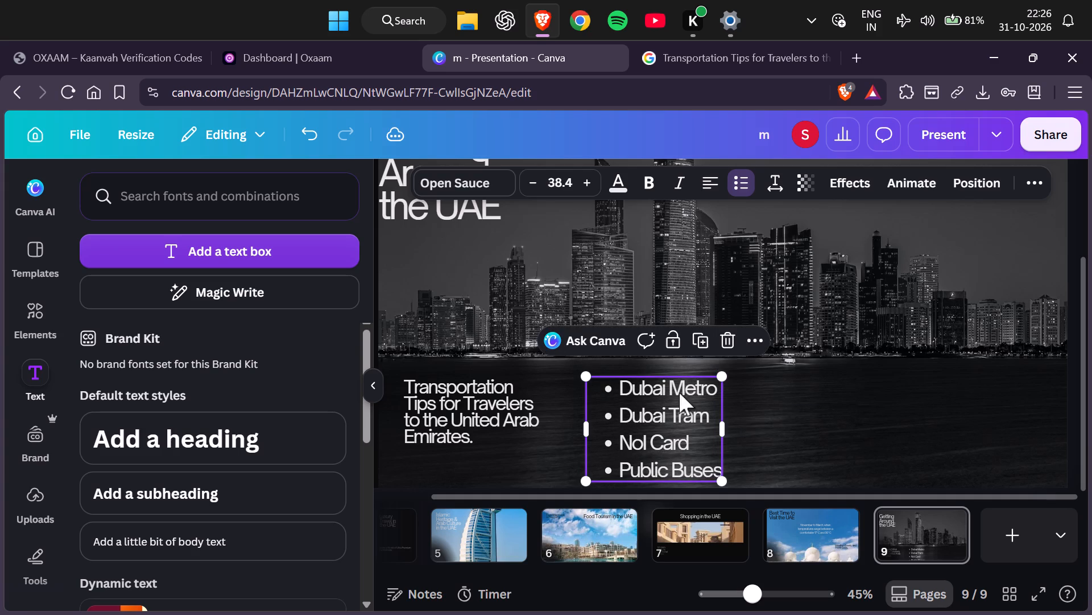
left_click_drag(665, 404, 664, 395)
scroll(551, 449, "down", 2)
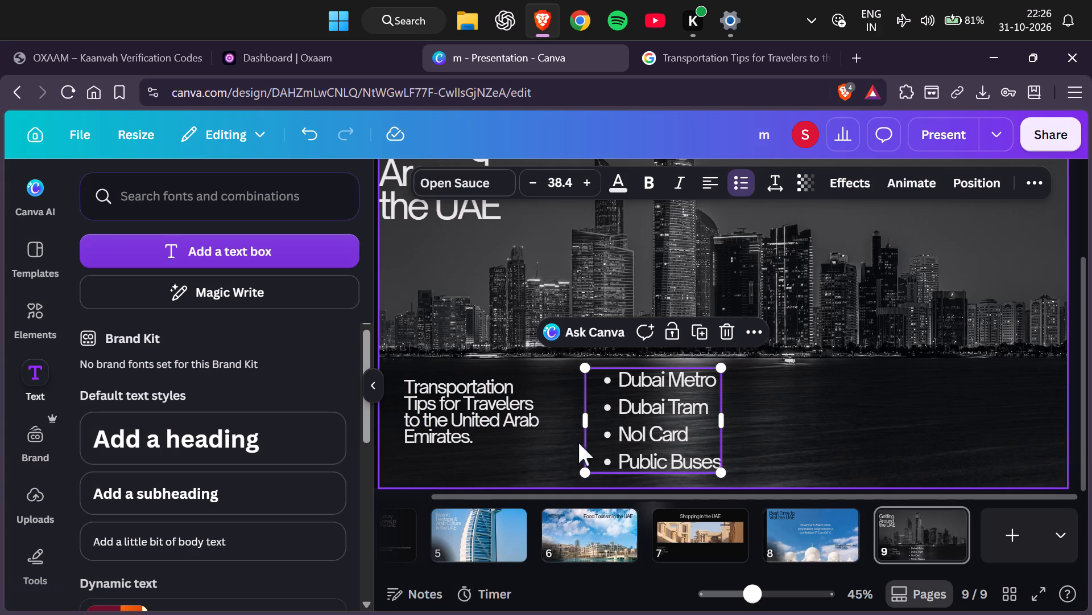
scroll(791, 420, "down", 1)
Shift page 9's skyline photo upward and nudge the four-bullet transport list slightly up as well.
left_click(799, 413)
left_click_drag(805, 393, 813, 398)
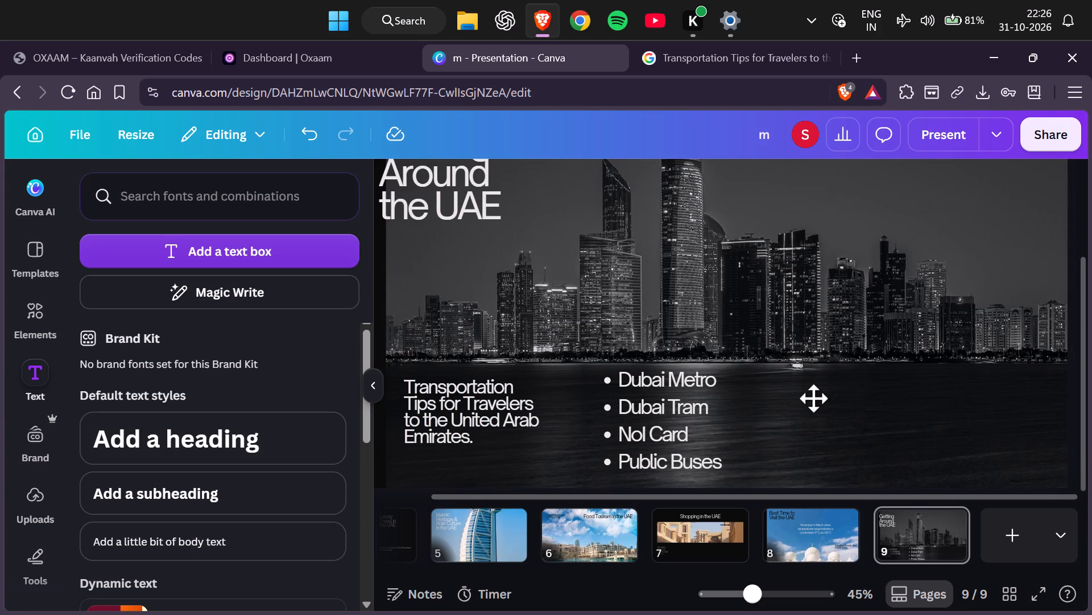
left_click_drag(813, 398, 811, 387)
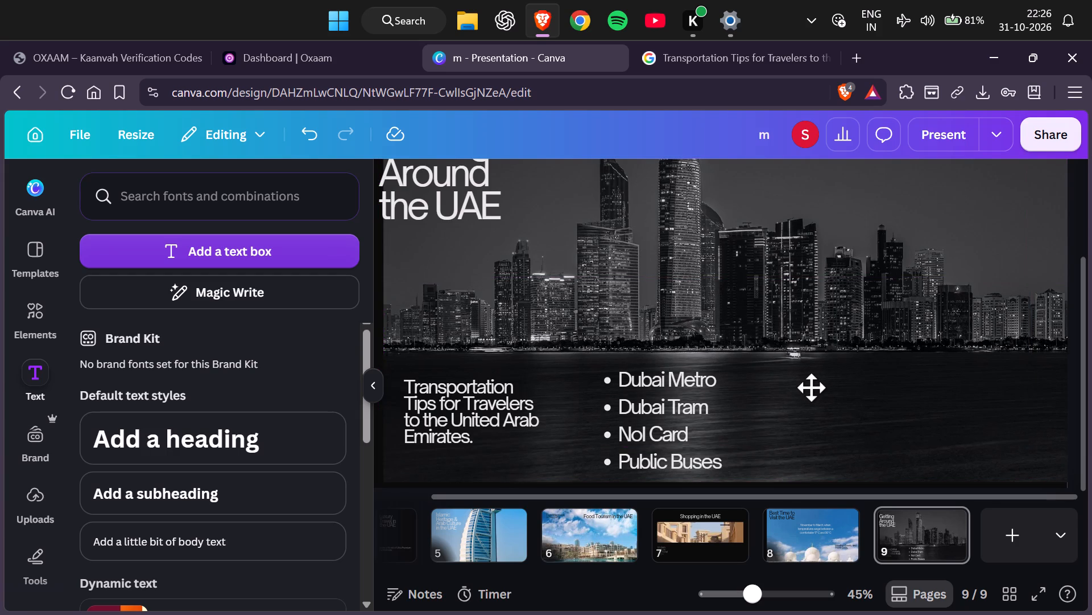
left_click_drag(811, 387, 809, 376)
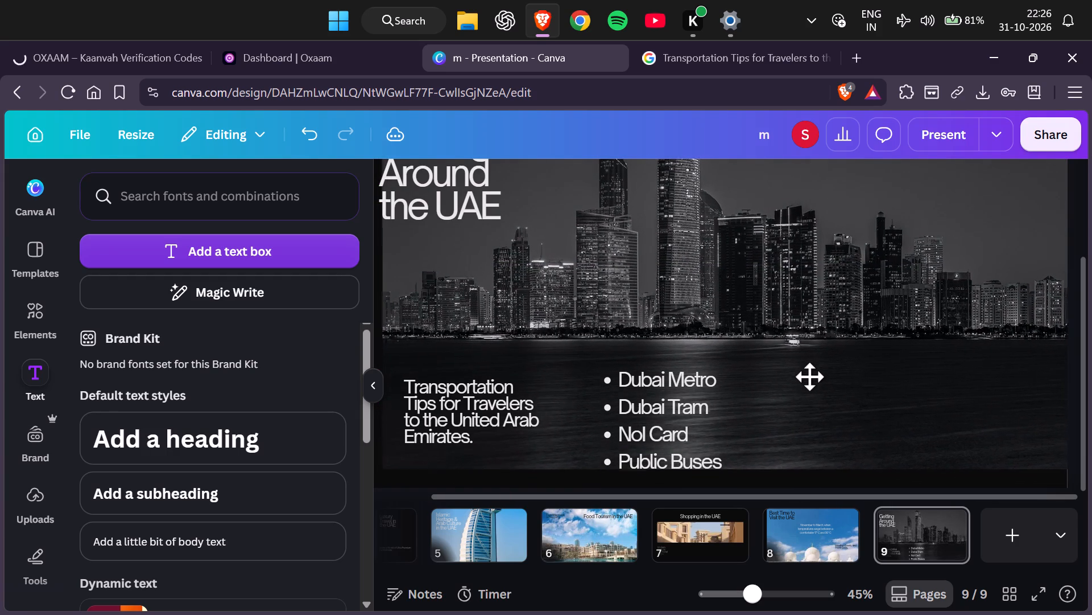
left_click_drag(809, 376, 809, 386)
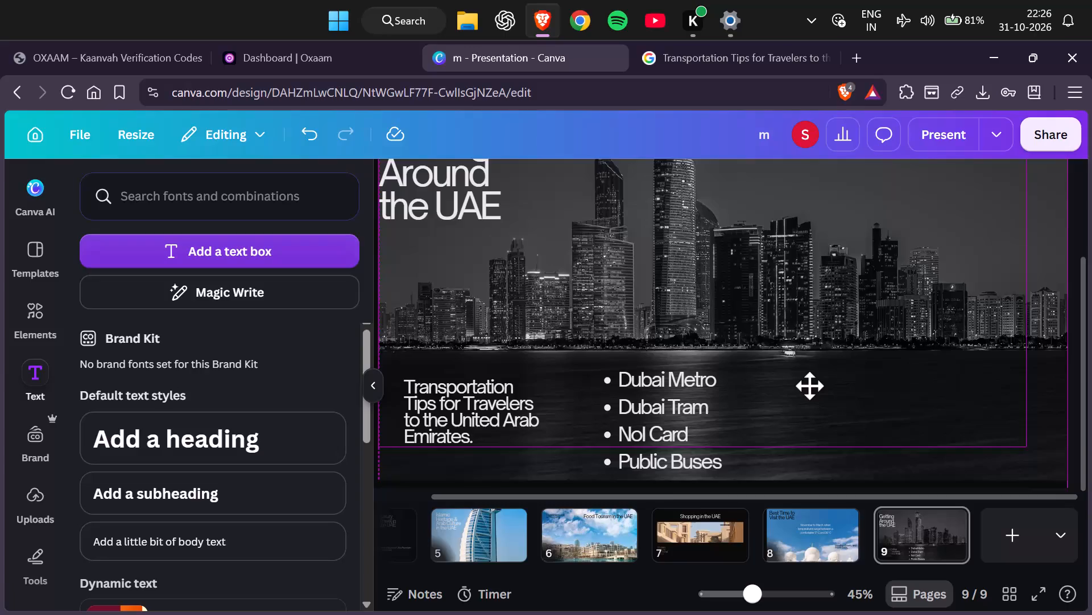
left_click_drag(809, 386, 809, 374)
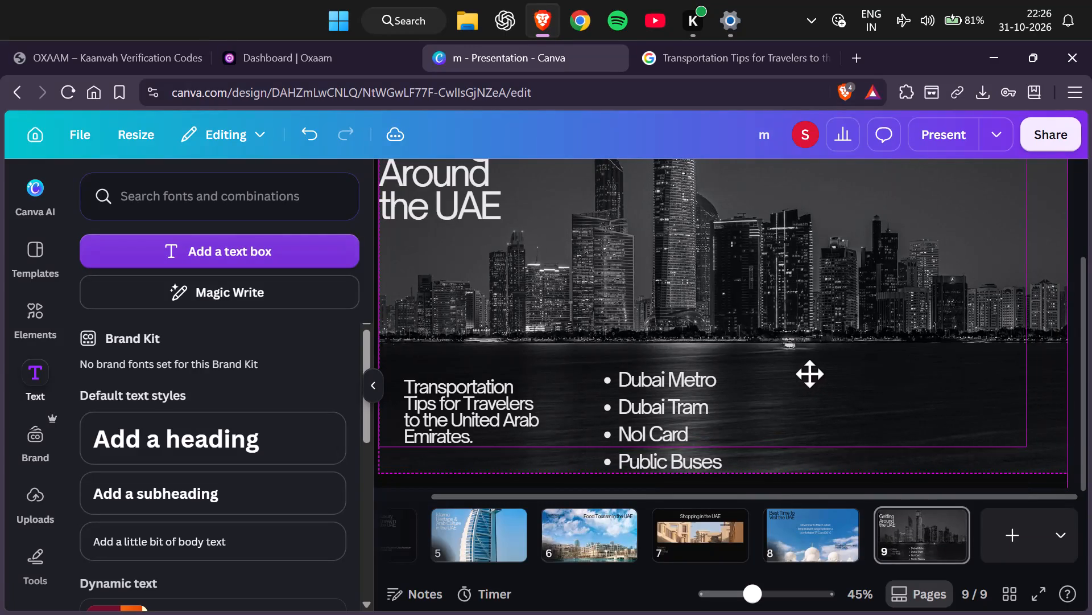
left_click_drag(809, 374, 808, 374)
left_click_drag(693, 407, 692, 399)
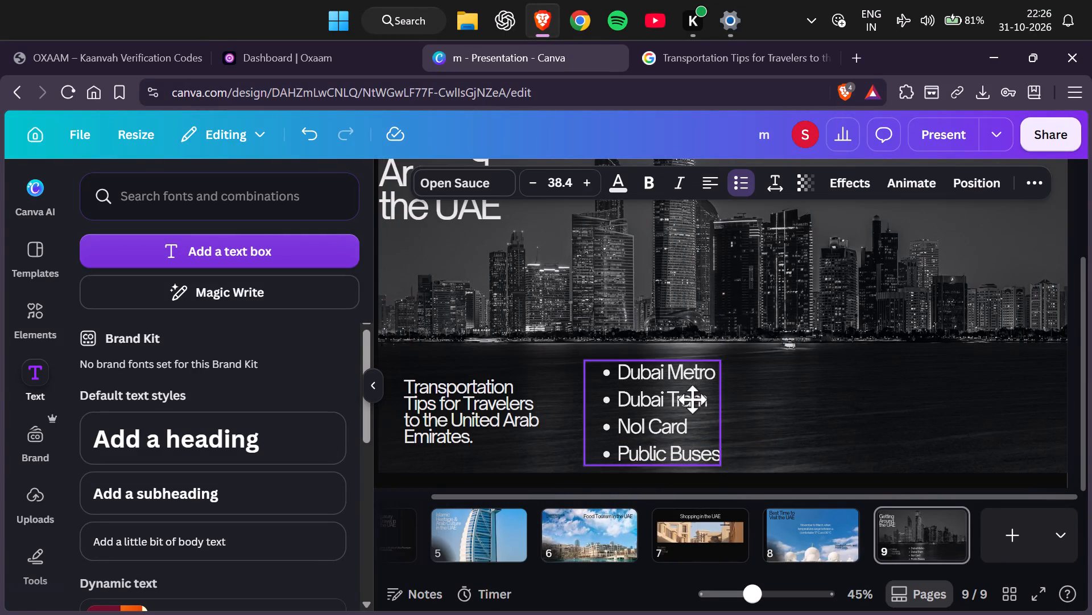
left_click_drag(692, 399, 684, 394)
Move page 9's skyline photo so it sits flush with the page's left and top edges.
left_click(806, 375)
scroll(807, 375, "up", 1)
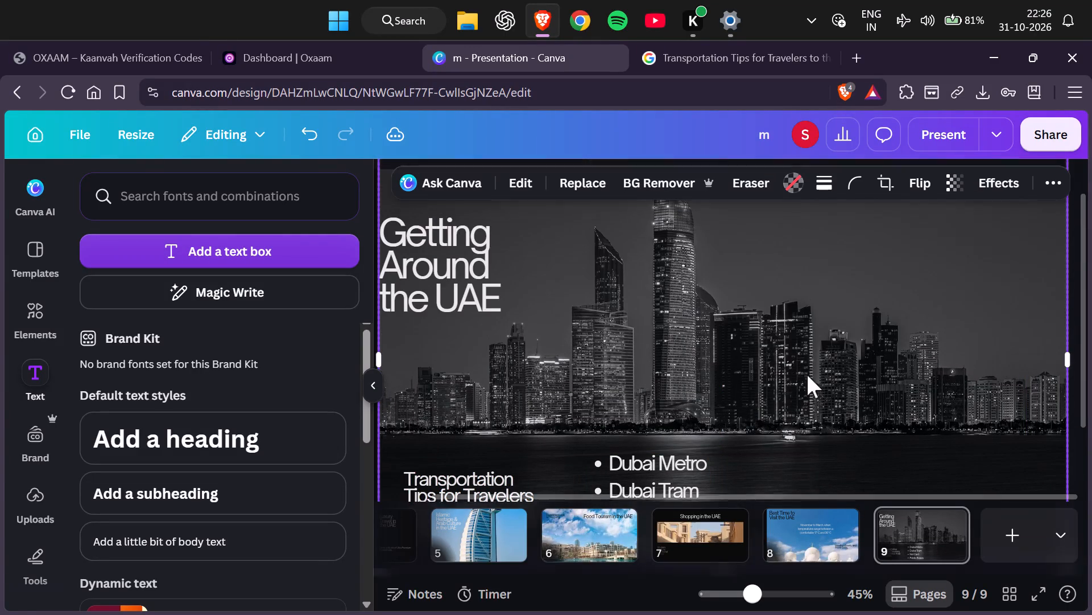
scroll(807, 375, "down", 2)
scroll(807, 375, "up", 1)
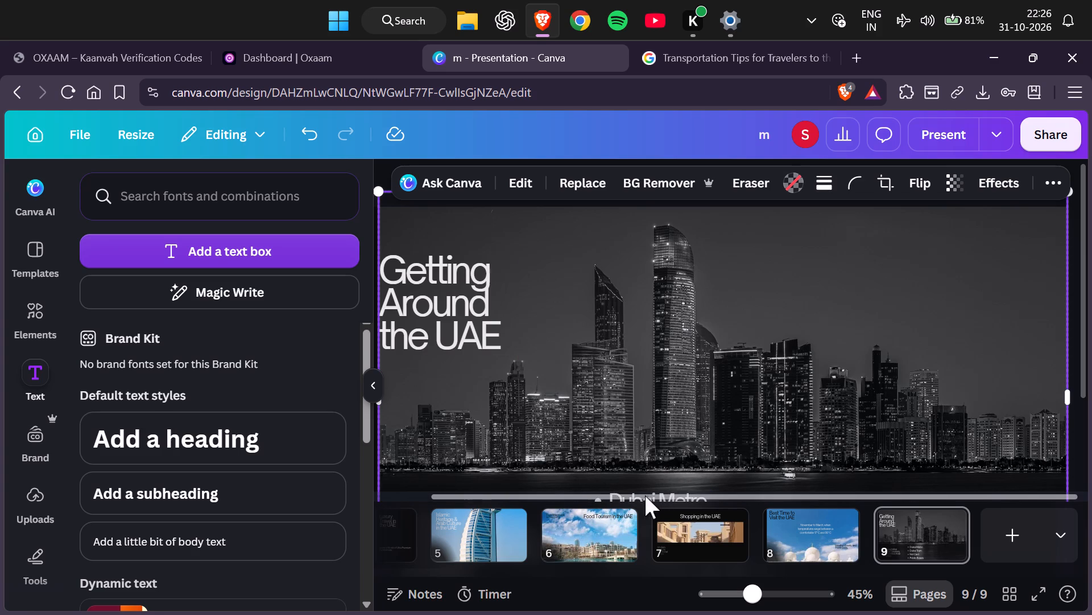
left_click_drag(563, 494, 495, 490)
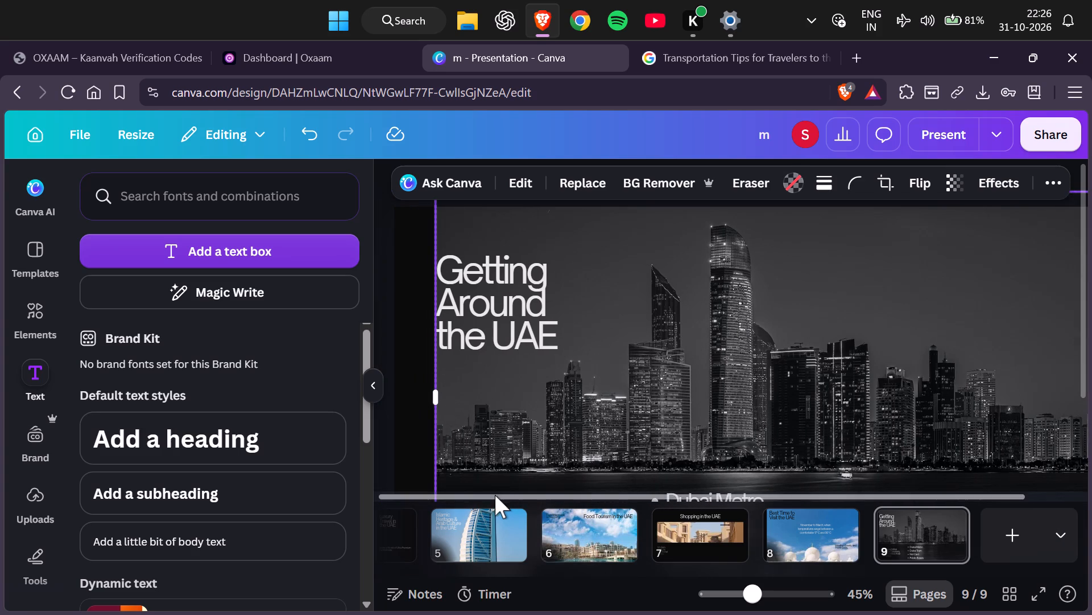
scroll(671, 315, "down", 1)
scroll(671, 315, "up", 3)
left_click_drag(684, 327, 657, 329)
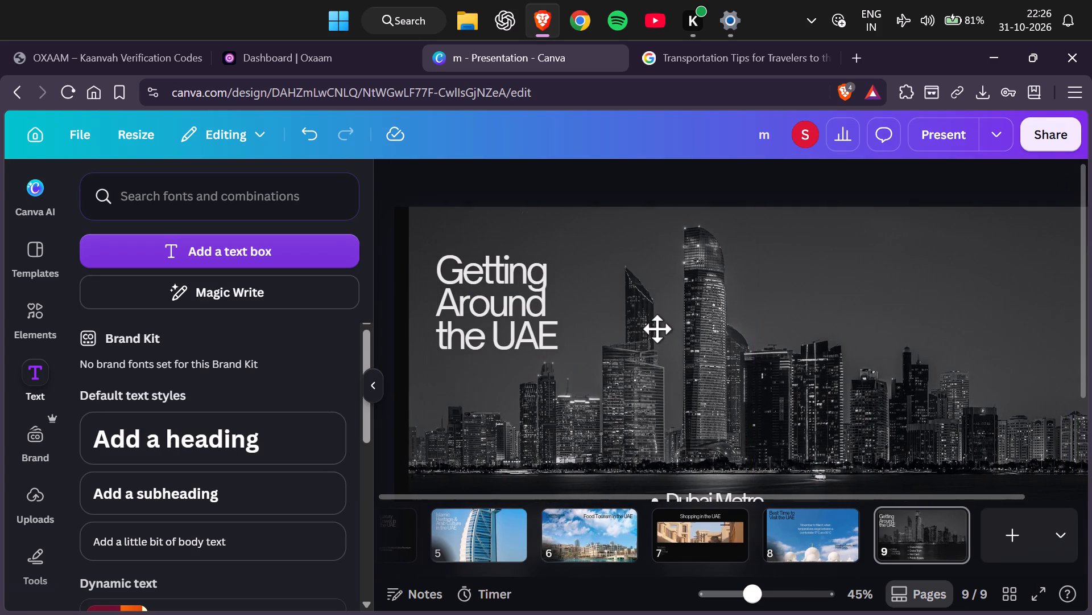
left_click_drag(657, 329, 643, 330)
scroll(651, 328, "down", 3)
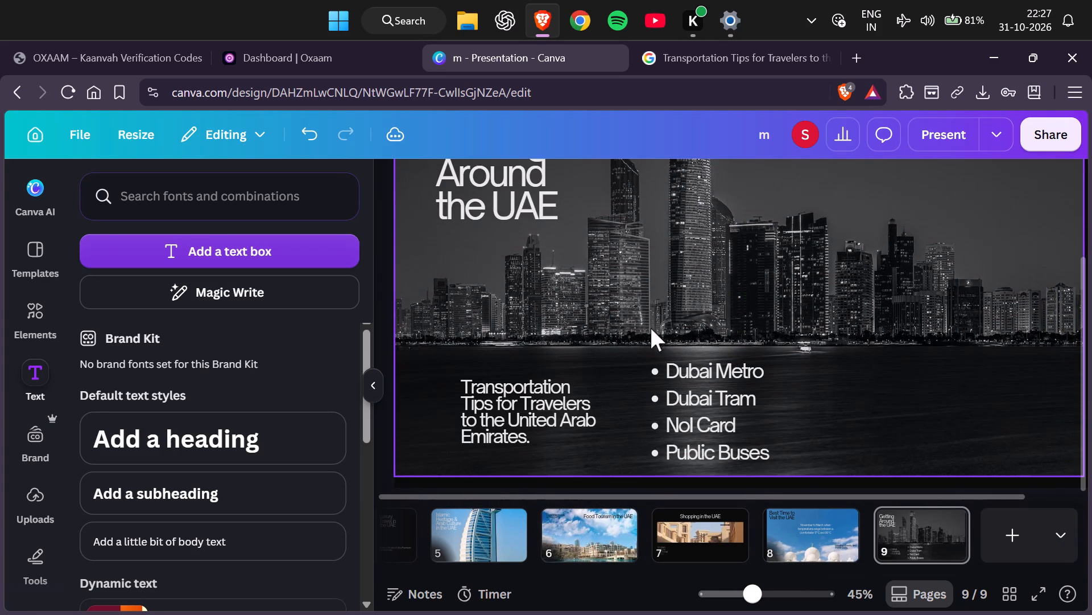
scroll(675, 290, "up", 3)
left_click_drag(679, 299, 678, 306)
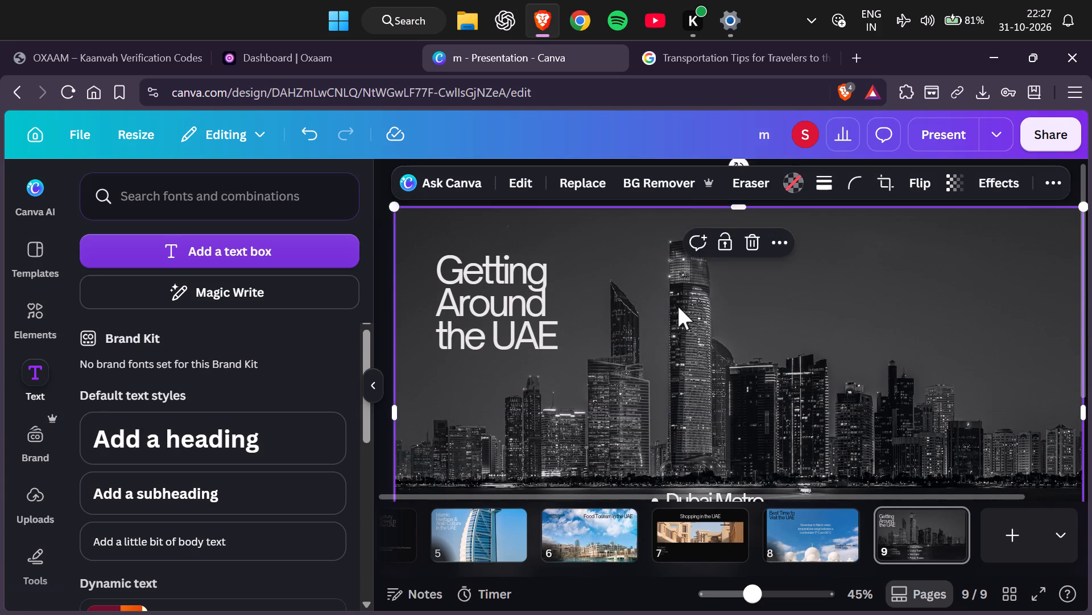
Move the Transportation Tips paragraph closer to page 9's left edge and enlarge it slightly.
scroll(678, 306, "down", 5)
left_click_drag(550, 403, 547, 403)
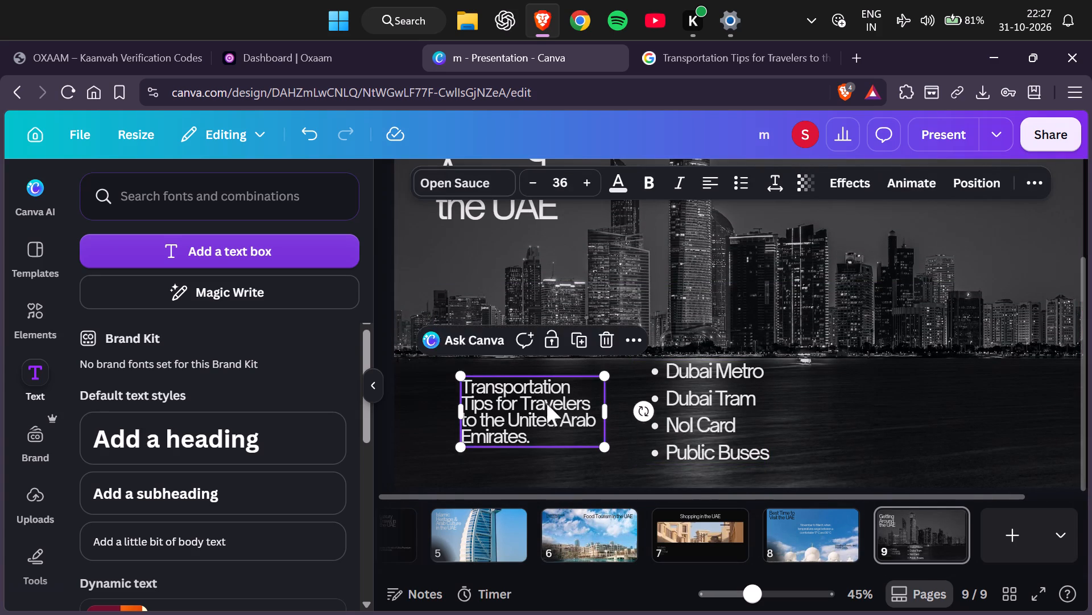
left_click_drag(547, 403, 504, 403)
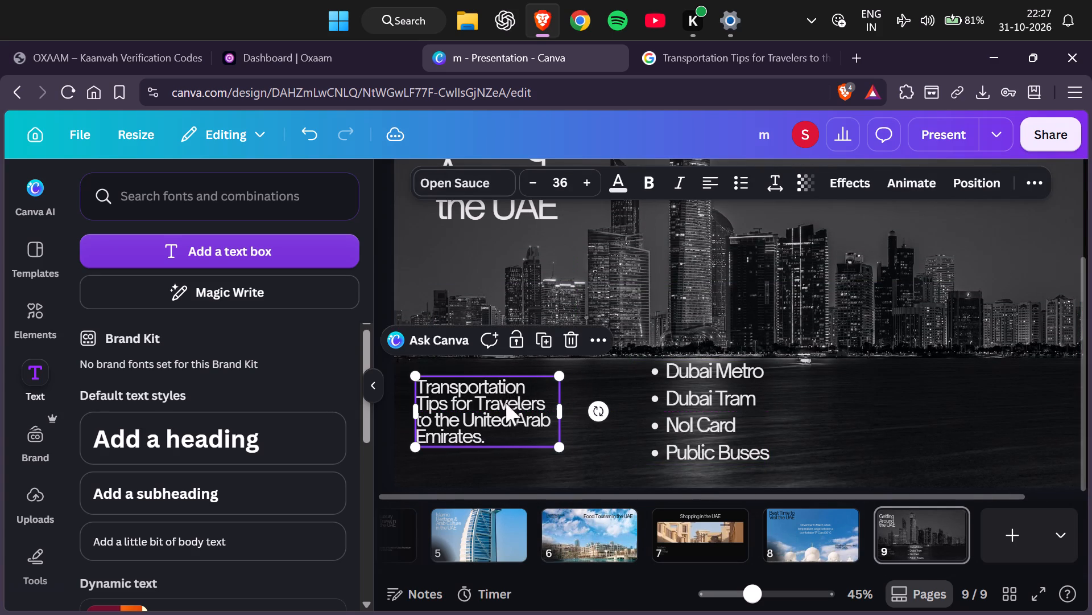
left_click_drag(559, 451, 573, 463)
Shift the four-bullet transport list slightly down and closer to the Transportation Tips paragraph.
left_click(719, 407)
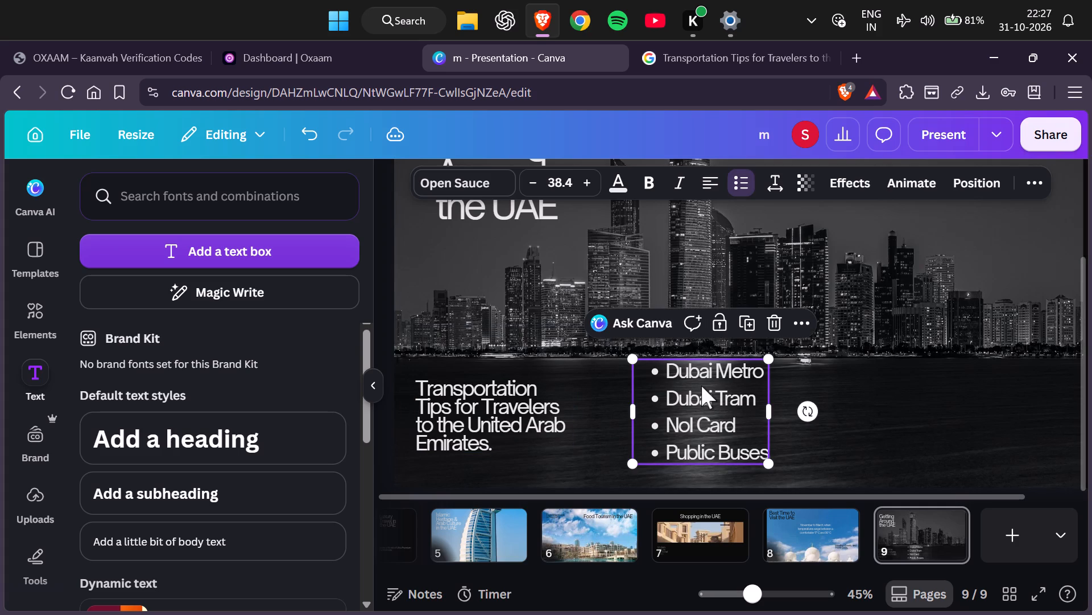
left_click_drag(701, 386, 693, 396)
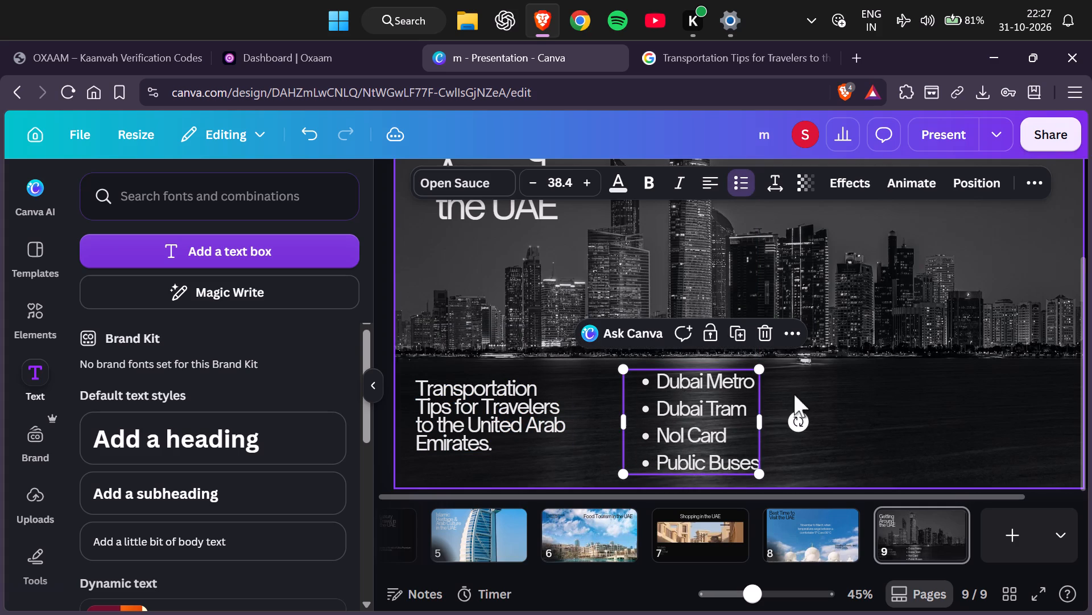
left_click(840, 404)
Cut Nol Card and Public Buses out of the transport list and remove the empty bullet left behind.
left_click(690, 419)
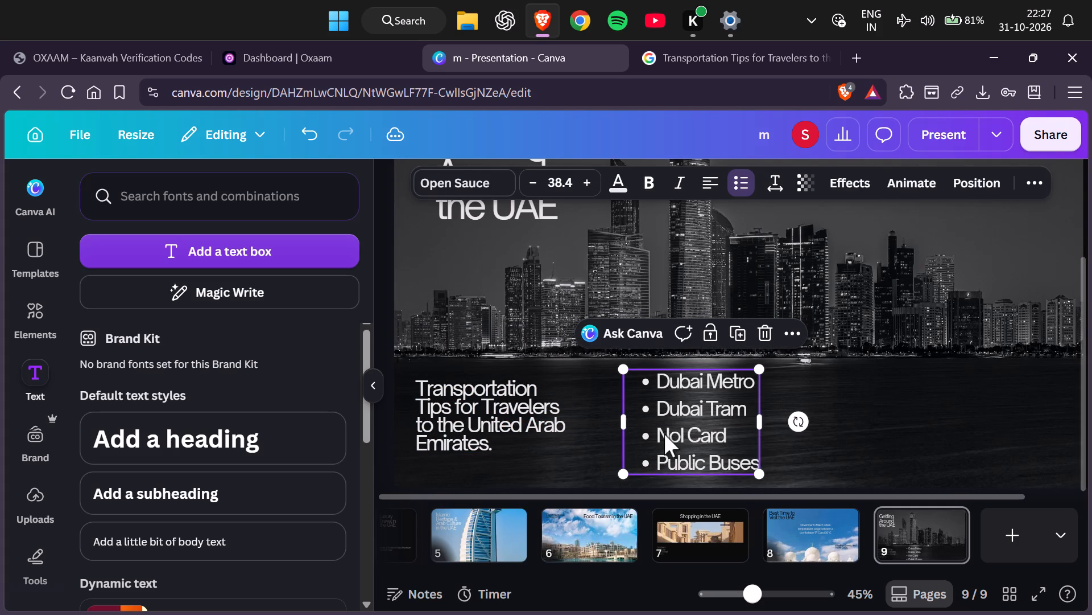
left_click(664, 434)
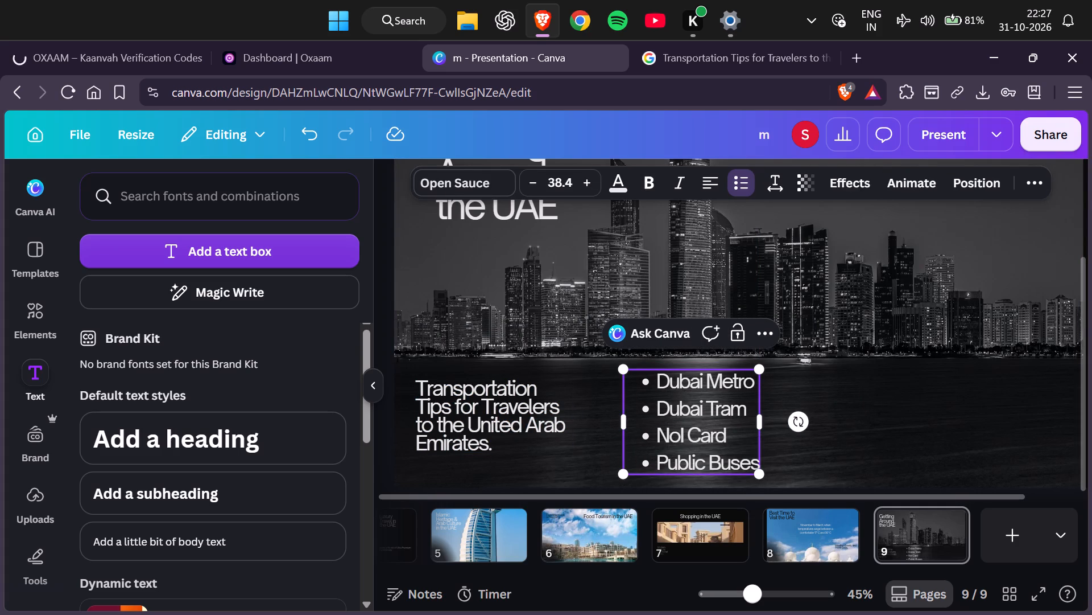
left_click_drag(657, 434, 764, 477)
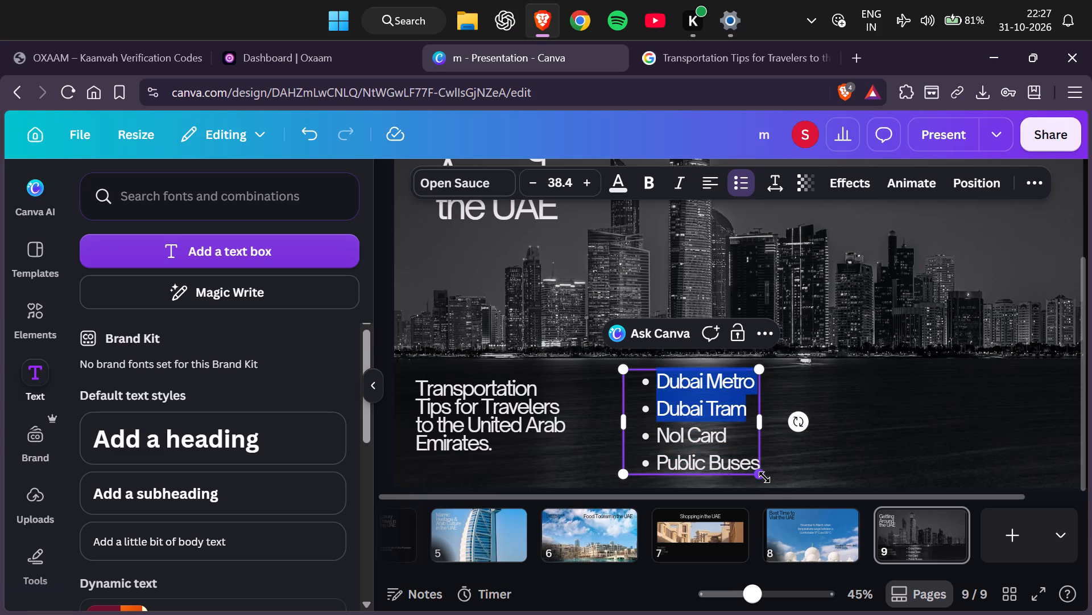
left_click_drag(764, 477, 770, 479)
key("ctrl+x")
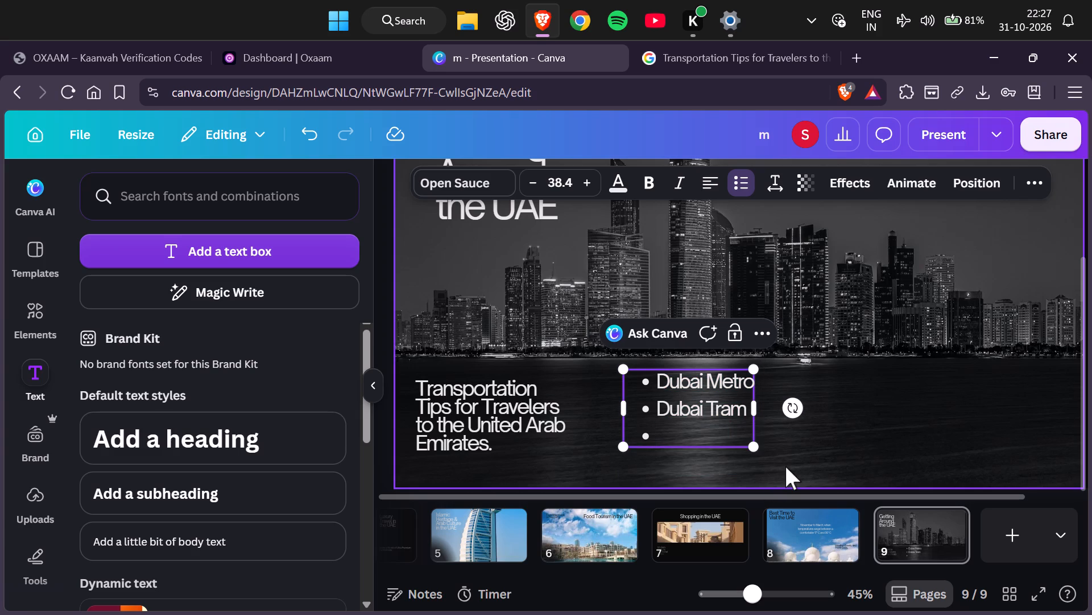
key("BackSpace")
key("BackSpace")
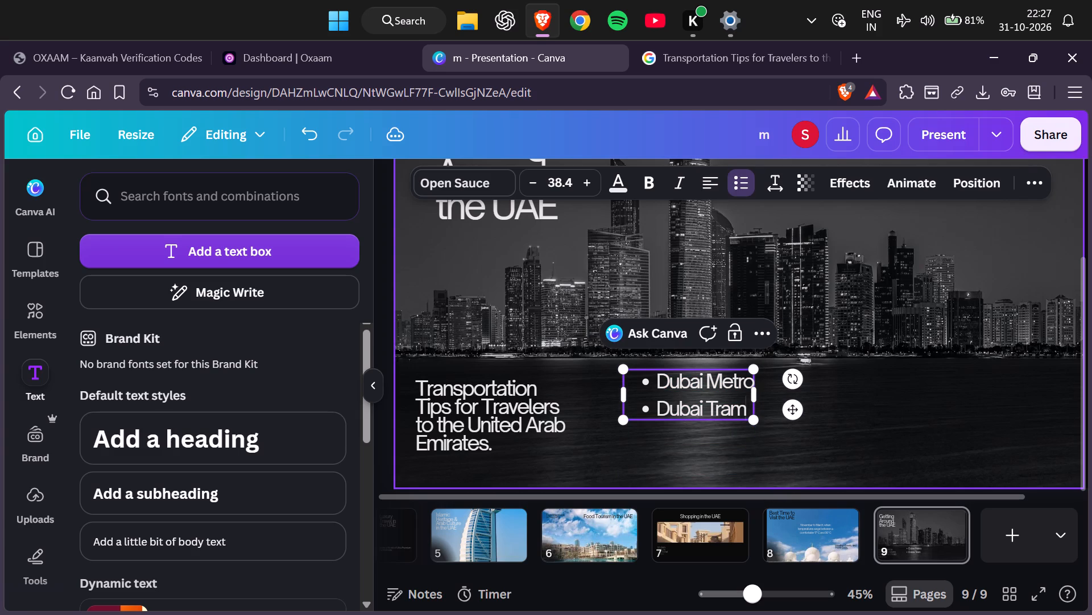
left_click(835, 409)
Move the Dubai Metro and Dubai Tram list down to centre it vertically beside the Transportation Tips paragraph.
left_click_drag(710, 382, 708, 396)
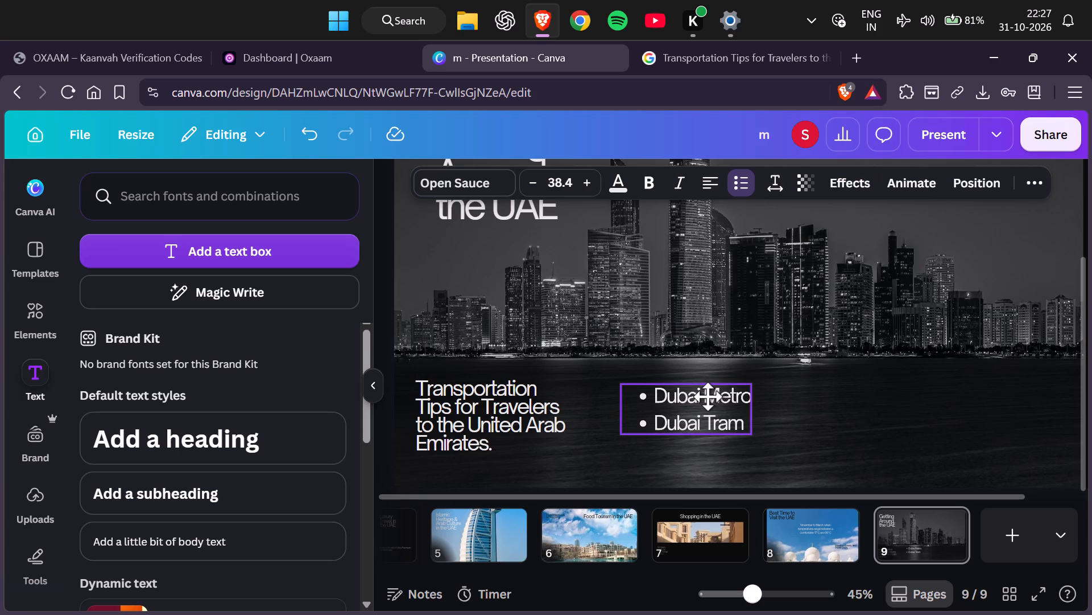
left_click_drag(708, 396, 712, 398)
left_click(864, 412)
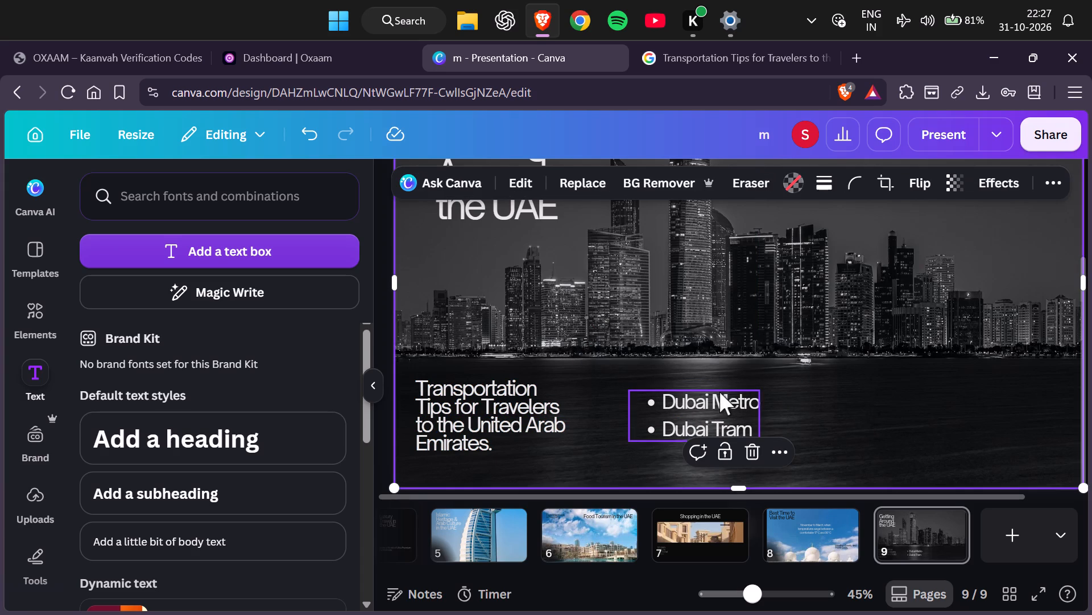
Add a new text box and place it to the right of the Dubai Metro and Dubai Tram list, level with it.
left_click(719, 392)
left_click(247, 259)
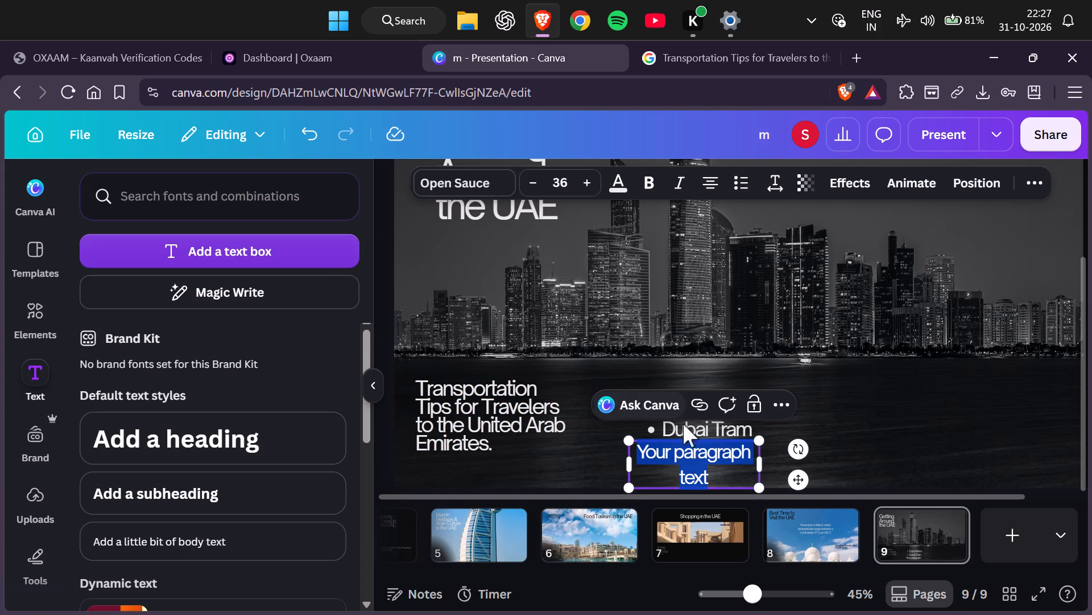
left_click_drag(796, 478, 840, 453)
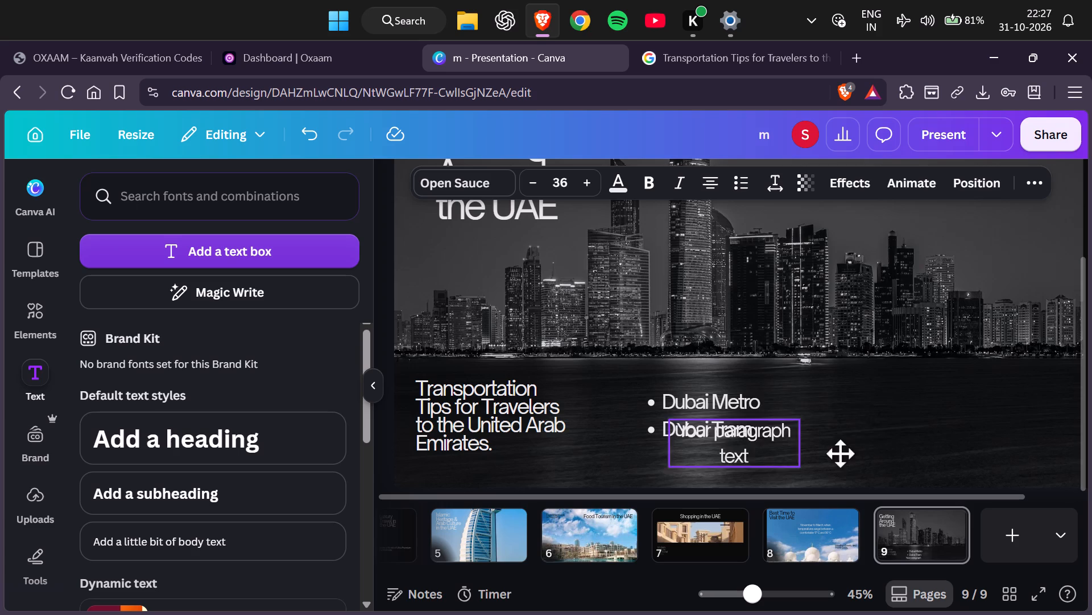
left_click_drag(840, 453, 959, 431)
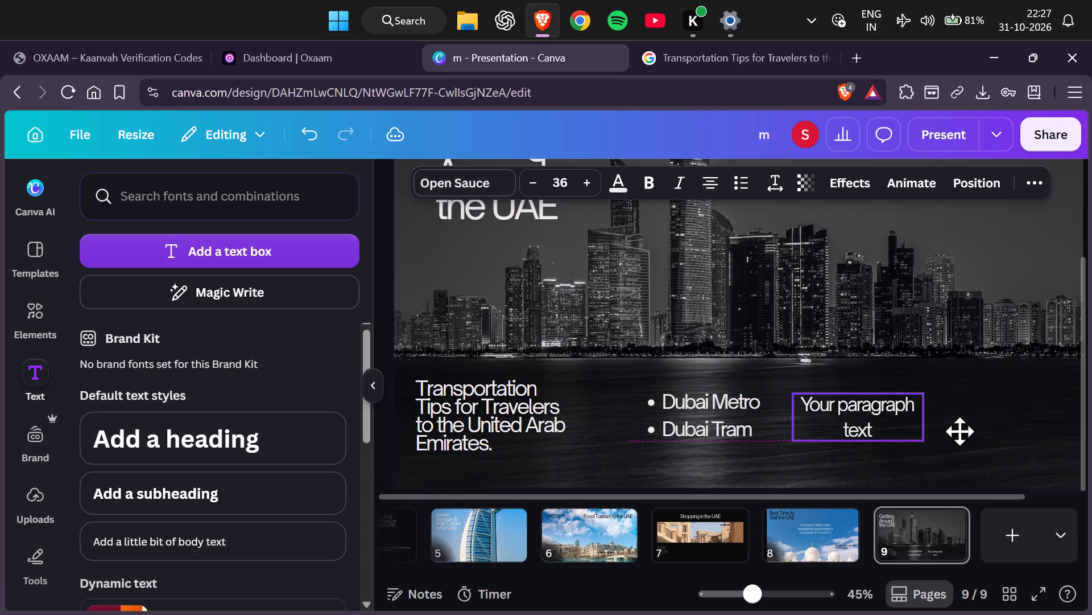
left_click_drag(959, 431, 963, 425)
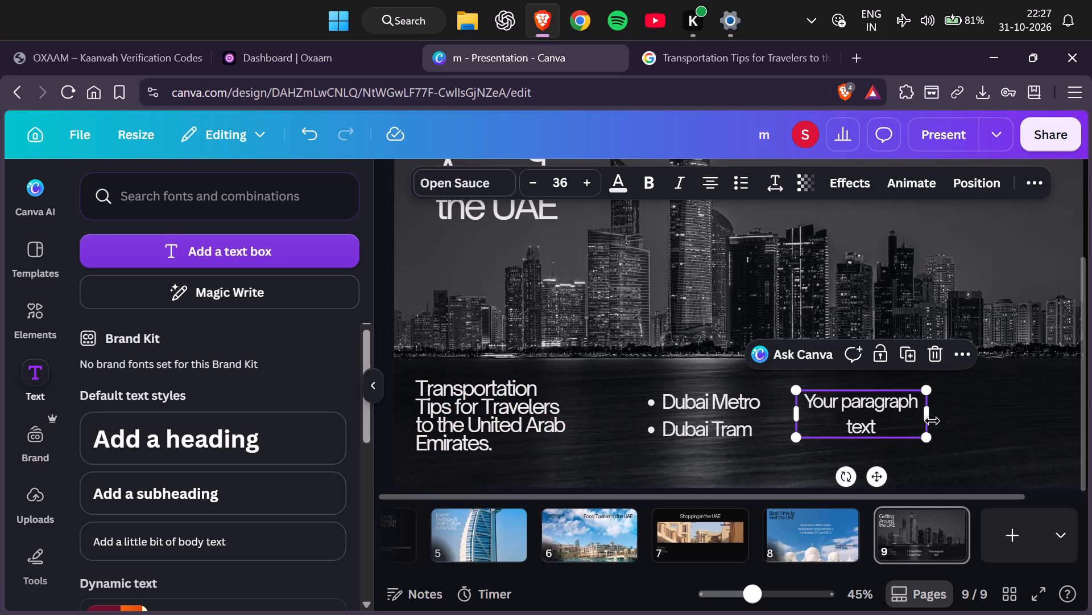
Replace the new box's placeholder text with the cut Nol Card and Public Buses bullets, without a trailing blank line.
left_click(898, 428)
key("ctrl+v")
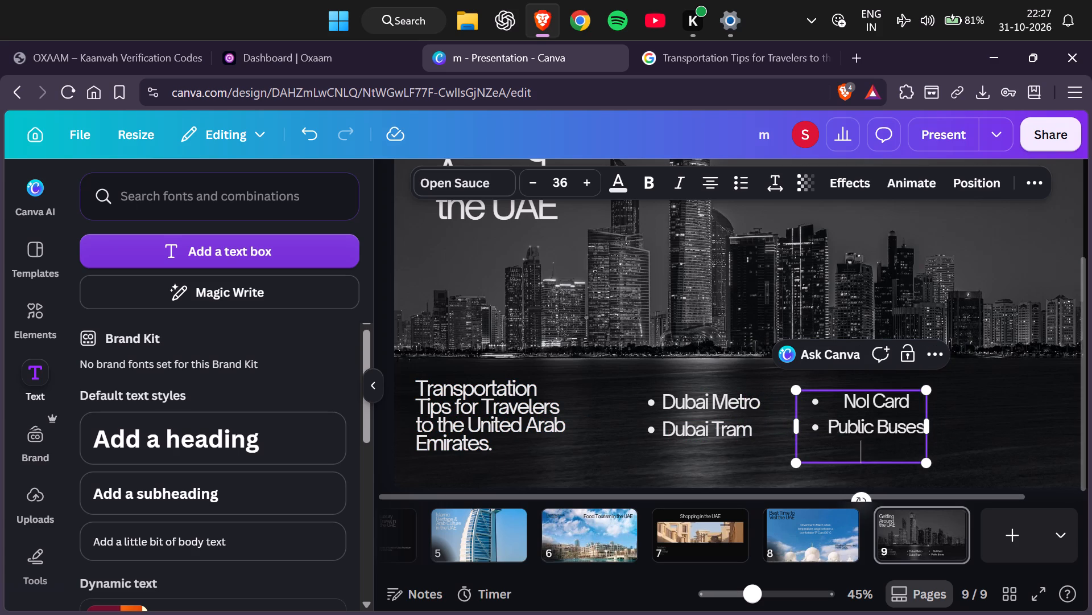
key("backslash")
key("BackSpace")
key("BackSpace")
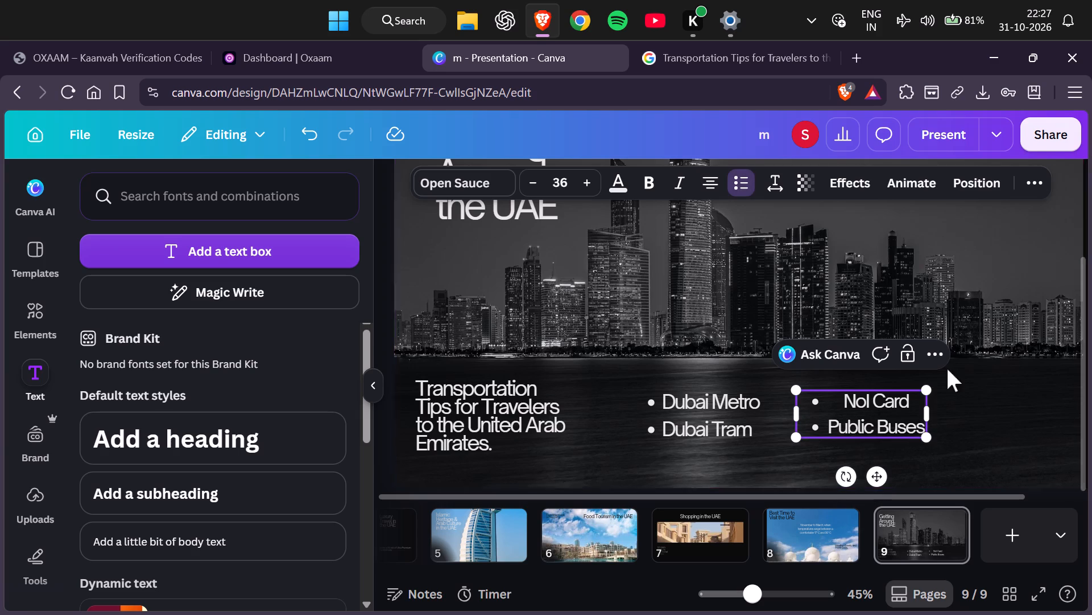
Review the slides from Getting Around the UAE back to Food Tourism in the UAE for missing text.
left_click(985, 406)
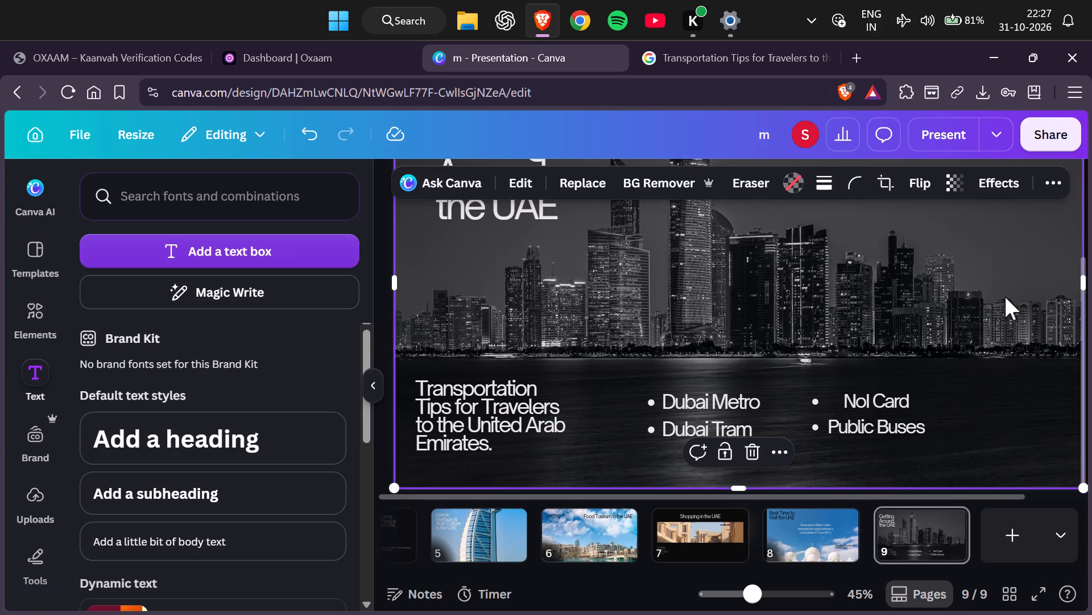
left_click(1005, 297)
left_click(829, 556)
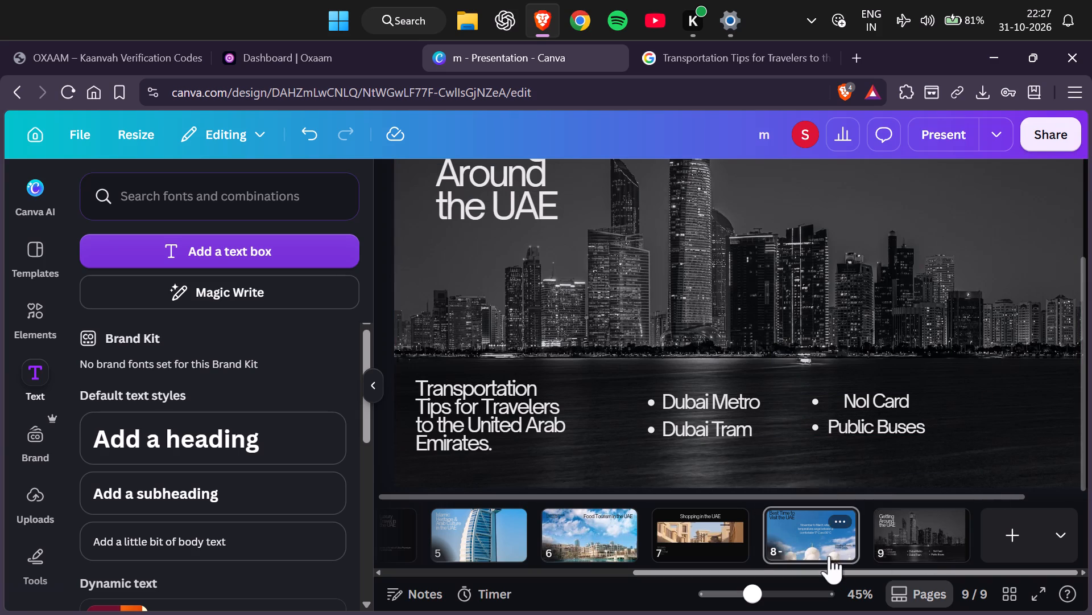
scroll(837, 417, "up", 2)
scroll(837, 417, "down", 2)
left_click(733, 518)
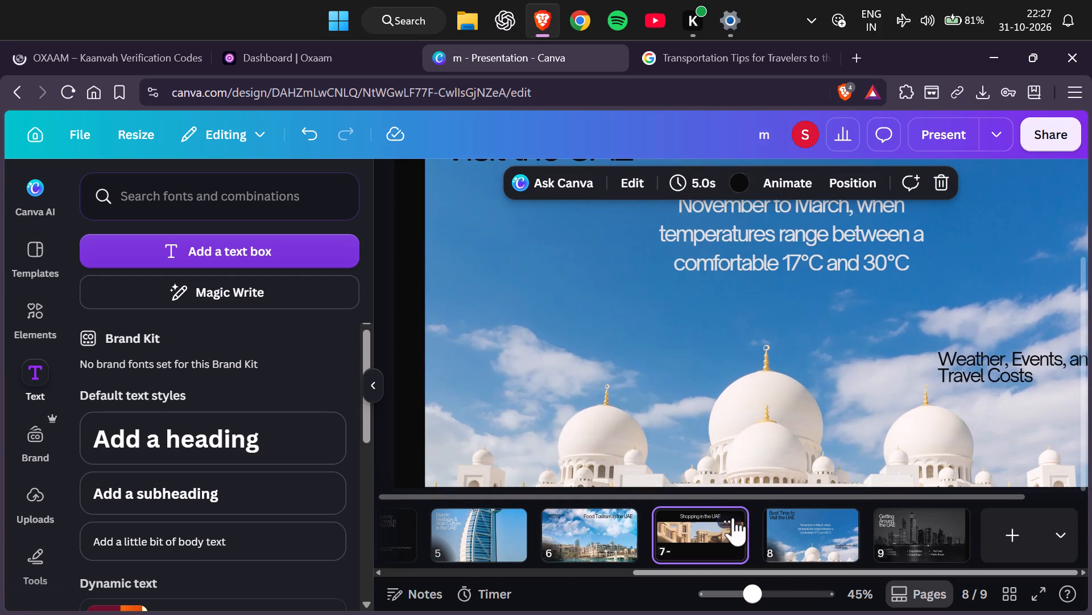
scroll(712, 358, "up", 3)
scroll(707, 353, "down", 2)
left_click(617, 523)
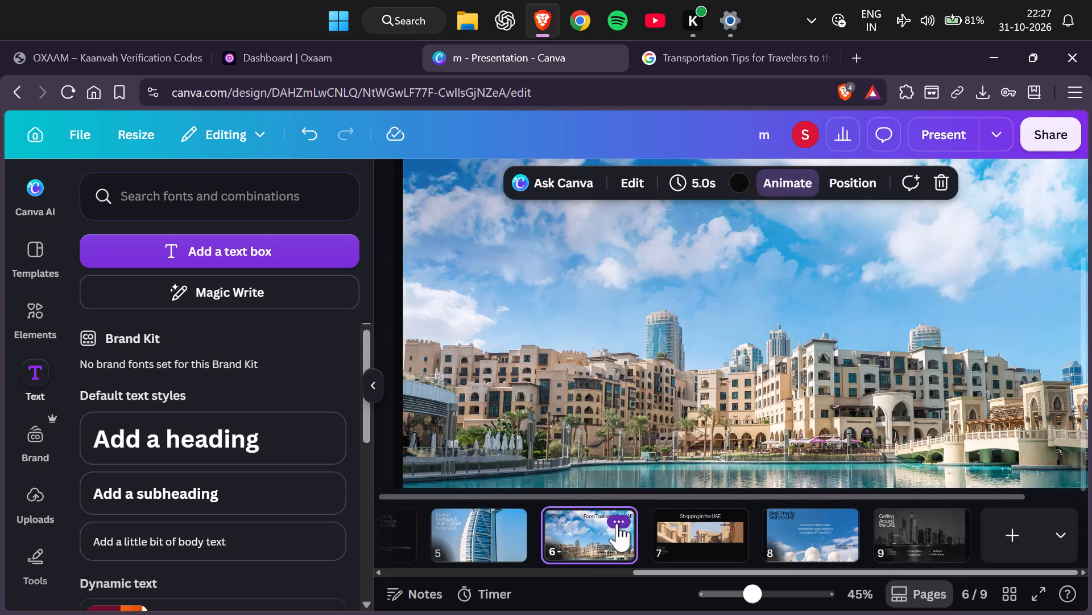
scroll(639, 474, "up", 3)
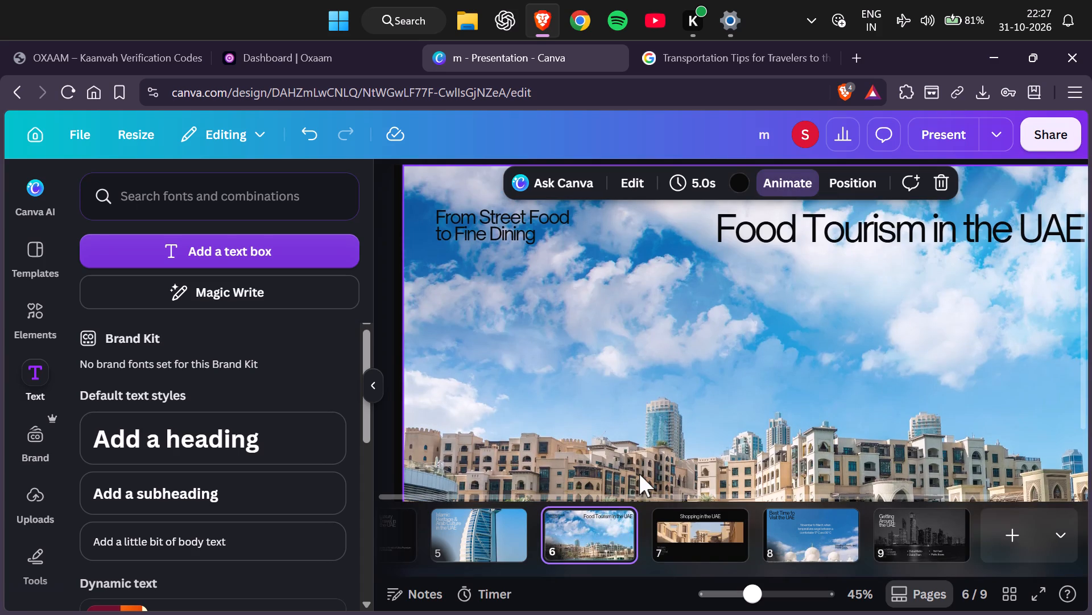
scroll(624, 429, "down", 2)
Switch to the Google search page and search for "food tourism in UAE".
left_click(700, 55)
scroll(648, 148, "up", 3)
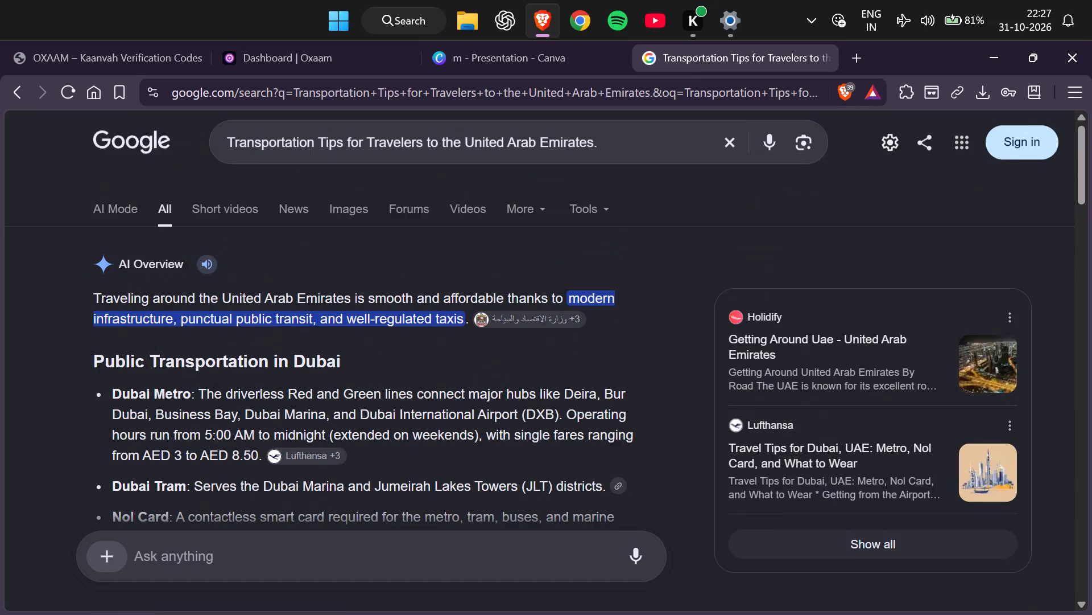
left_click(727, 163)
type("food tourism in")
key("space")
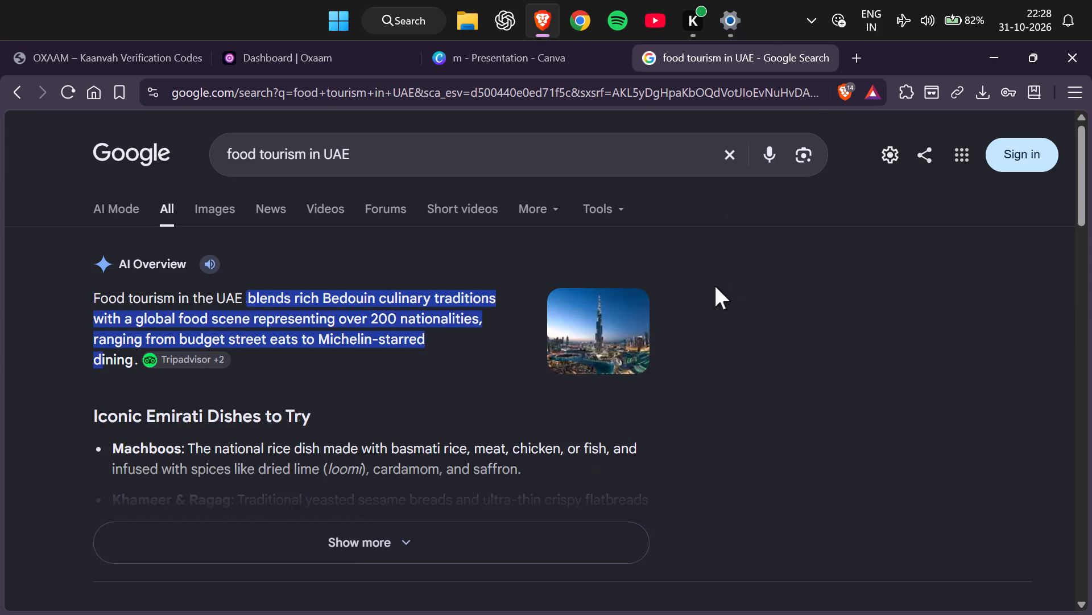
Look through the AI Overview and search results, and open the Grand Excelsior Hotels article on global cuisine and local flavors.
scroll(714, 288, "down", 2)
double_click(457, 354)
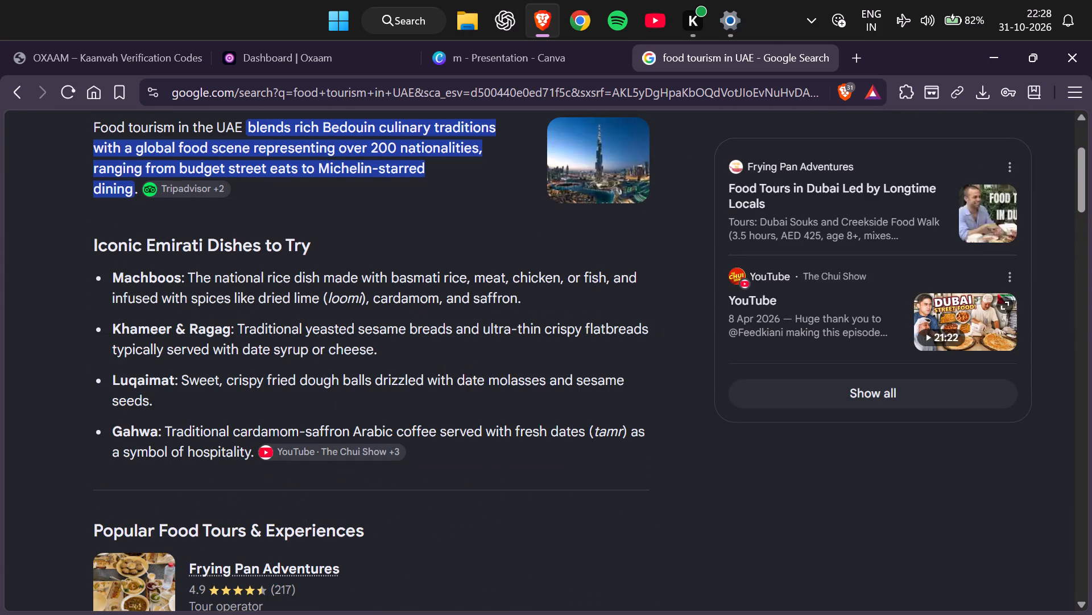
scroll(271, 352, "down", 8)
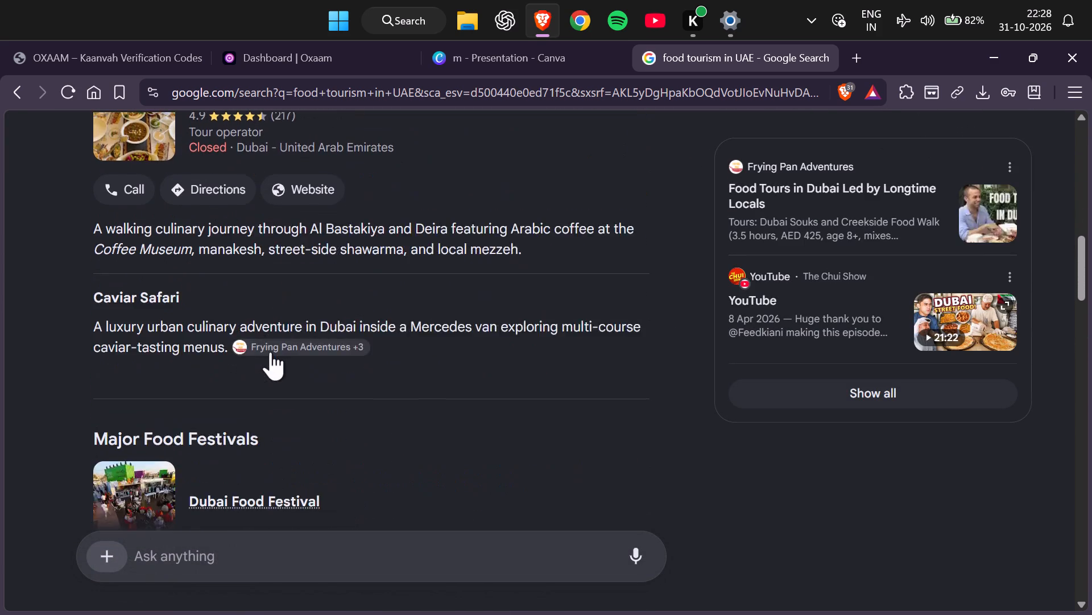
scroll(271, 352, "down", 8)
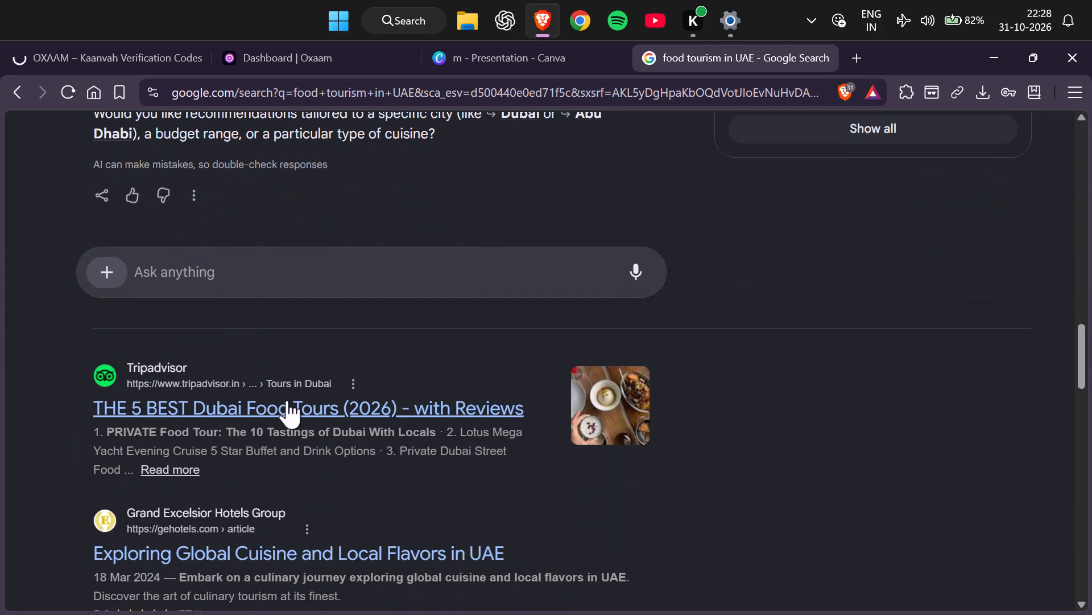
scroll(287, 400, "down", 1)
left_click(293, 472)
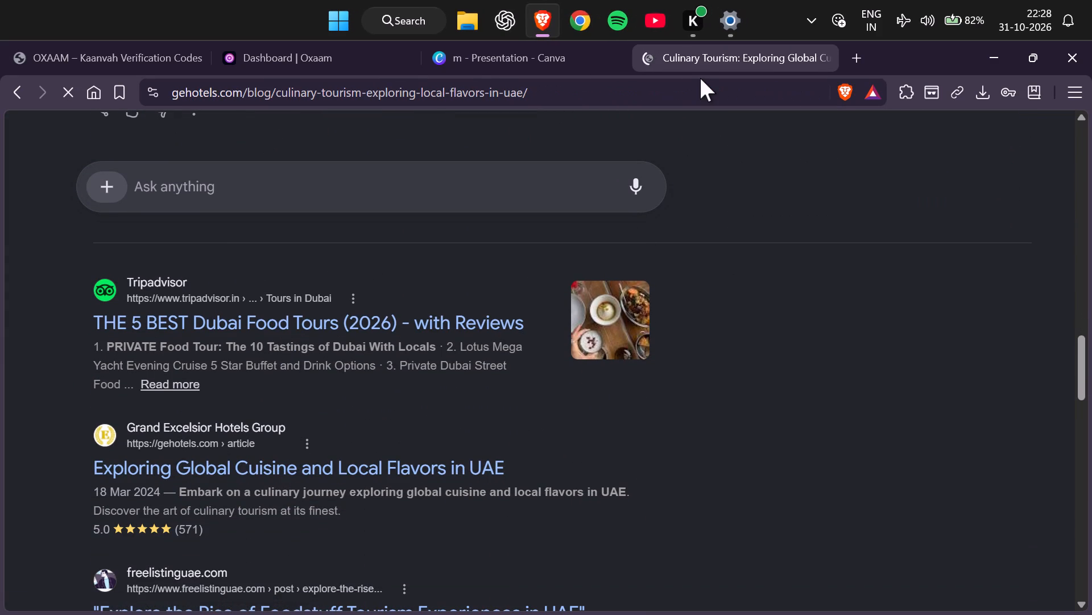
Switch back to the Canva presentation and look over the Shopping, Desert Safari and Dubai vs Abu Dhabi slides.
left_click(569, 45)
scroll(624, 276, "down", 3)
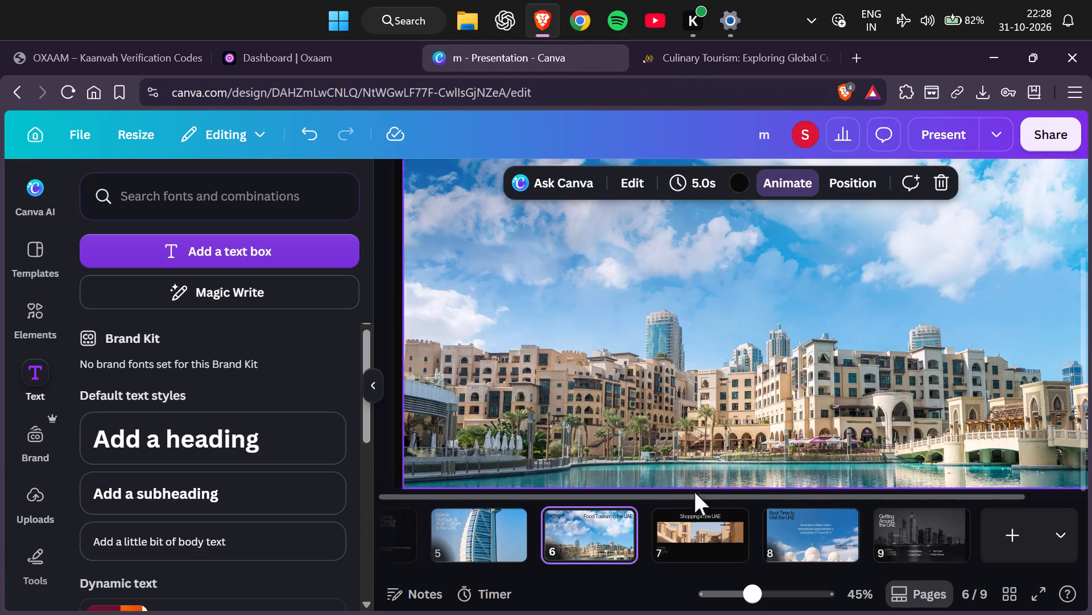
scroll(695, 494, "down", 2)
left_click(723, 533)
left_click(596, 569)
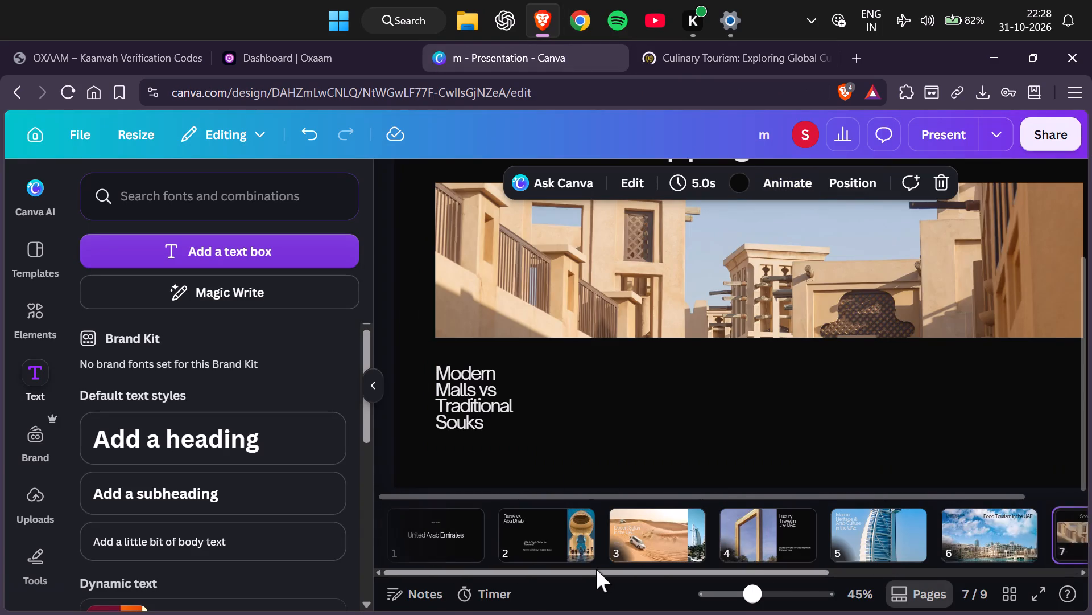
left_click(615, 546)
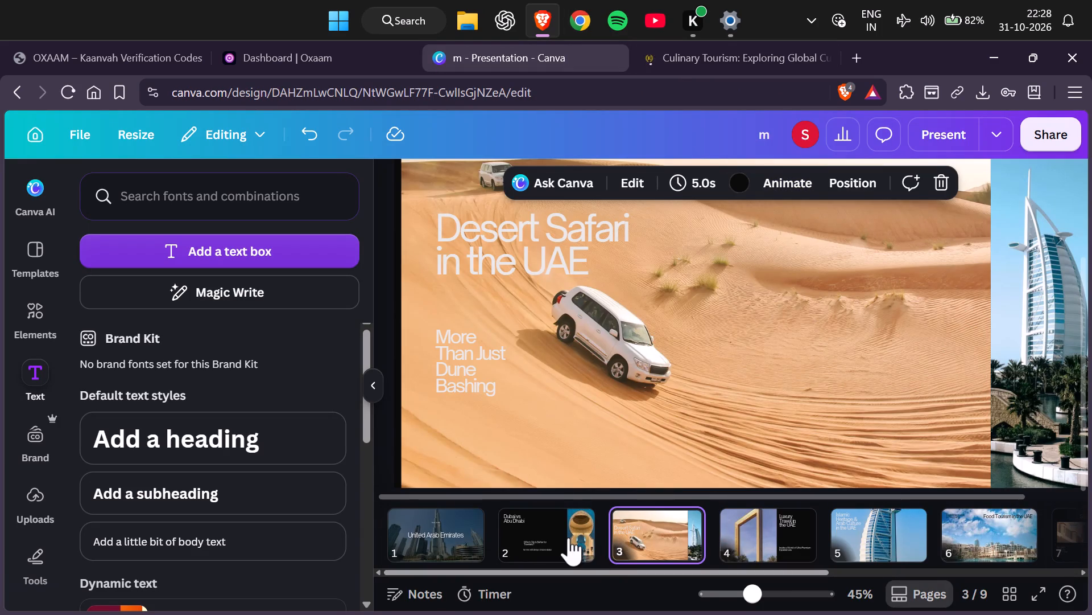
left_click(569, 538)
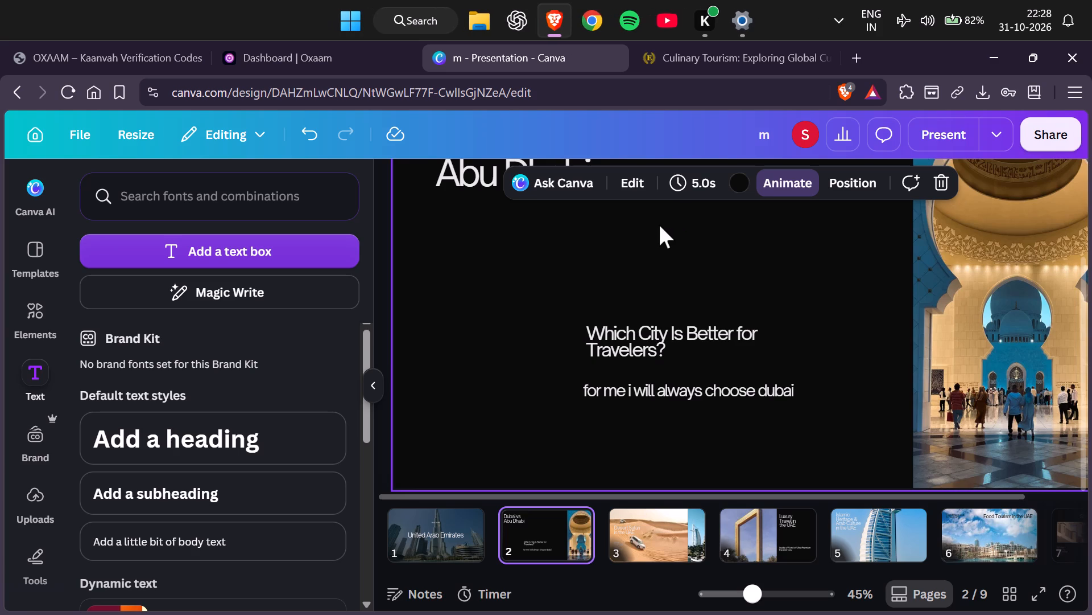
Skim the hotel group's culinary tourism article, return to the search results and open Klook's Best Dubai Food tours 2026.
left_click(709, 48)
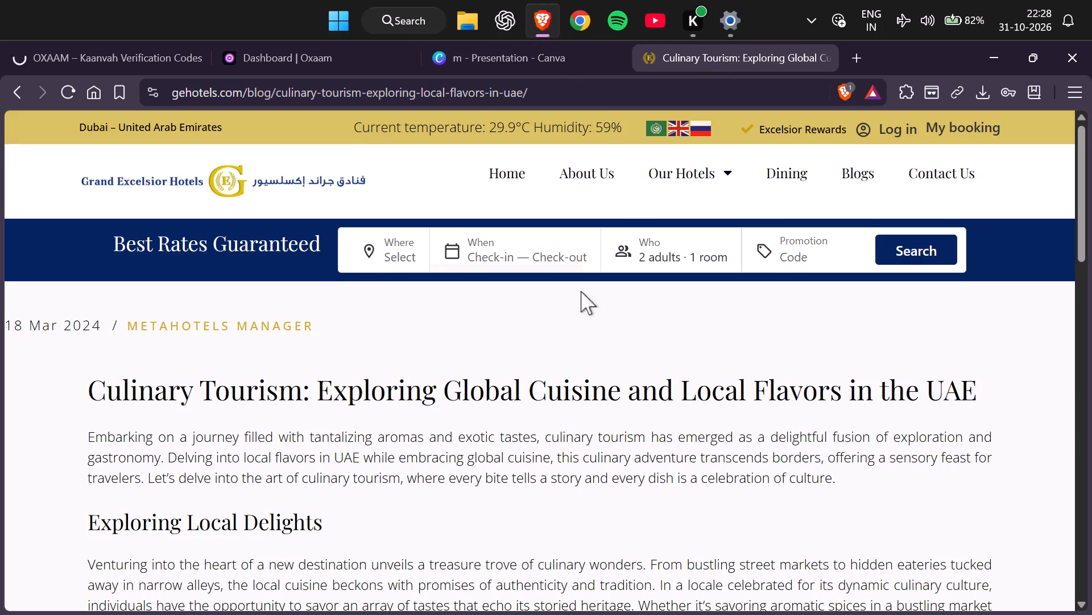
scroll(574, 309, "down", 11)
scroll(566, 322, "up", 4)
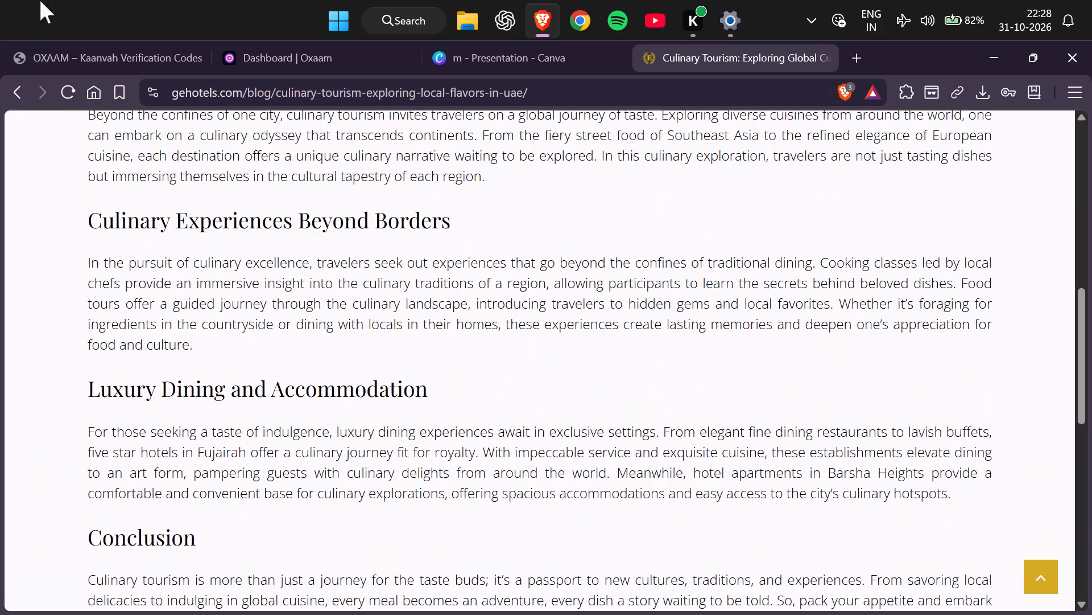
left_click(16, 99)
scroll(424, 306, "down", 3)
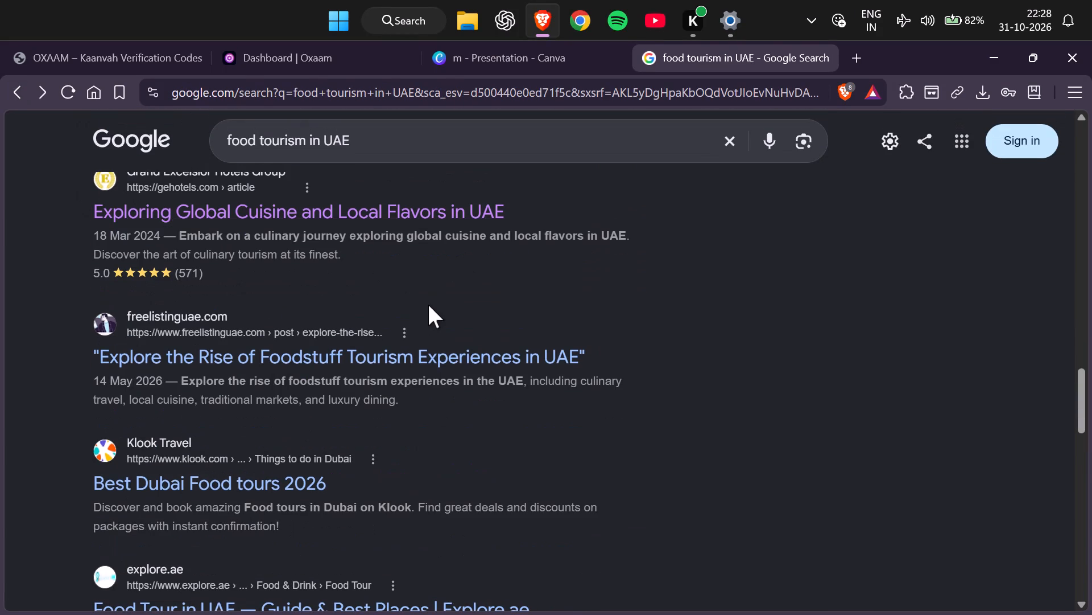
left_click(286, 466)
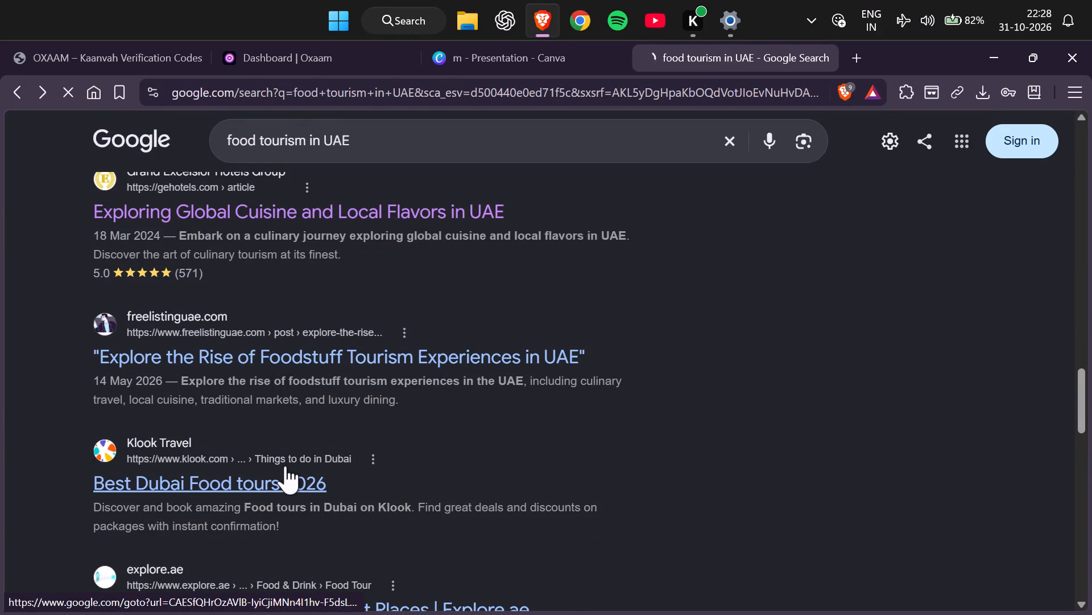
Switch back to the presentation in Canva and check the first four slides for page animations.
left_click(535, 63)
scroll(669, 272, "down", 2)
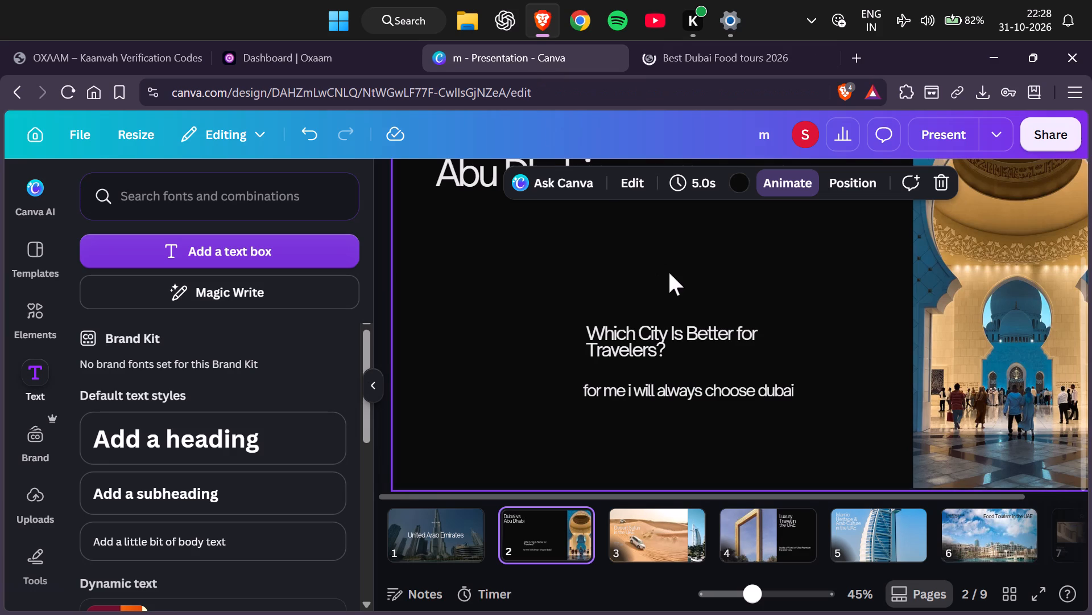
scroll(708, 310, "down", 2, "ctrl")
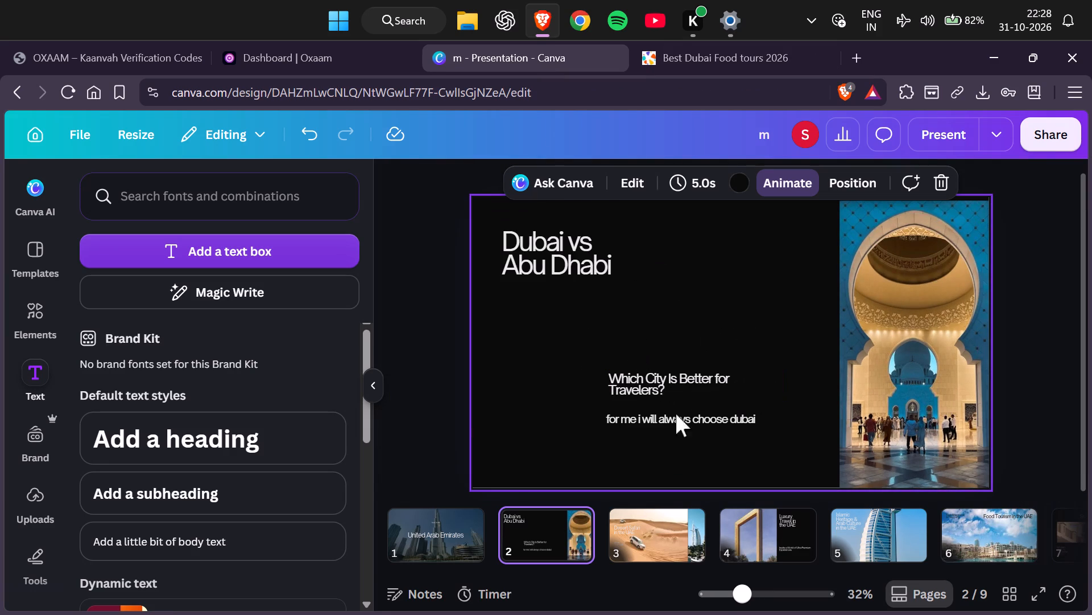
double_click(436, 533)
left_click(572, 535)
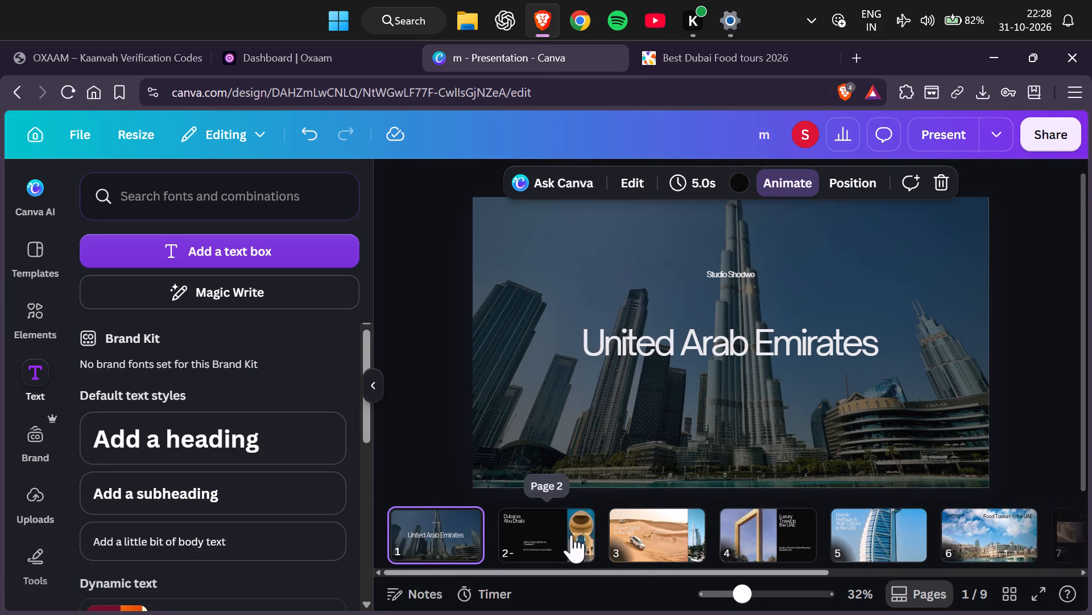
left_click(637, 551)
left_click(744, 540)
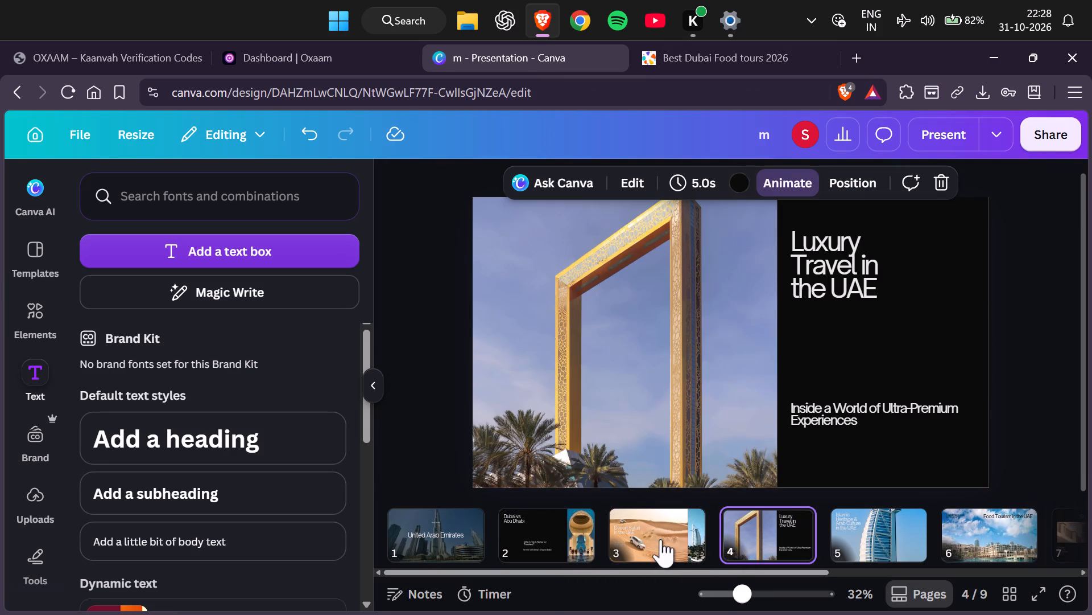
Apply the Corporate page animation to the Desert Safari in the UAE slide.
left_click(655, 539)
left_click(799, 175)
scroll(257, 327, "down", 2)
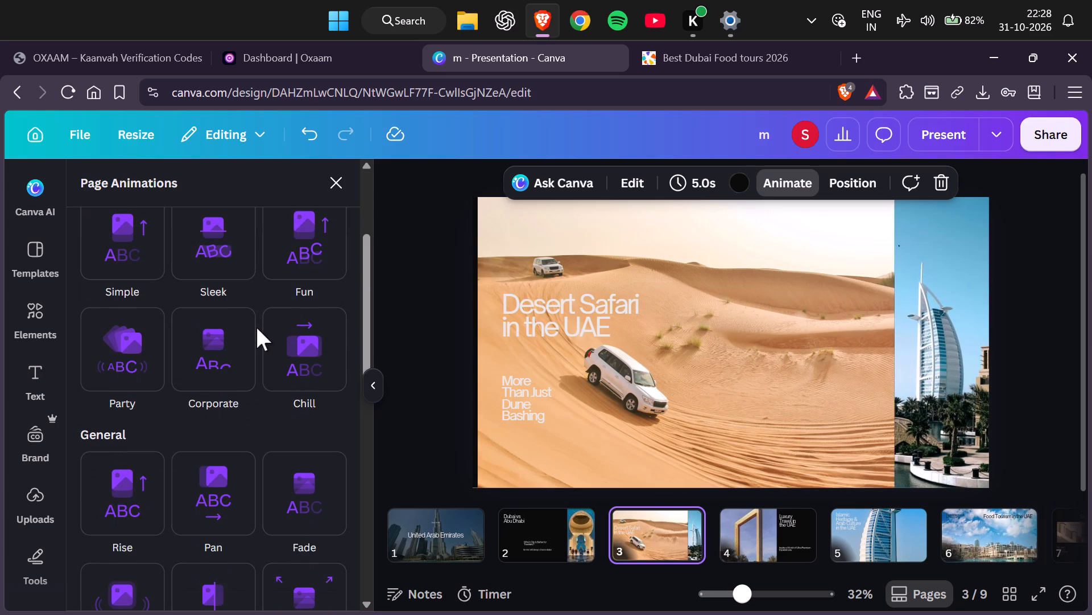
left_click(241, 363)
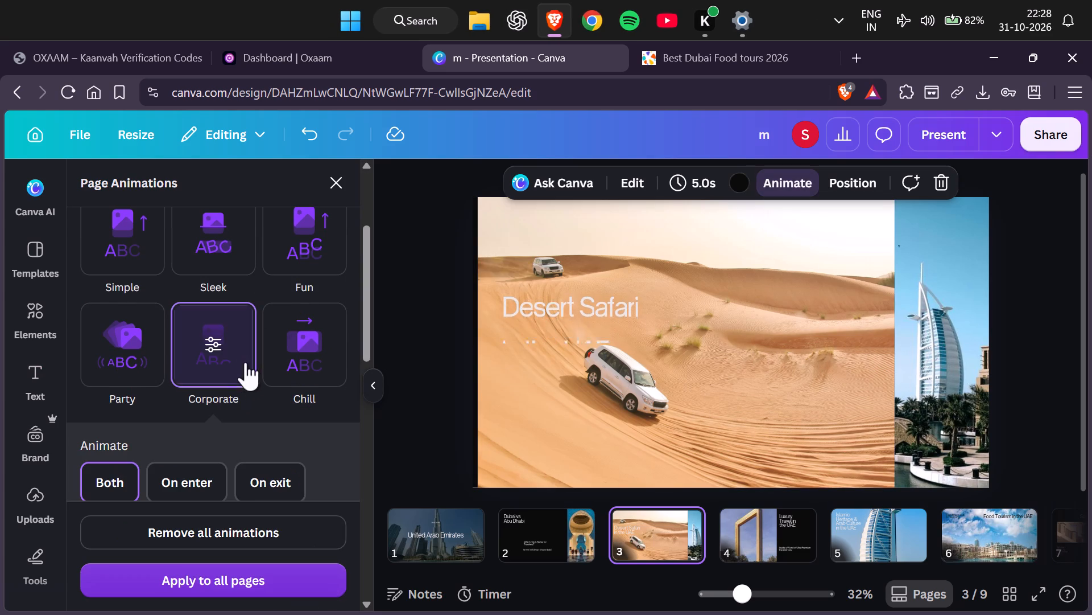
Check the page animations on slides 4 to 9, ending with Food Tourism in the UAE selected.
left_click(800, 537)
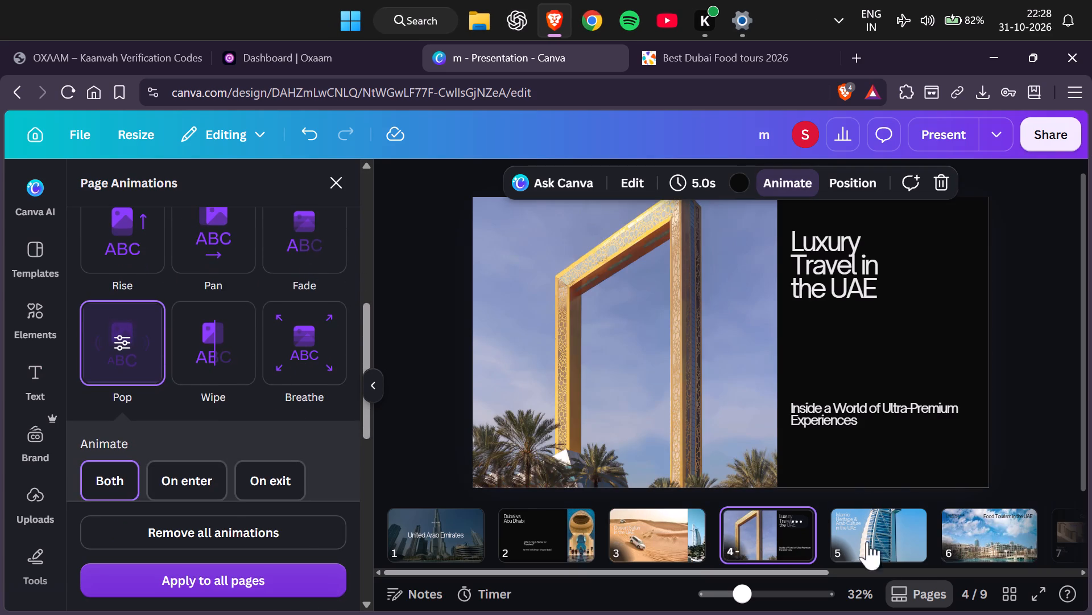
left_click(892, 540)
left_click(984, 539)
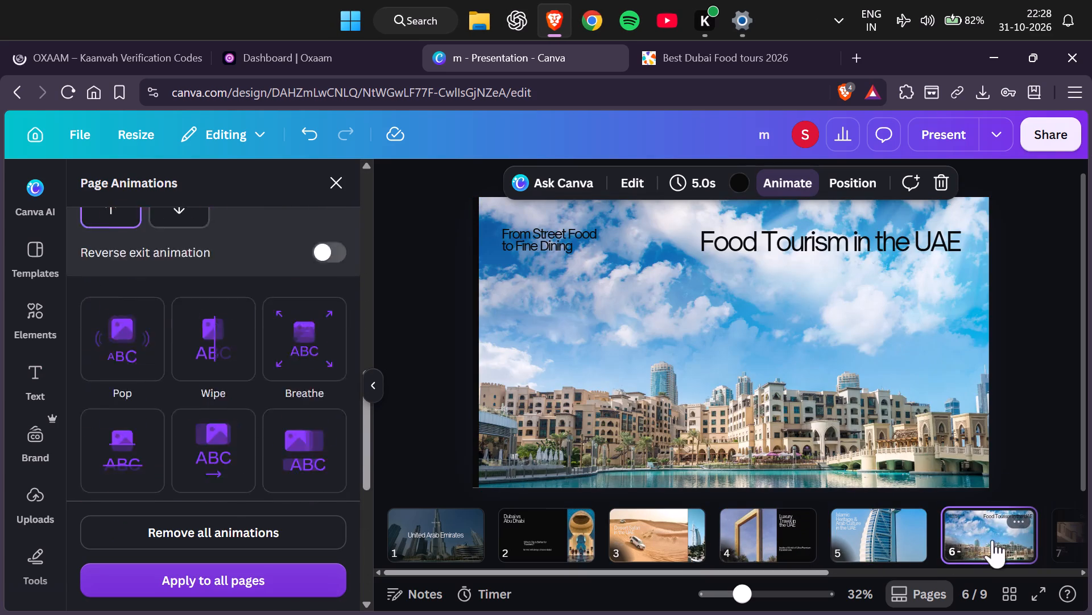
double_click(1062, 545)
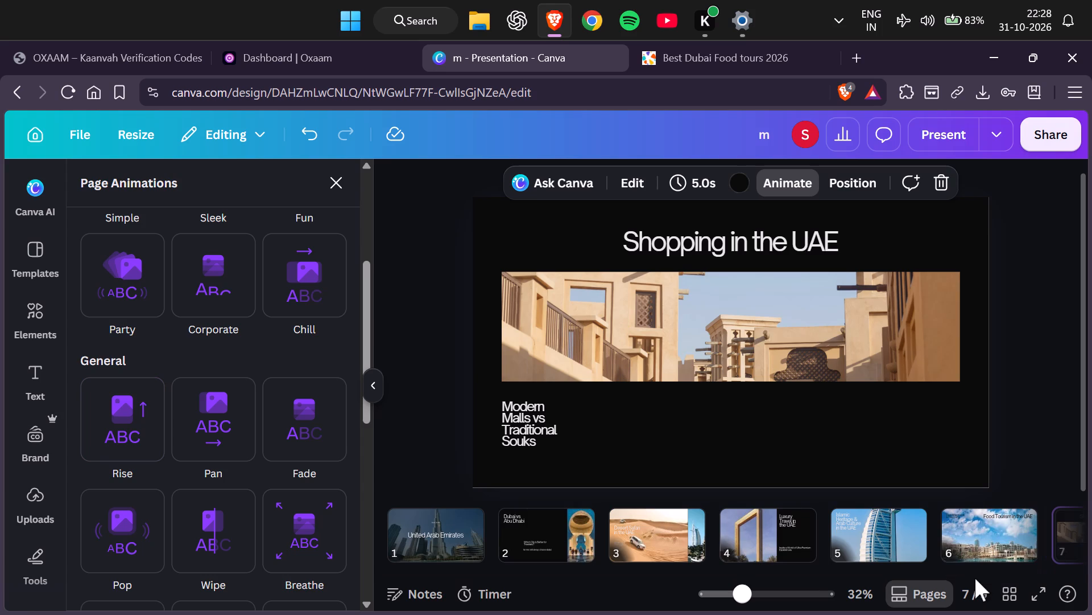
double_click(975, 578)
left_click(816, 549)
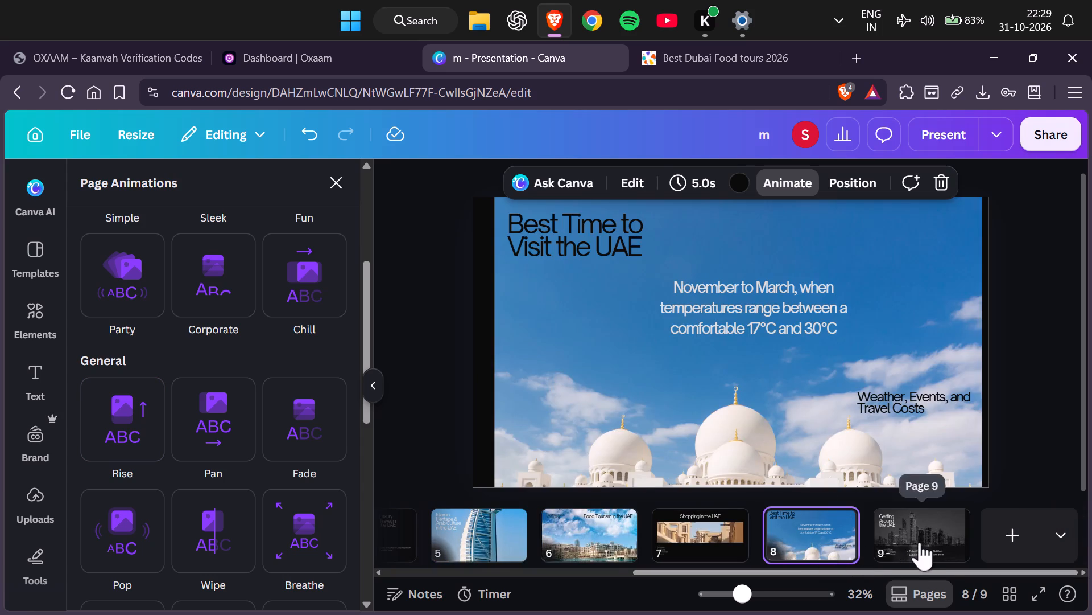
left_click(920, 542)
left_click(586, 566)
left_click(581, 575)
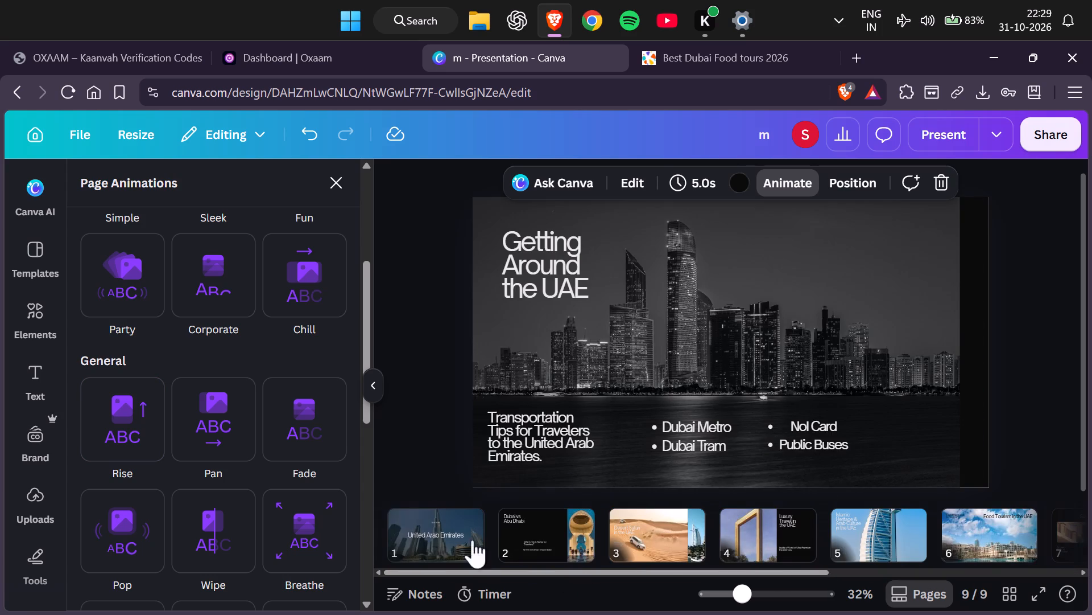
left_click(992, 535)
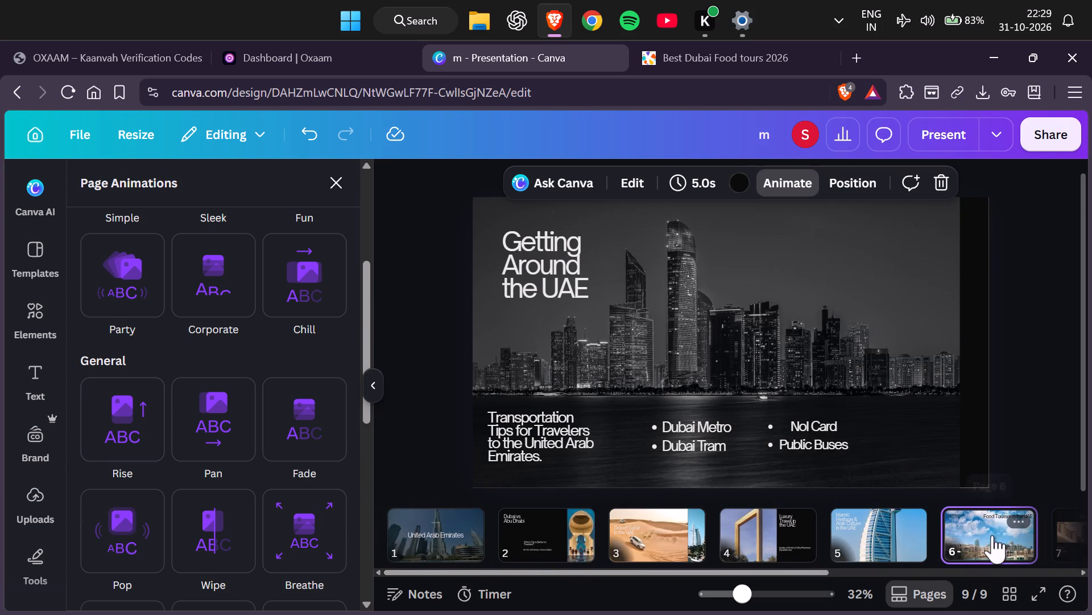
Switch to the Klook page and look through its Dubai food tour listings.
left_click(705, 69)
scroll(555, 265, "down", 3)
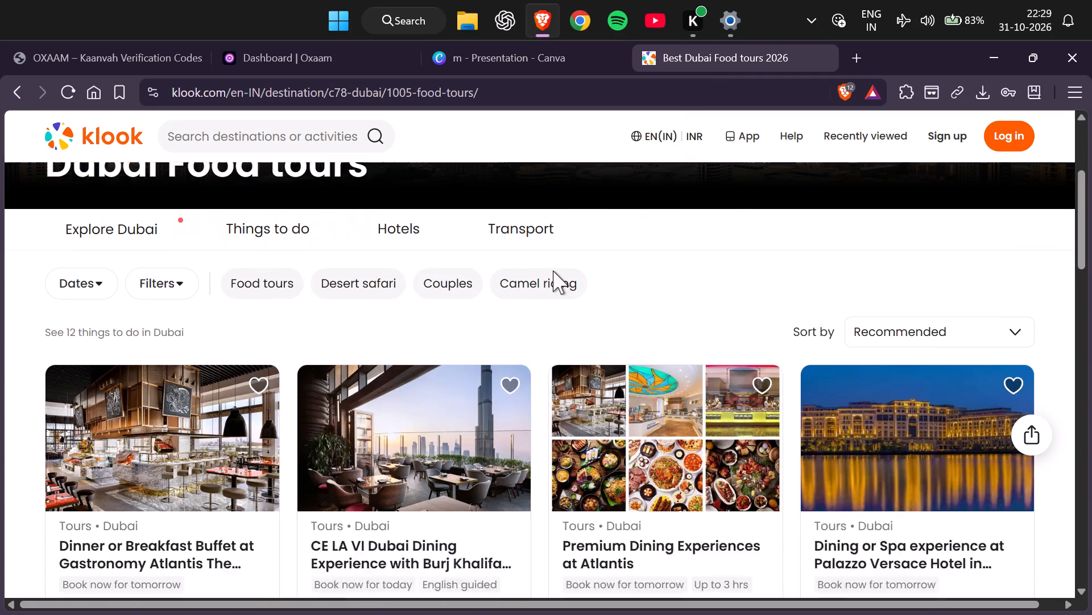
scroll(553, 271, "down", 5)
Go back to the Google results for food tourism in UAE and read through the food festivals, tours and Emirati dishes.
double_click(16, 94)
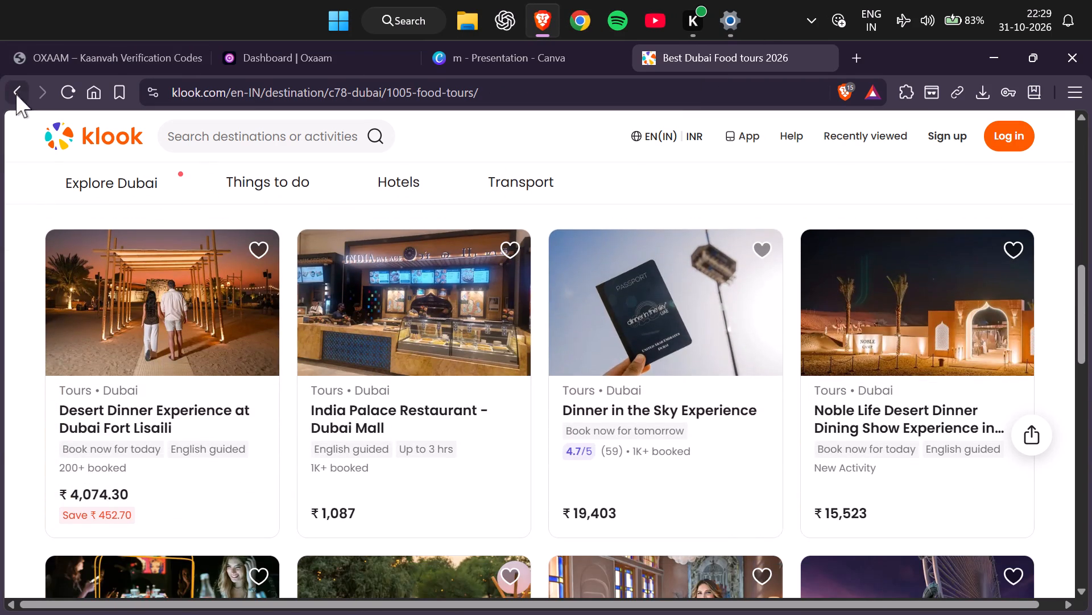
scroll(361, 358, "up", 4)
scroll(356, 366, "down", 2)
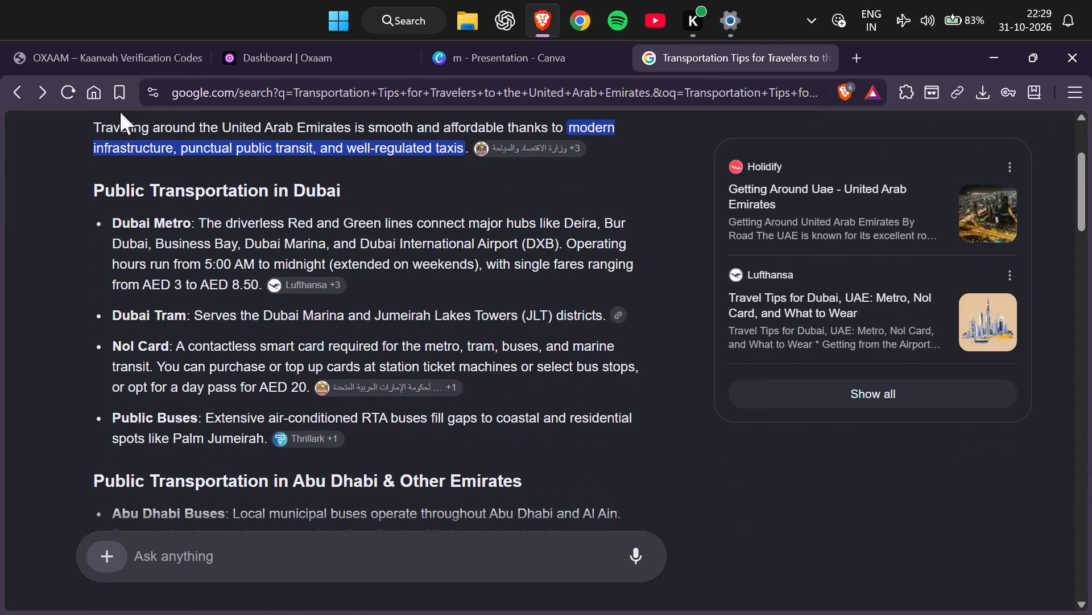
left_click(52, 86)
scroll(331, 371, "up", 10)
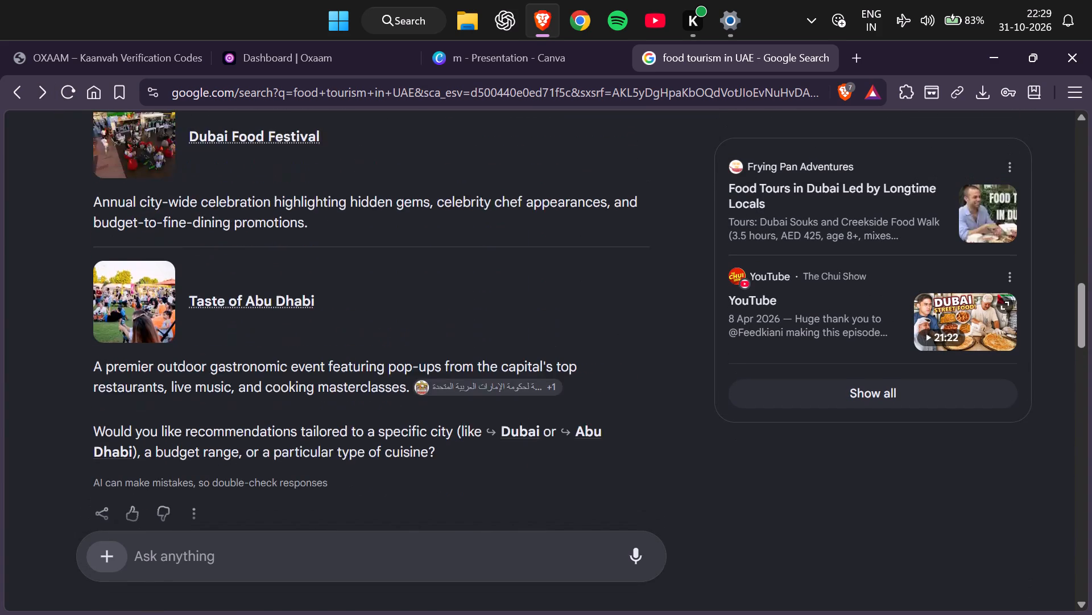
scroll(335, 391, "up", 3)
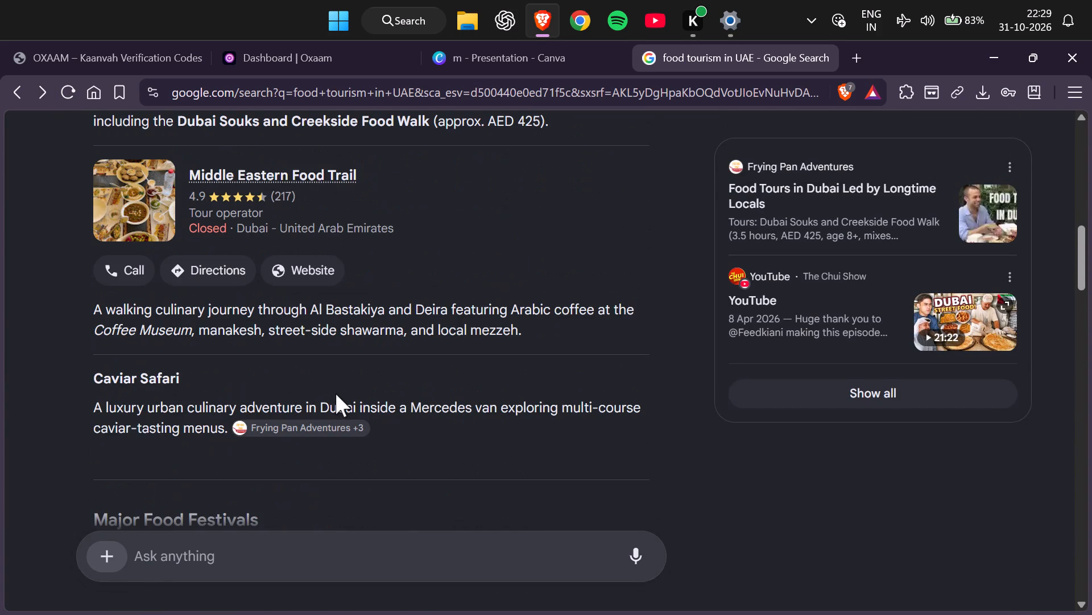
scroll(336, 393, "up", 4)
scroll(336, 393, "down", 4)
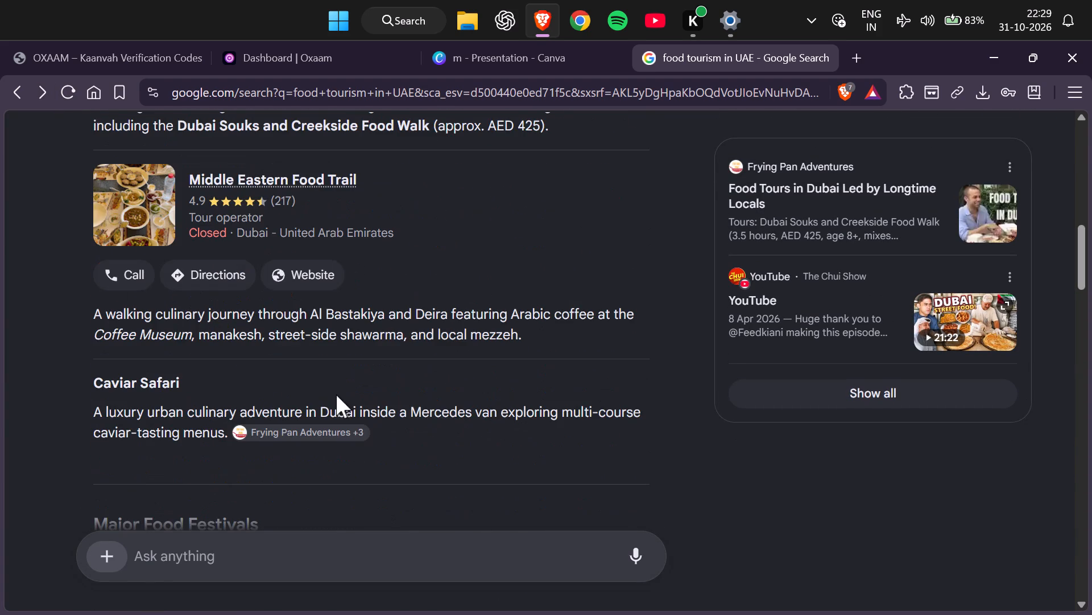
scroll(670, 420, "up", 4)
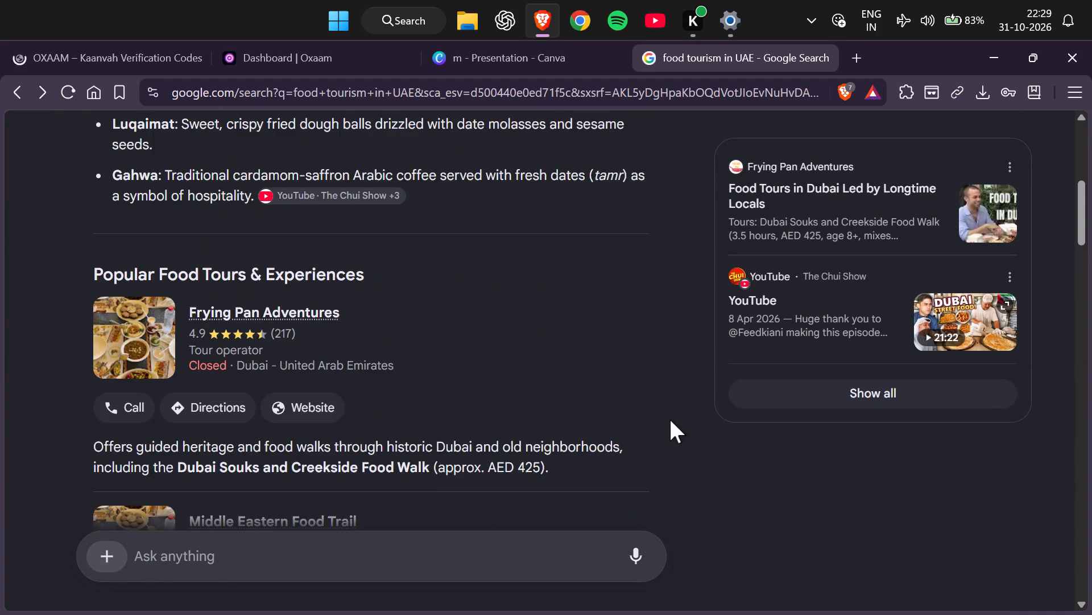
scroll(670, 420, "up", 3)
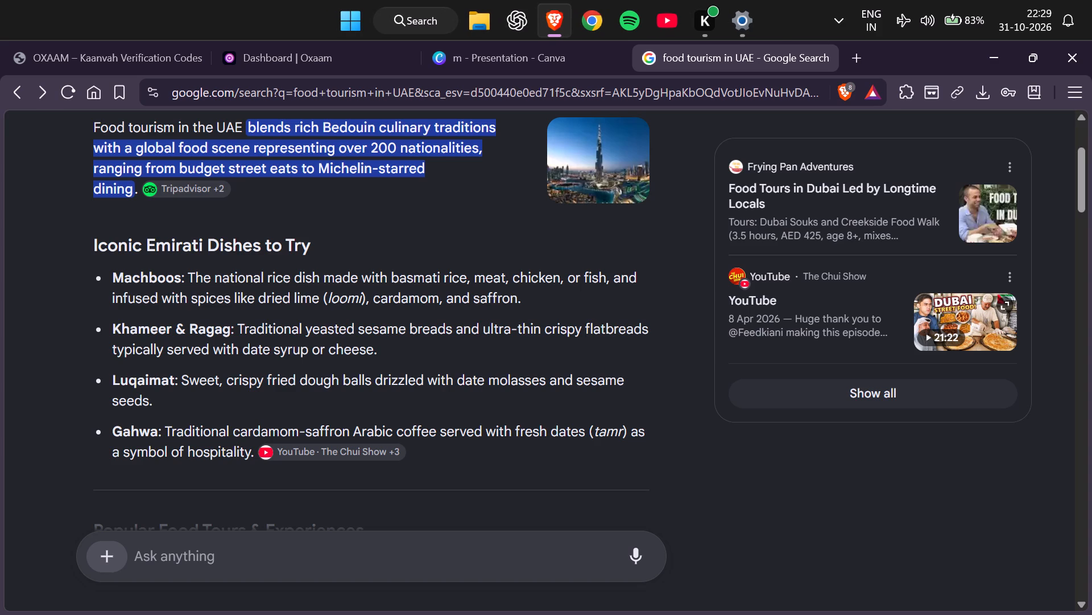
Copy Machboos from the search results into a new bulleted text box on Canva's Food Tourism in the UAE slide.
triple_click(135, 278)
double_click(135, 278)
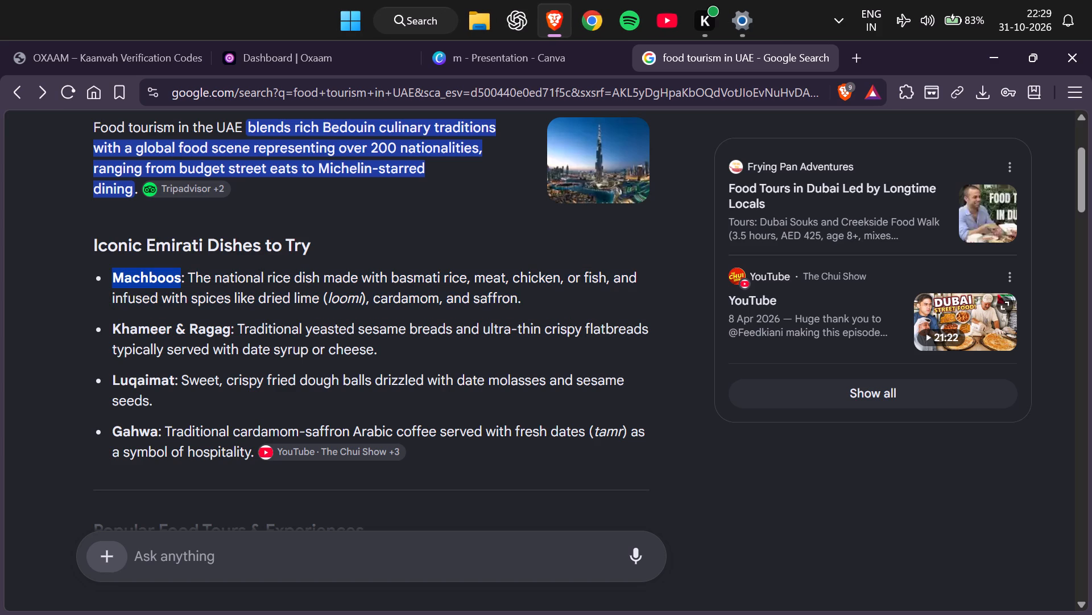
key("ctrl+c")
left_click(586, 46)
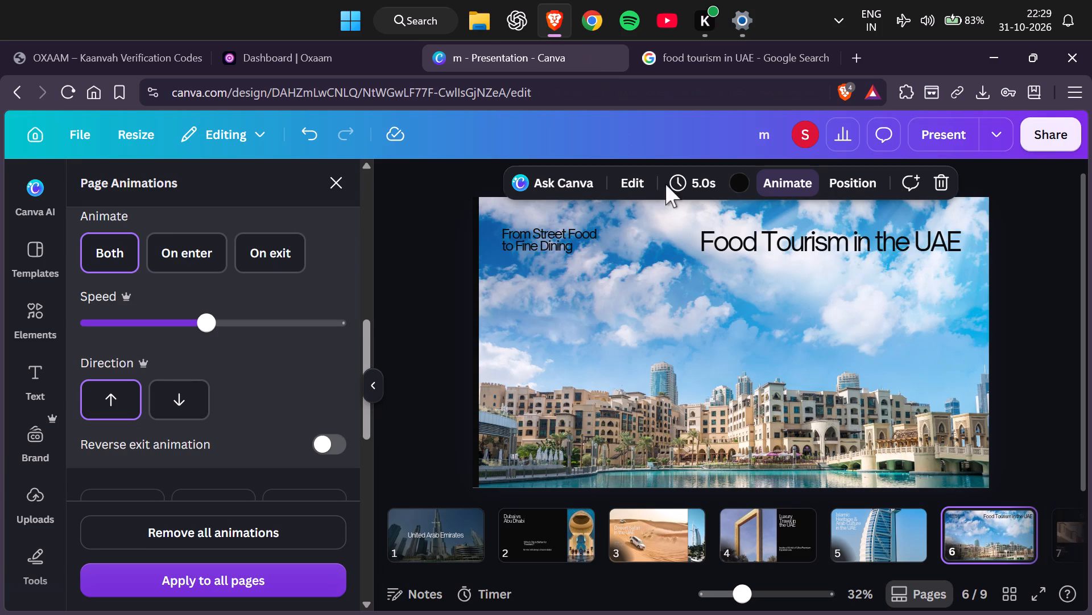
left_click(340, 187)
left_click(144, 243)
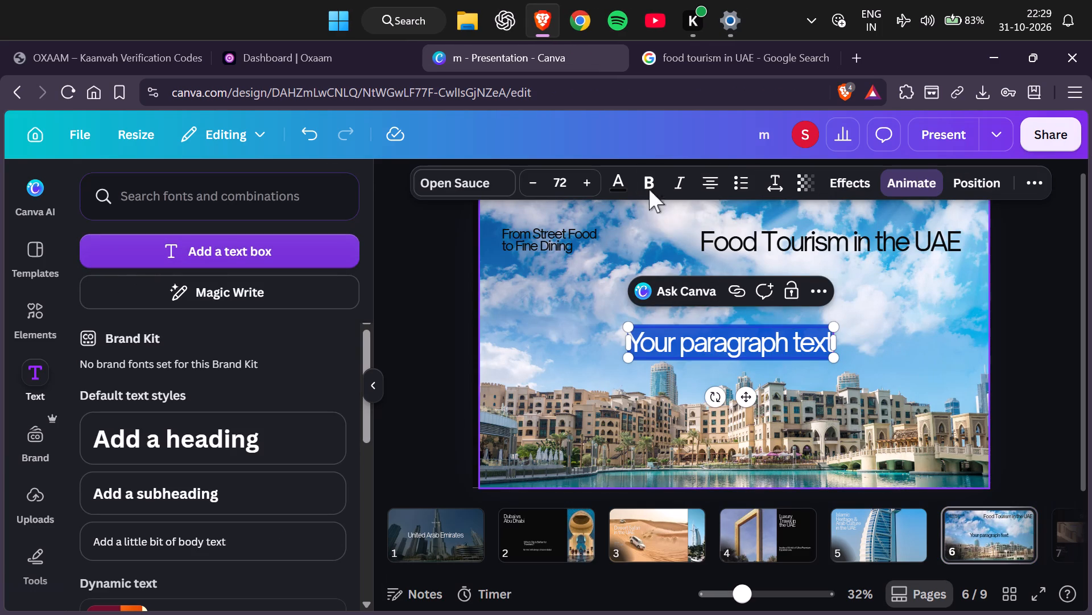
left_click(747, 178)
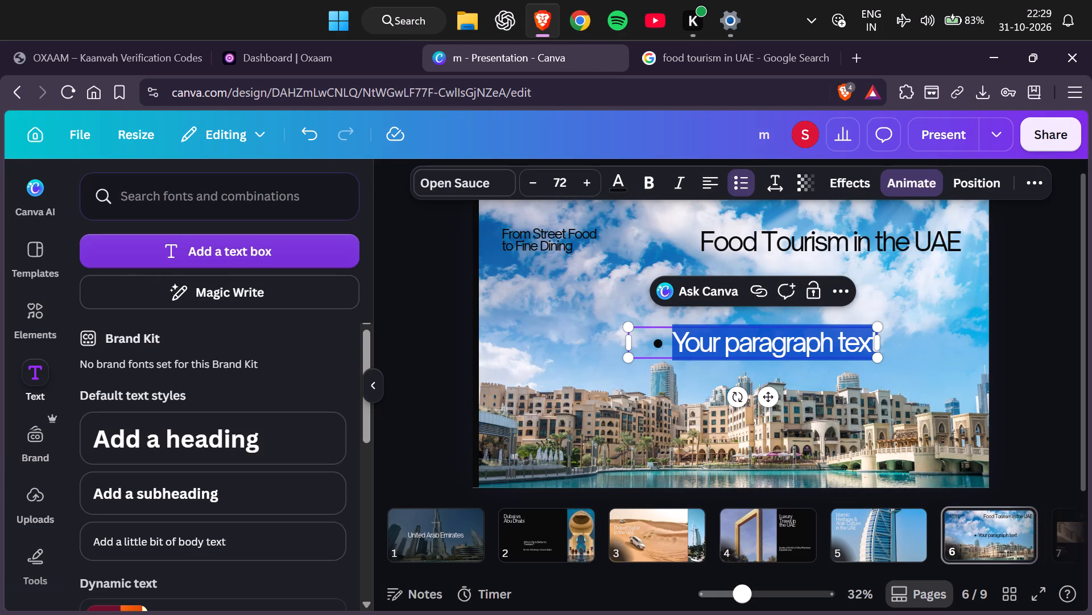
key("ctrl+v")
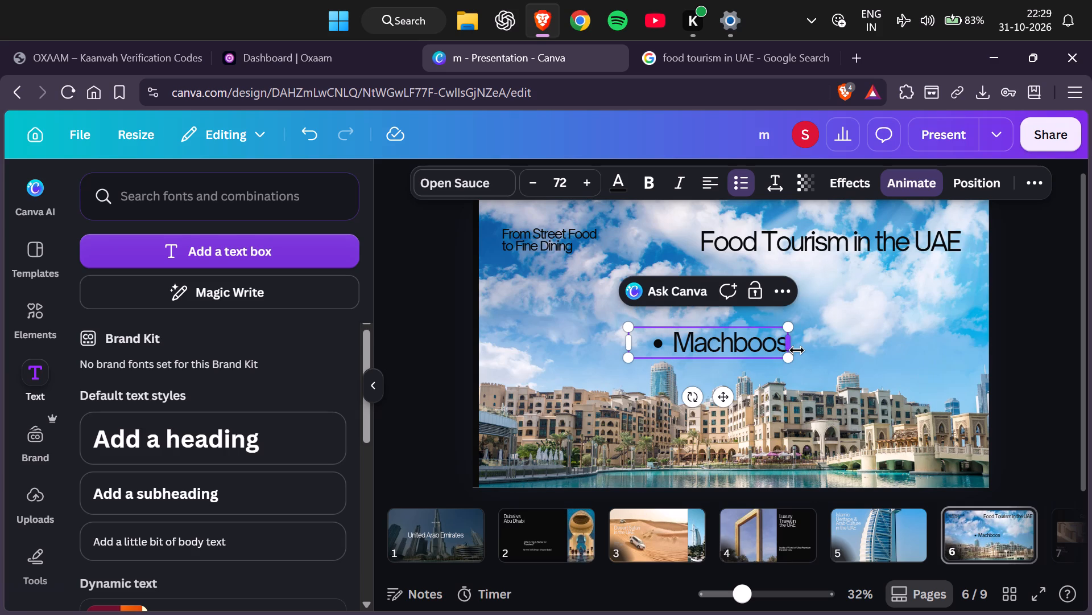
key("Return")
Copy Khameer & Ragag from the Emirati dishes results into the second bullet of the Food Tourism slide's list.
left_click(763, 66)
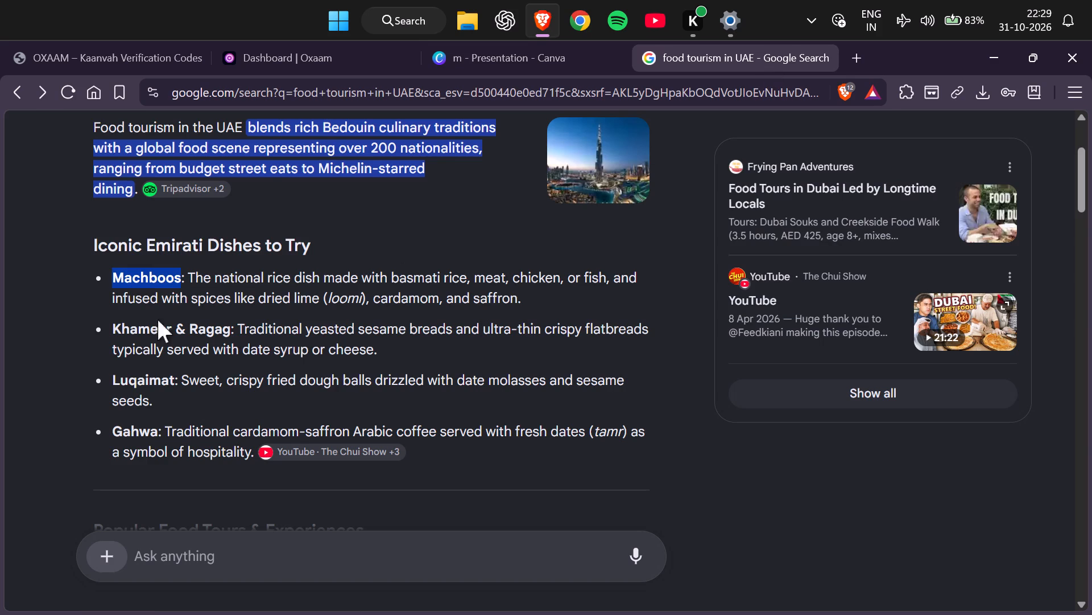
triple_click(140, 328)
double_click(140, 327)
left_click(136, 327)
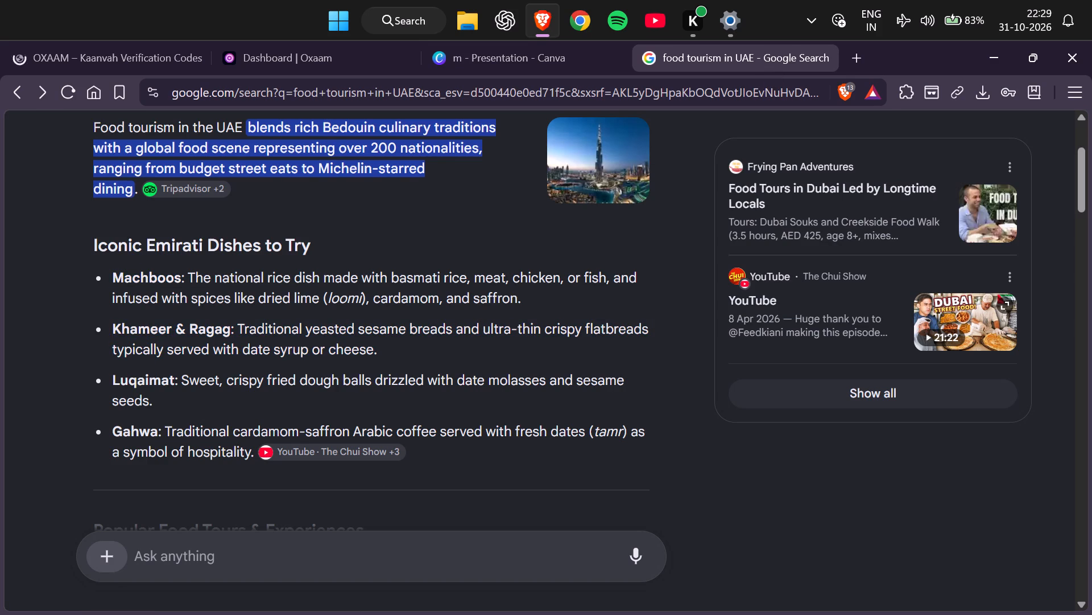
left_click_drag(111, 330, 231, 322)
key("ctrl+c")
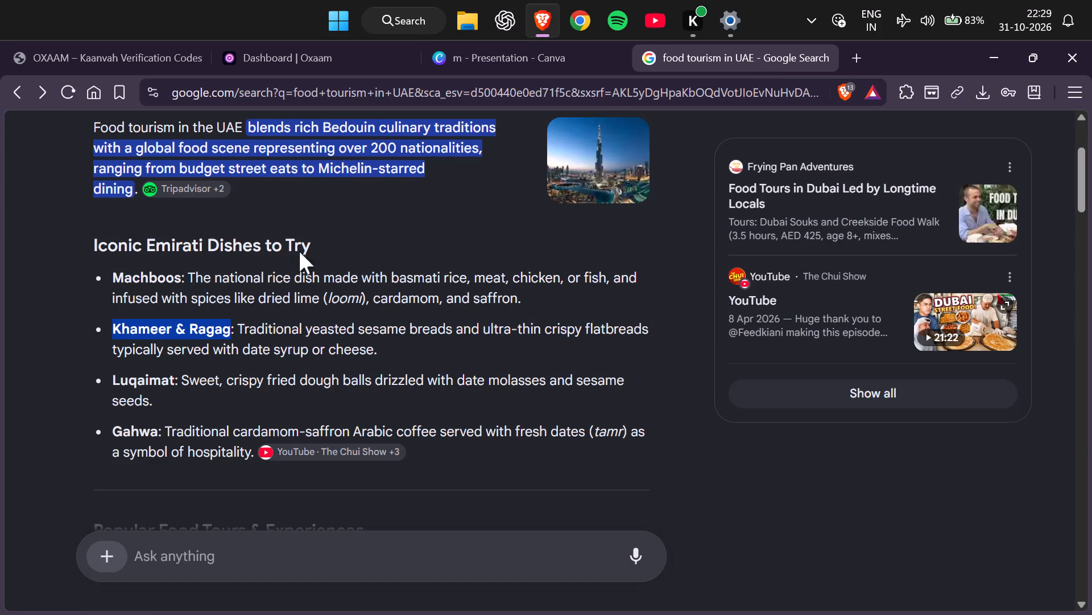
left_click(504, 68)
key("ctrl+v")
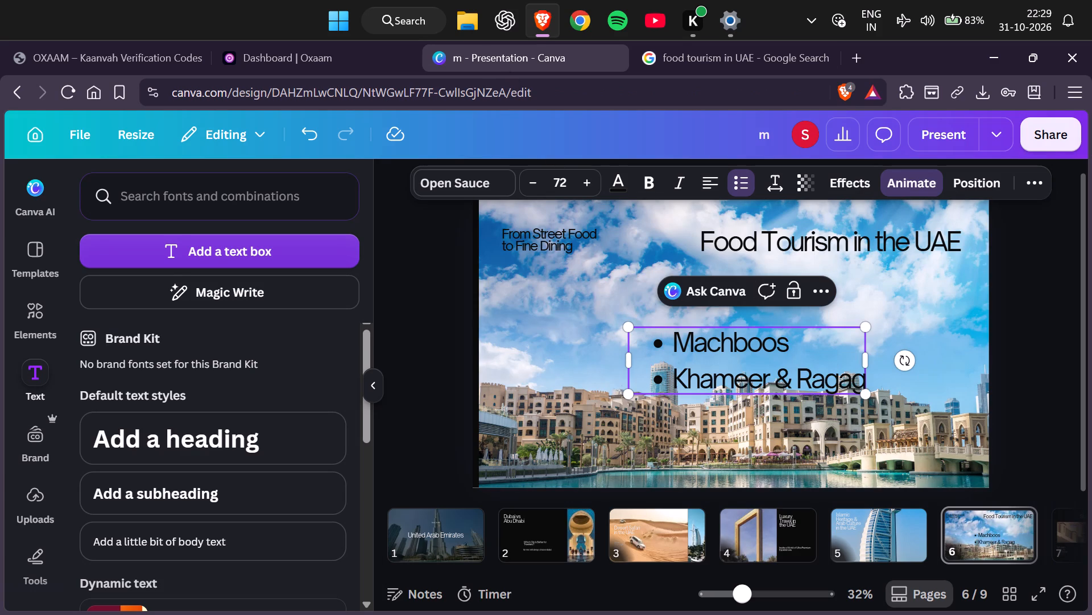
Copy Luqaimat from the Emirati dishes results and add it as the third bullet on its own line.
left_click(739, 64)
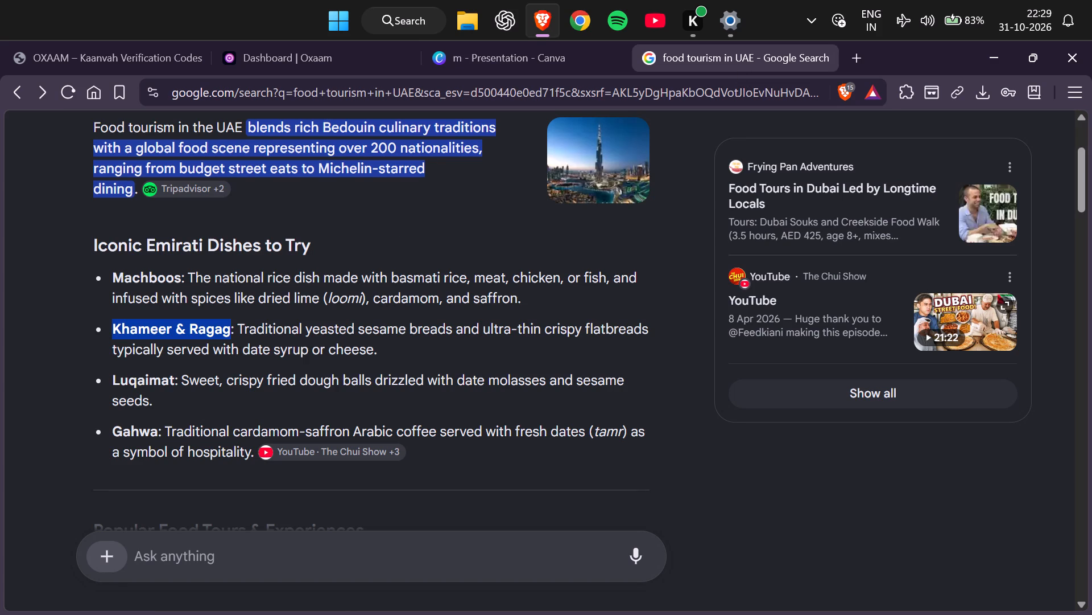
double_click(133, 379)
key("ctrl+c")
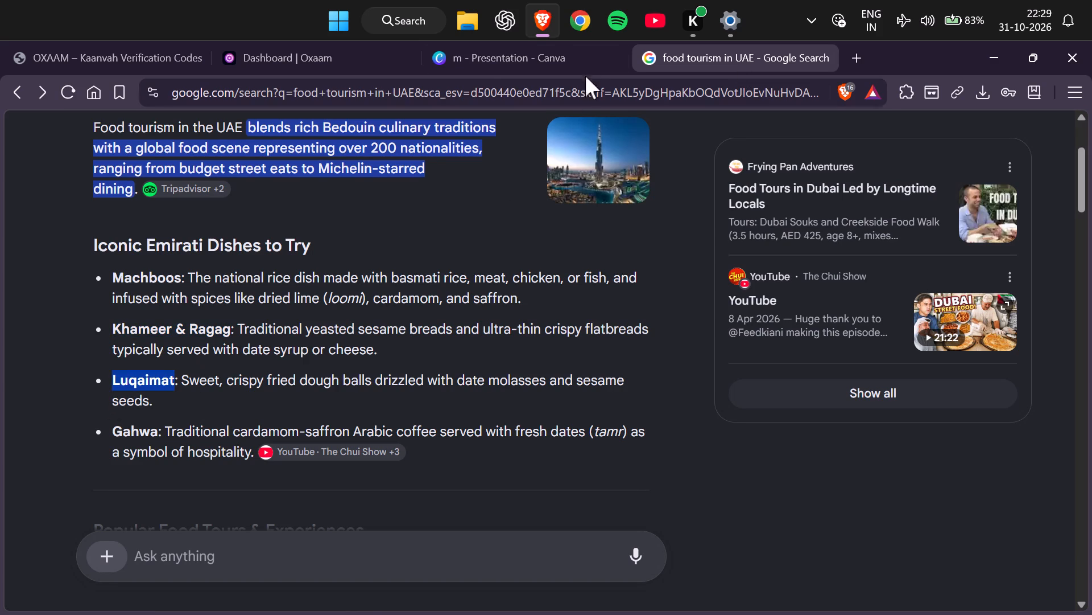
left_click(568, 50)
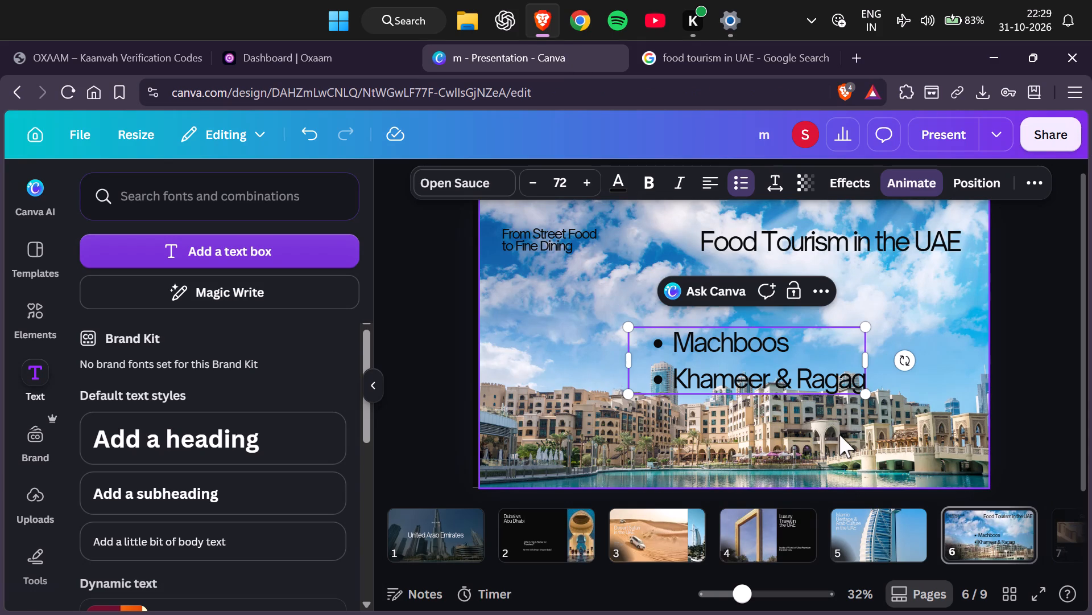
key("ctrl+v")
key("BackSpace")
key("BackSpace")
key("BackSpace")
key("BackSpace")
key("BackSpace")
key("BackSpace")
key("BackSpace")
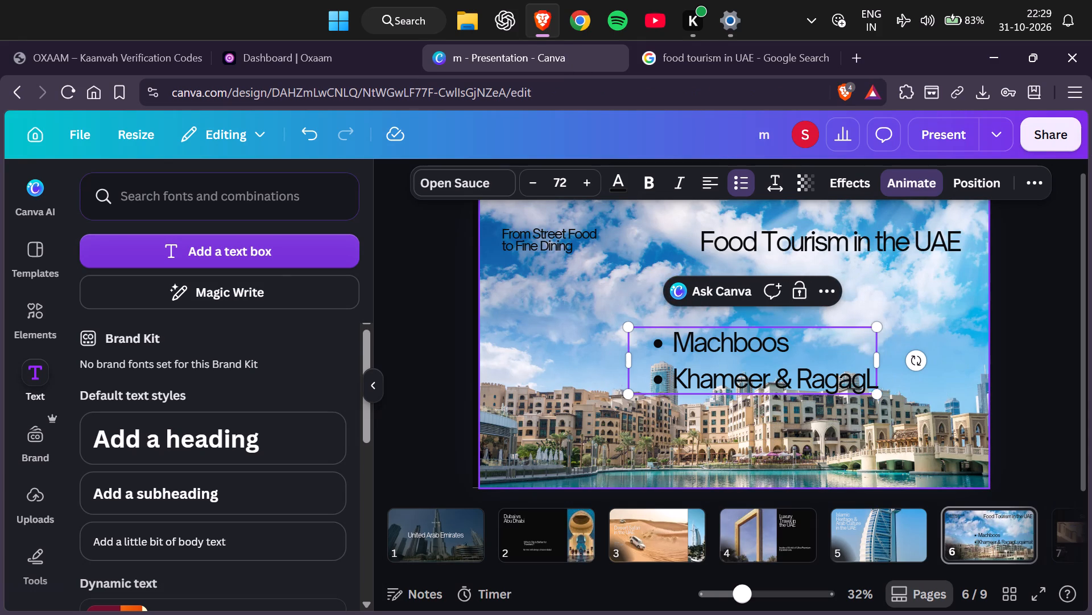
key("BackSpace")
key("Return")
key("ctrl+v")
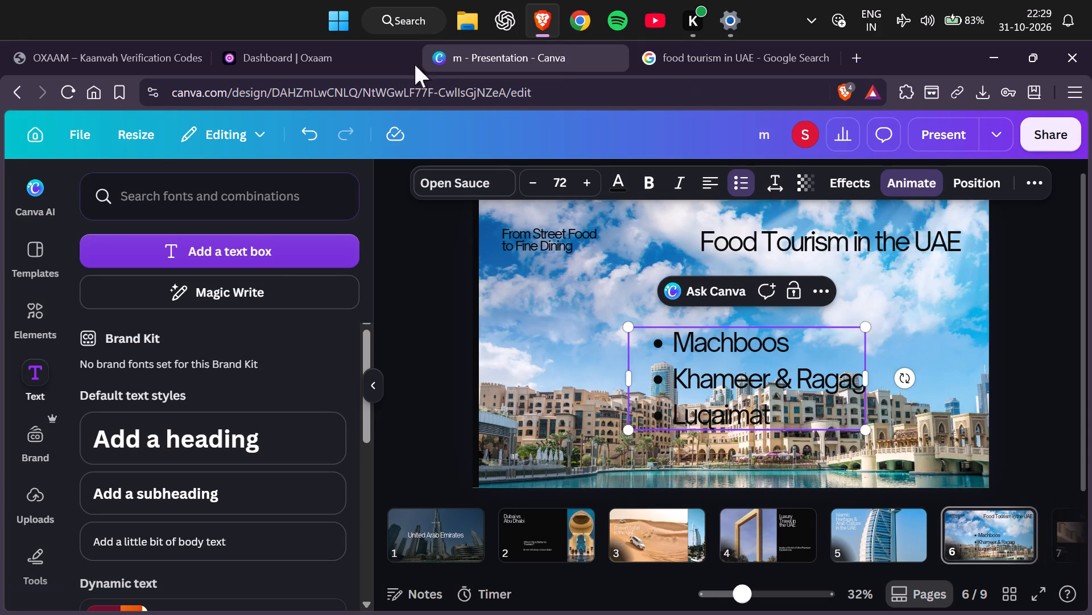
Copy Gahwa from the Emirati dishes results and add it as the fourth bullet on the Food Tourism slide.
left_click(738, 51)
double_click(139, 438)
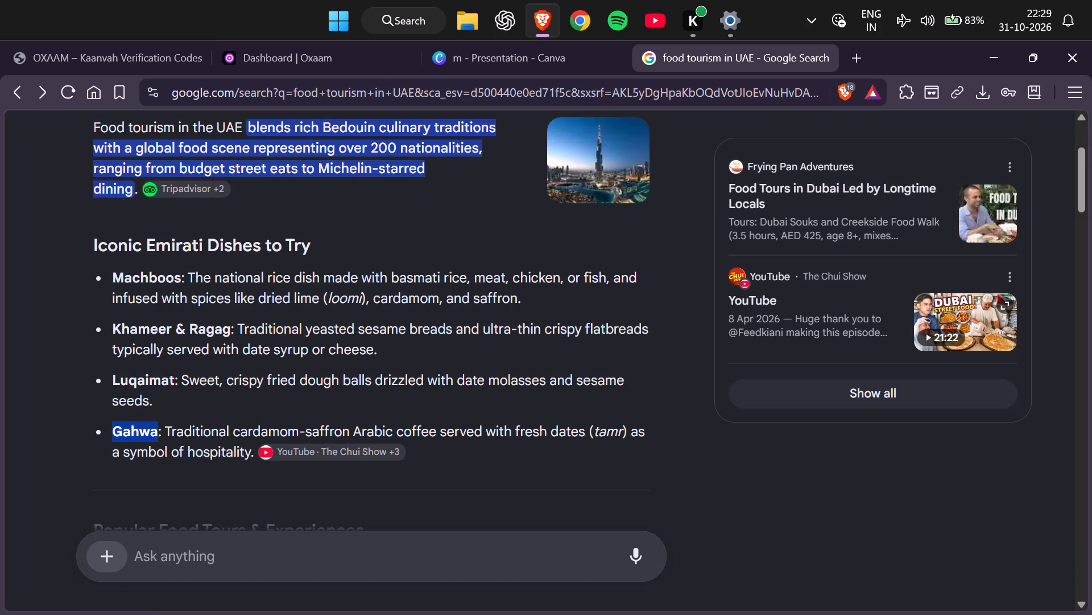
key("ctrl+c")
left_click(497, 67)
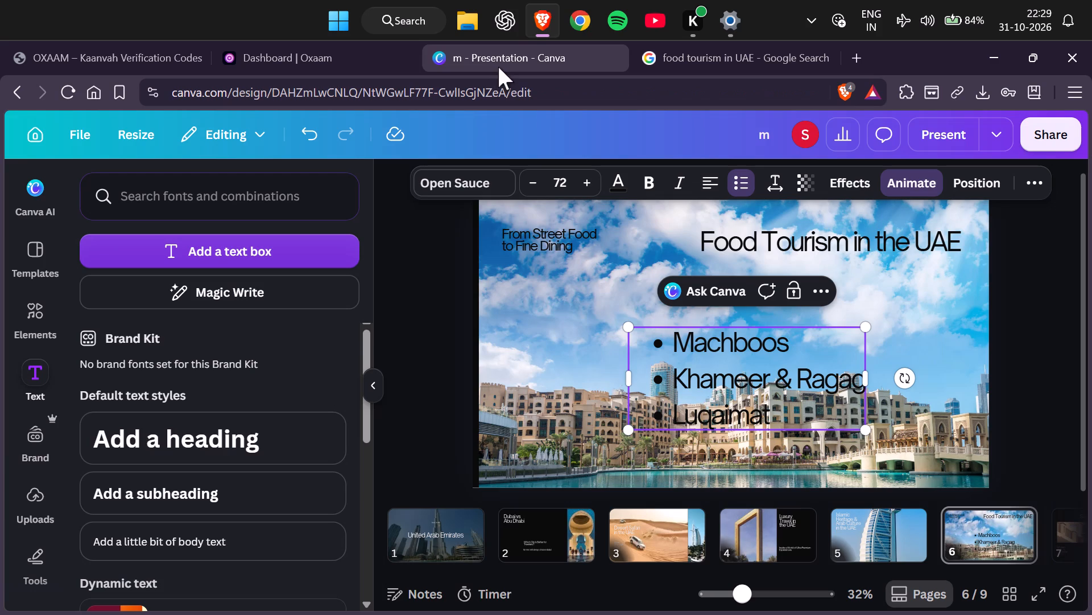
key("Return")
key("ctrl+v")
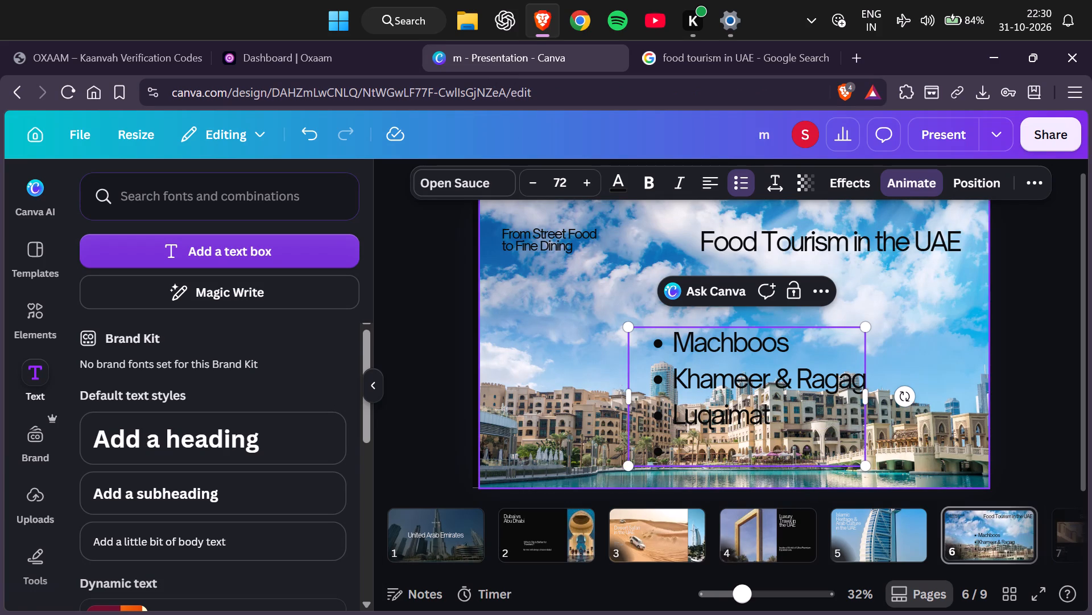
Shrink the bulleted dish list to a font size of about 44.5 and move it beneath the Food Tourism in the UAE title.
left_click_drag(866, 462, 825, 425)
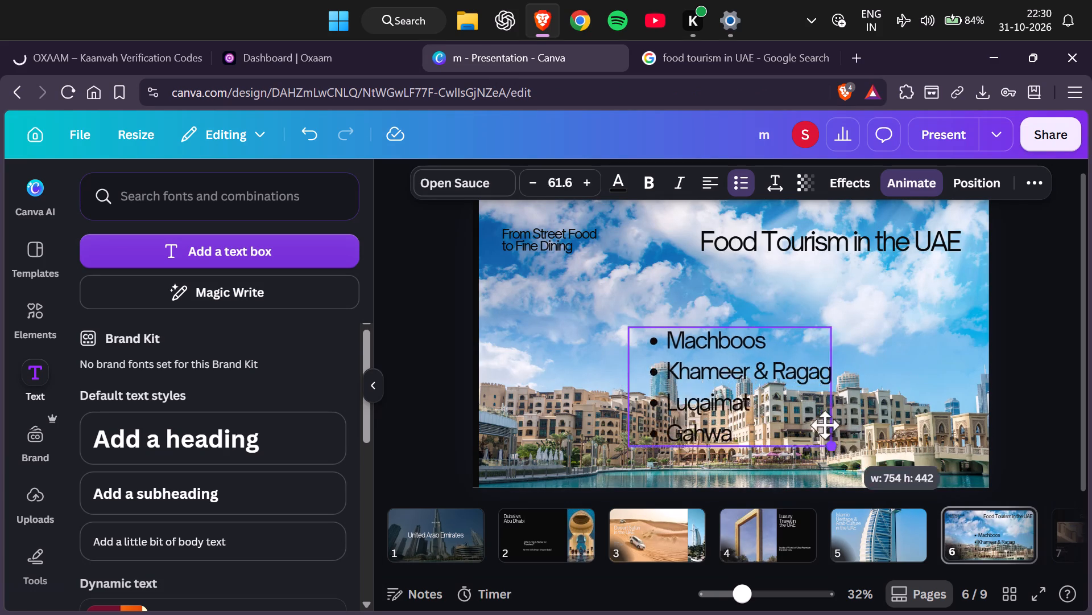
left_click_drag(825, 425, 785, 393)
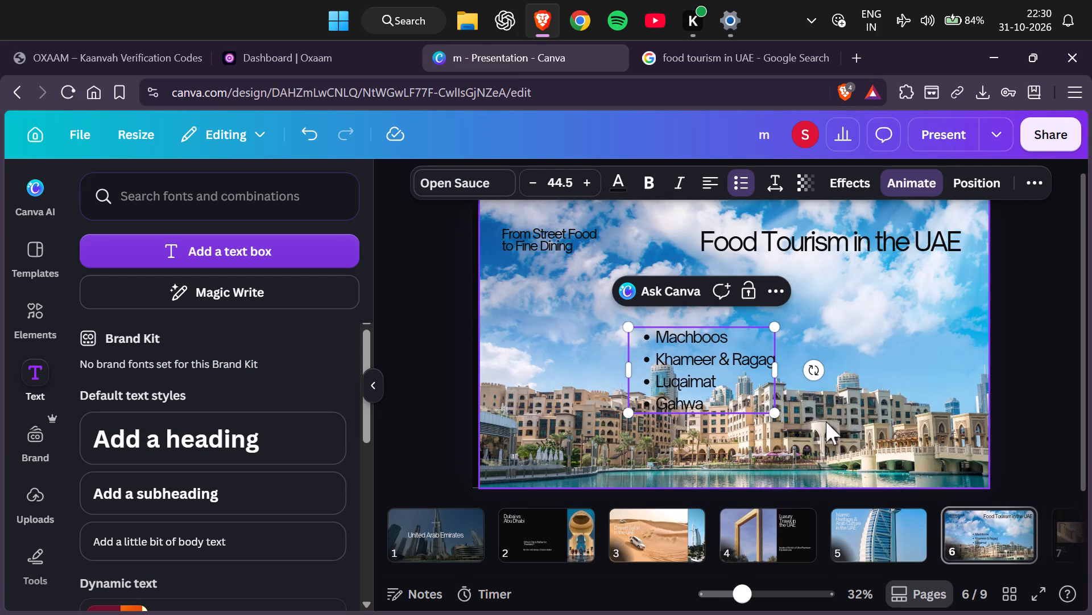
left_click(828, 423)
left_click(702, 347)
left_click_drag(712, 343, 798, 284)
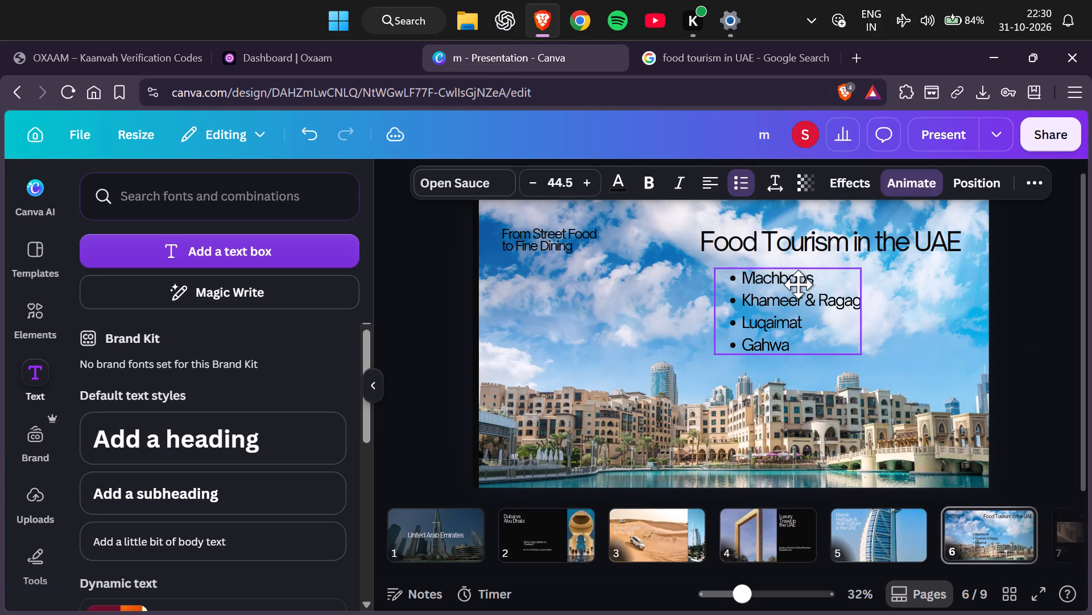
left_click_drag(798, 284, 830, 290)
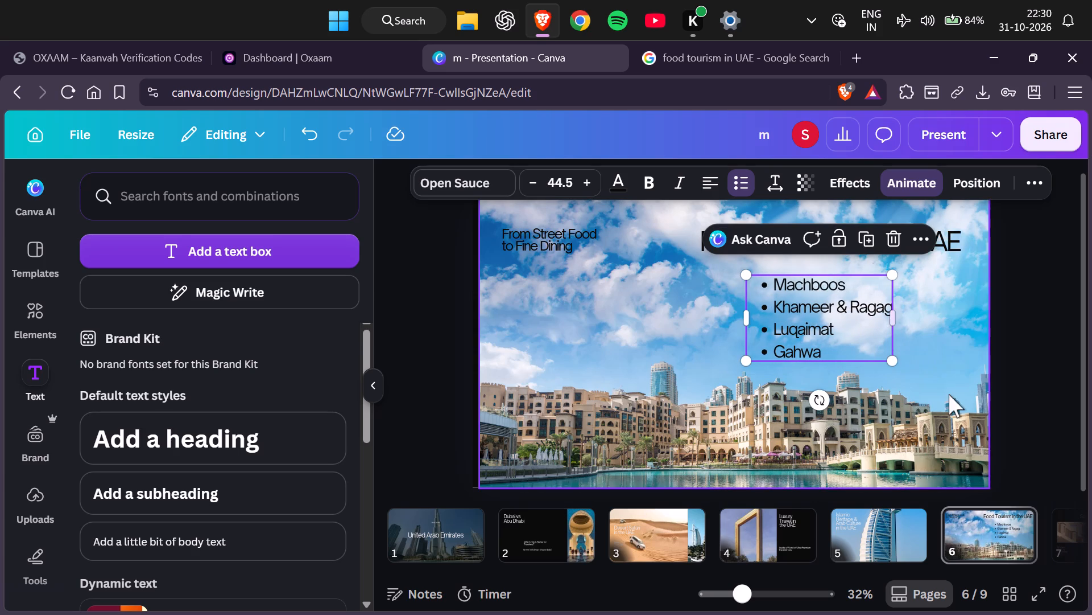
double_click(950, 395)
Search Google for street food tourism in UAE and examine the full overview of top street food hotspots.
left_click(721, 65)
scroll(289, 174, "up", 6)
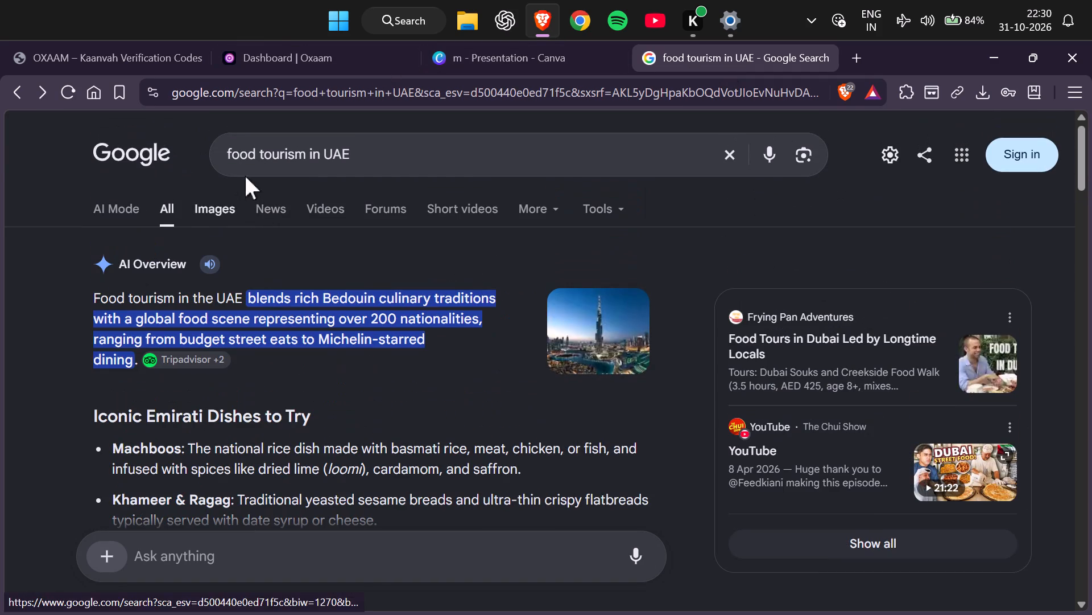
left_click(227, 163)
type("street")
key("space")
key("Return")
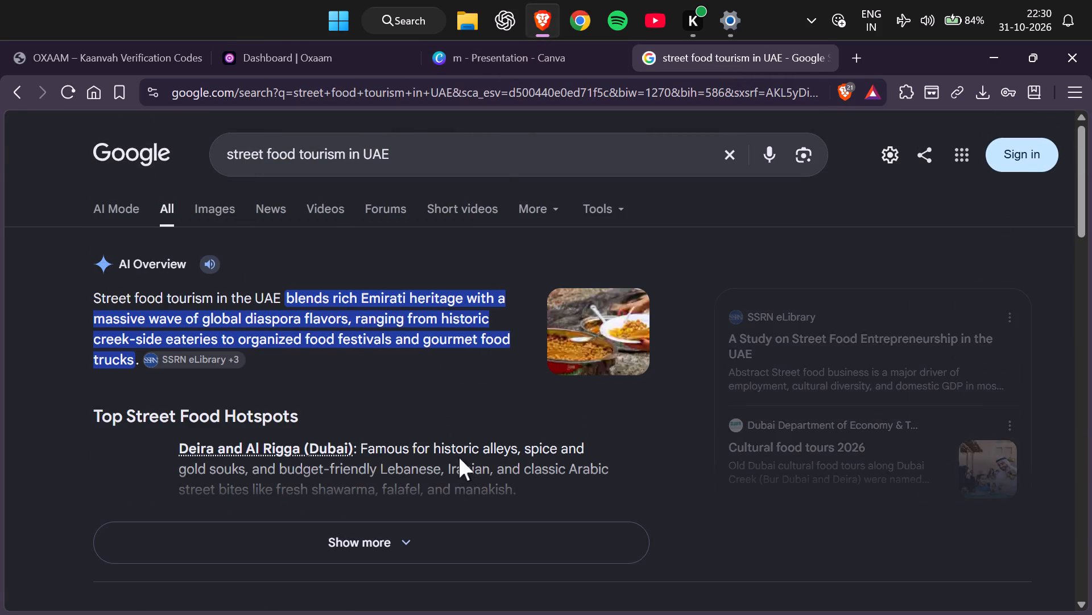
left_click(453, 542)
scroll(461, 438, "down", 2)
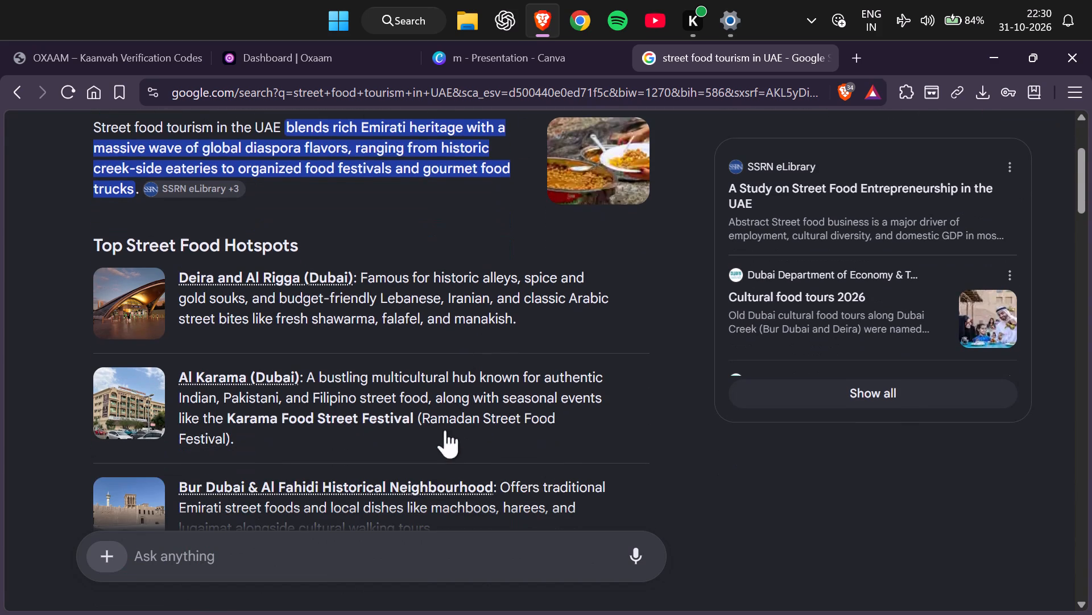
left_click_drag(178, 278, 193, 278)
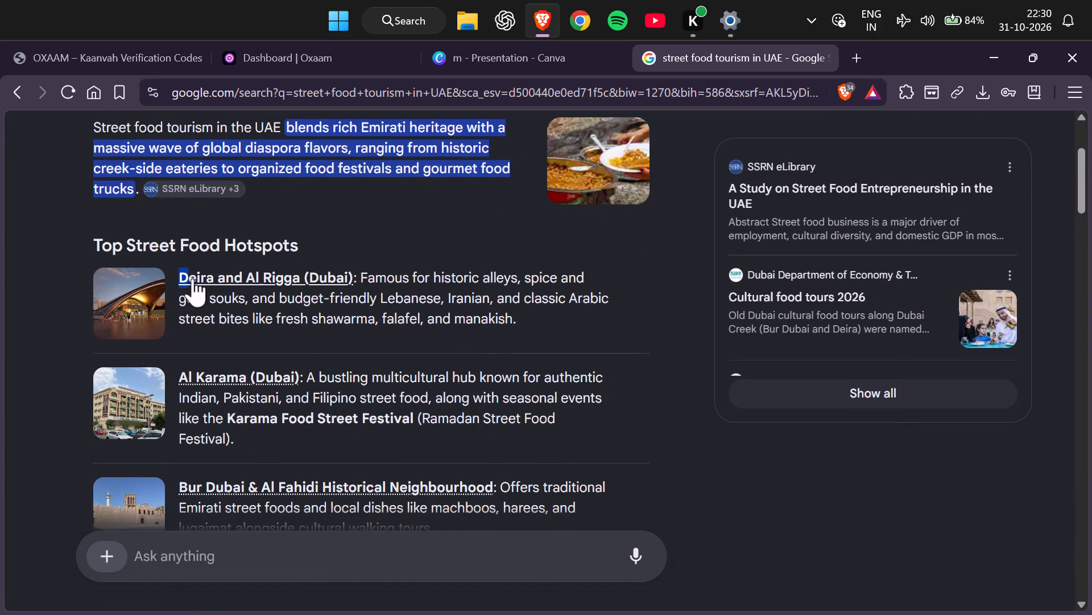
left_click_drag(193, 278, 241, 287)
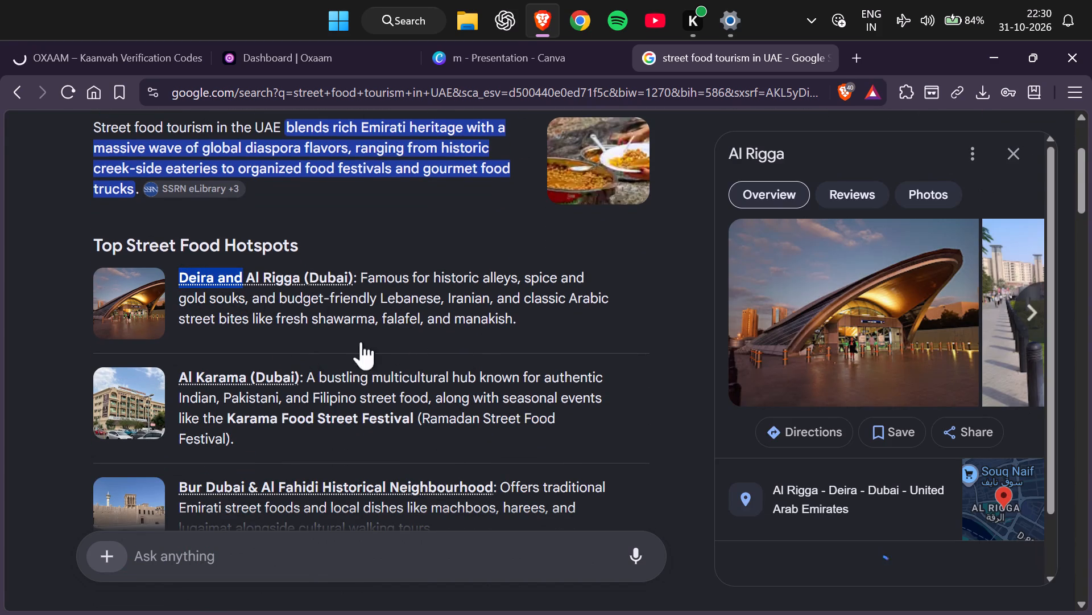
scroll(442, 350, "down", 6)
scroll(442, 350, "up", 13)
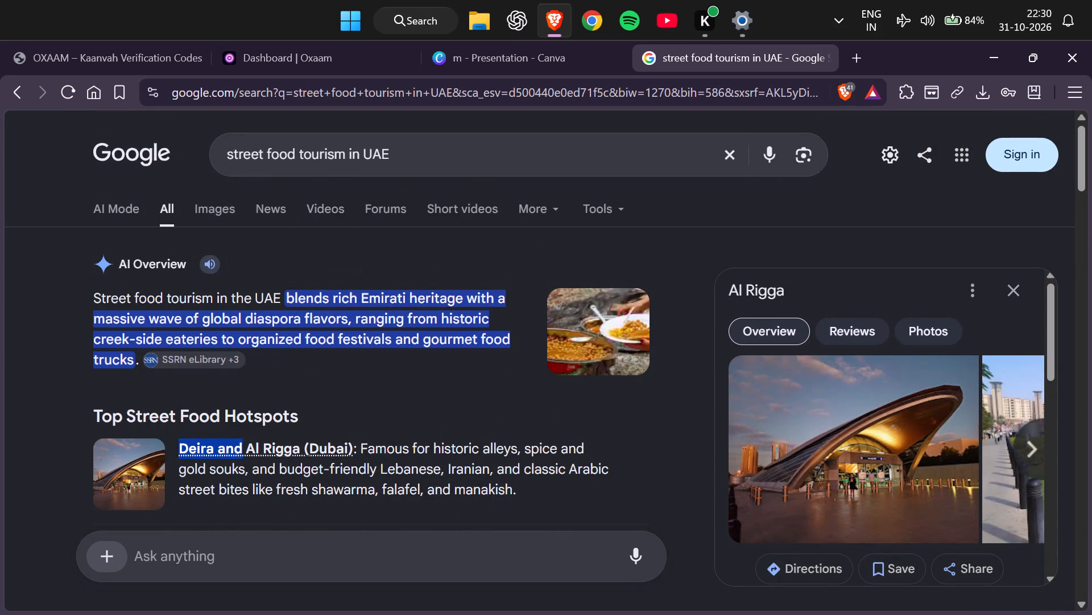
Search Google for the suggested query street food to try in dubai and expand its AI overview.
left_click(297, 156)
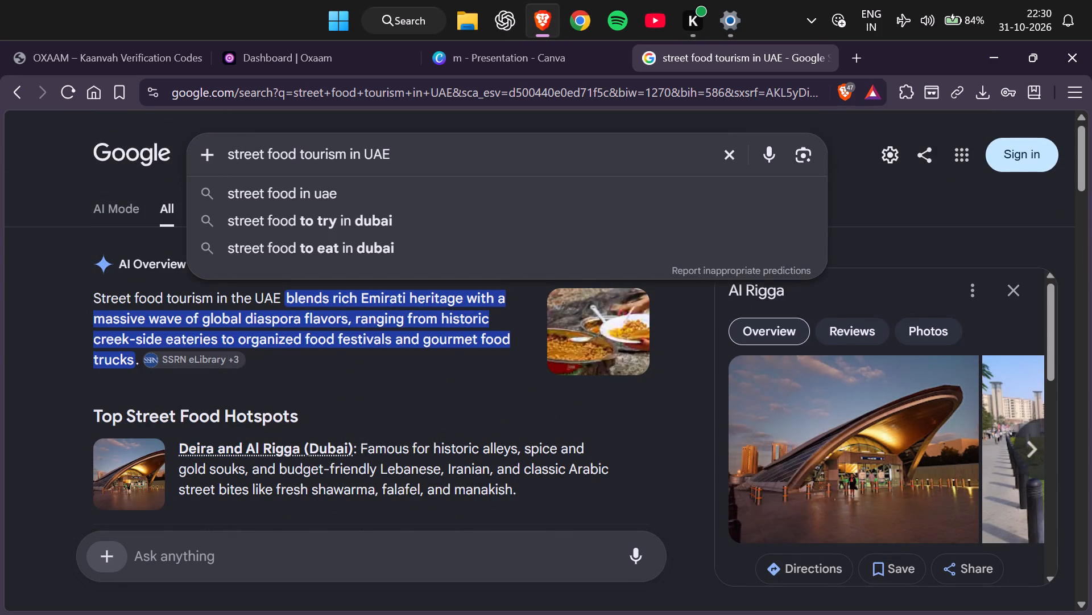
left_click(444, 213)
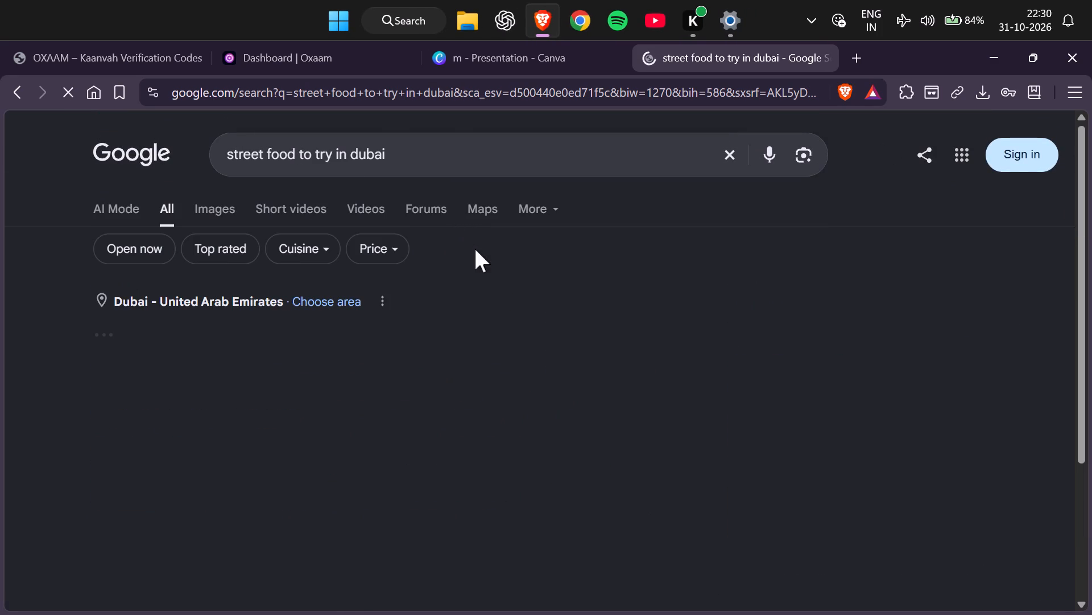
scroll(531, 263, "down", 1)
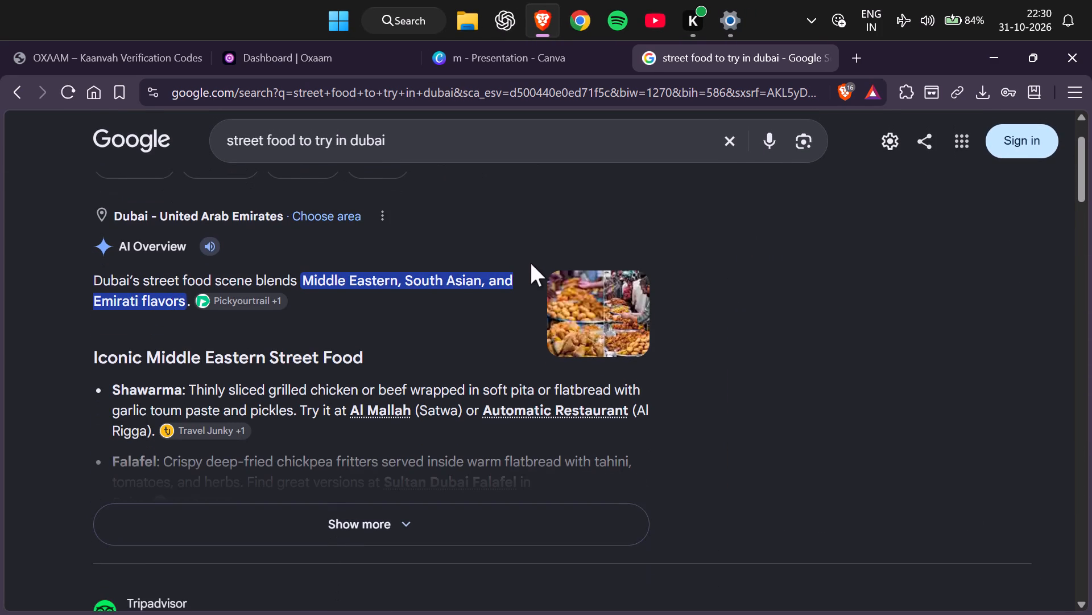
left_click(518, 496)
left_click(518, 500)
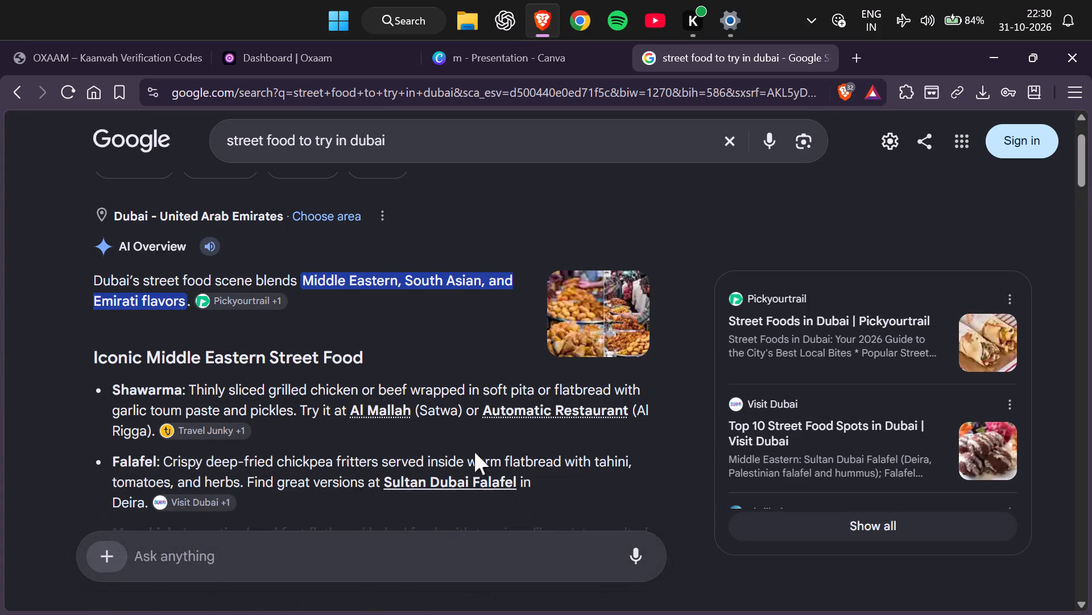
Copy Shawarma from the Iconic Middle Eastern Street Food results and return to the Canva presentation.
scroll(403, 405, "down", 2)
double_click(156, 222)
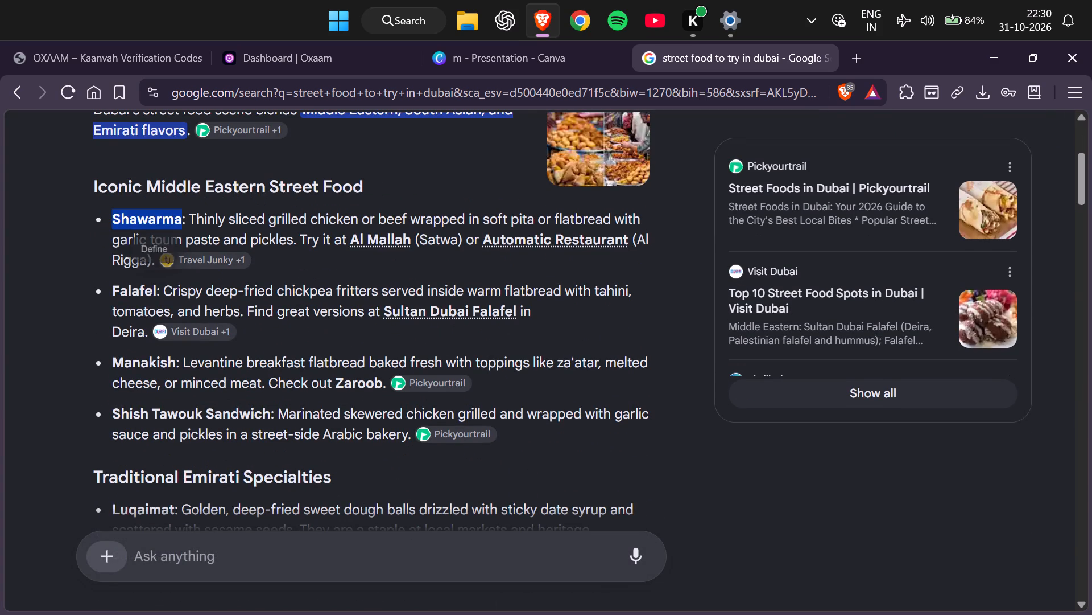
key("ctrl+c")
left_click(502, 56)
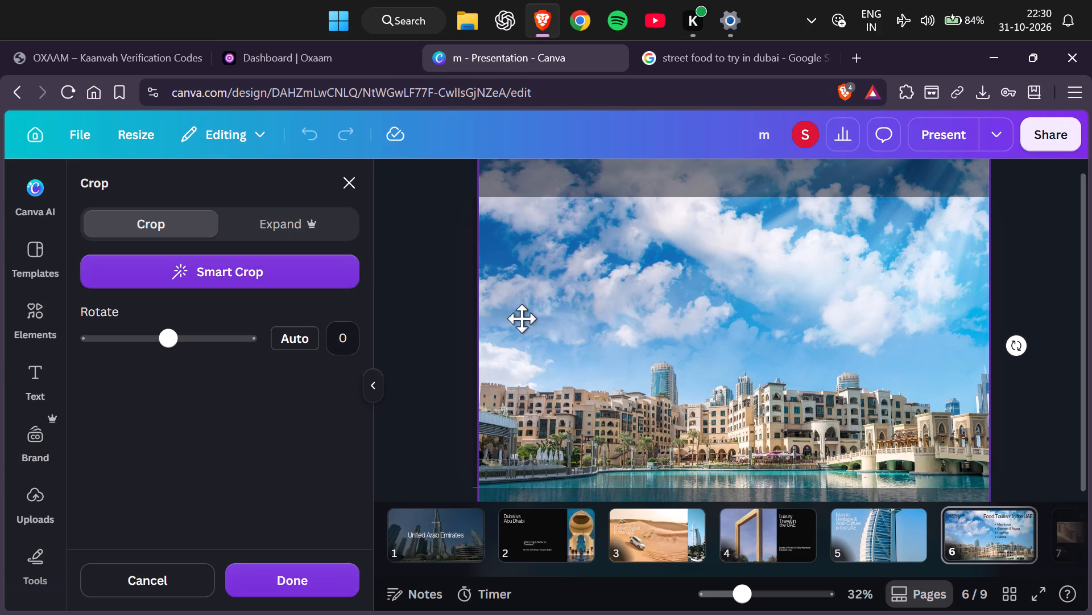
Exit the background photo's crop mode and add a second bulleted text box with the copied dish name Shawarma.
scroll(595, 366, "up", 3)
scroll(739, 311, "up", 2)
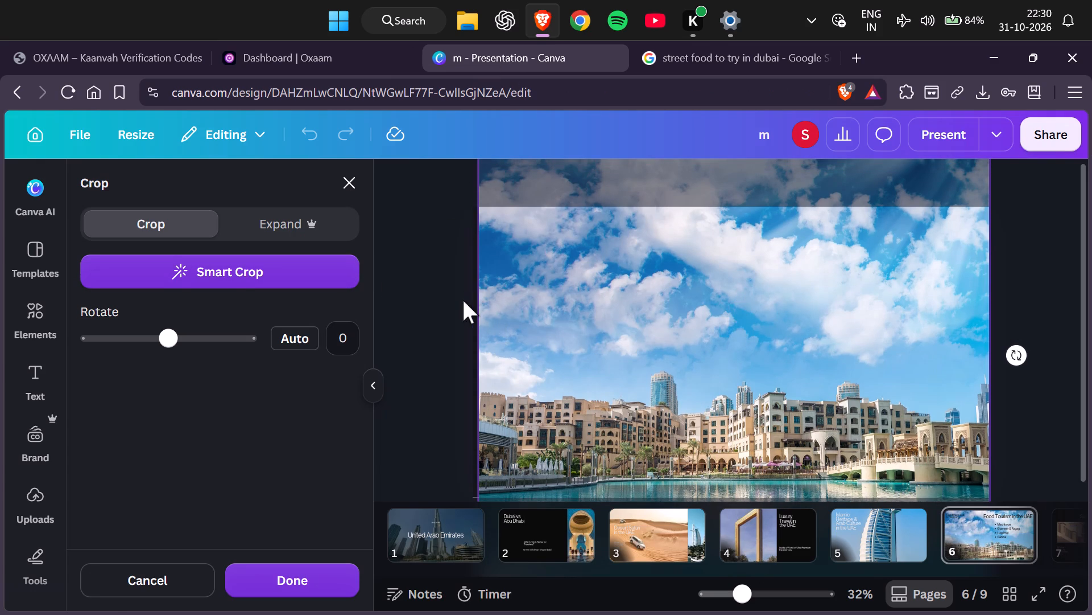
left_click(463, 300)
scroll(642, 280, "up", 2)
left_click(319, 248)
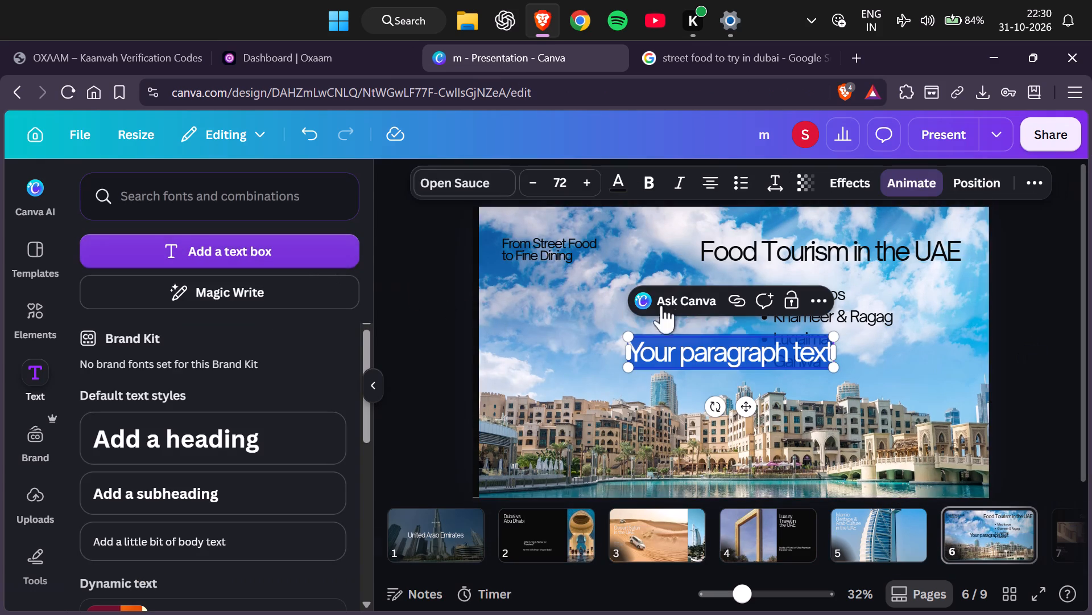
left_click(743, 183)
key("ctrl+v")
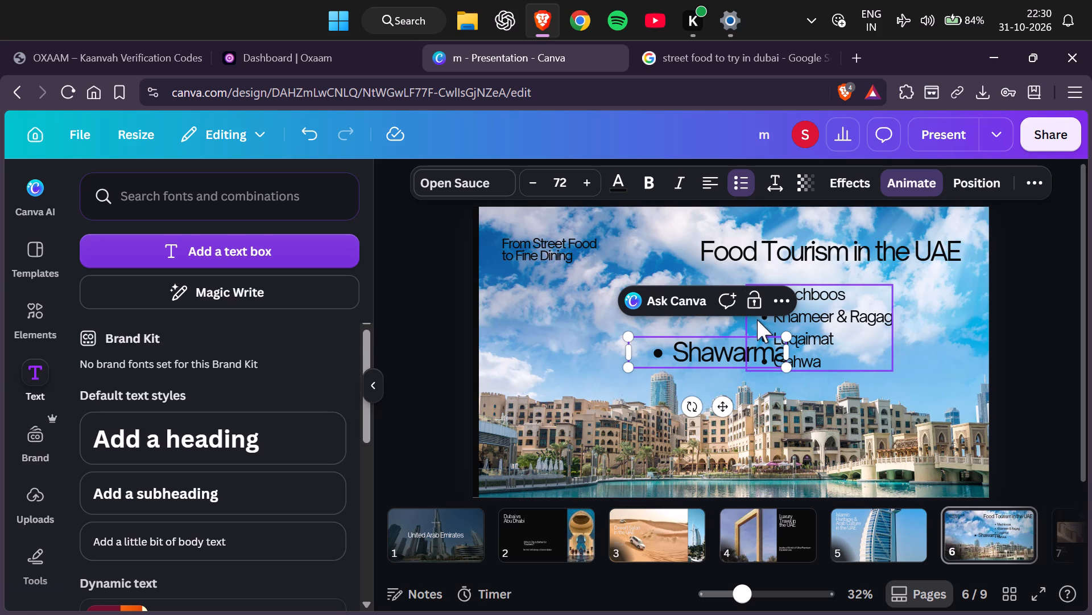
key("Return")
Copy Falafel from the Dubai street food results into the second bullet under Shawarma in the new list.
left_click(741, 53)
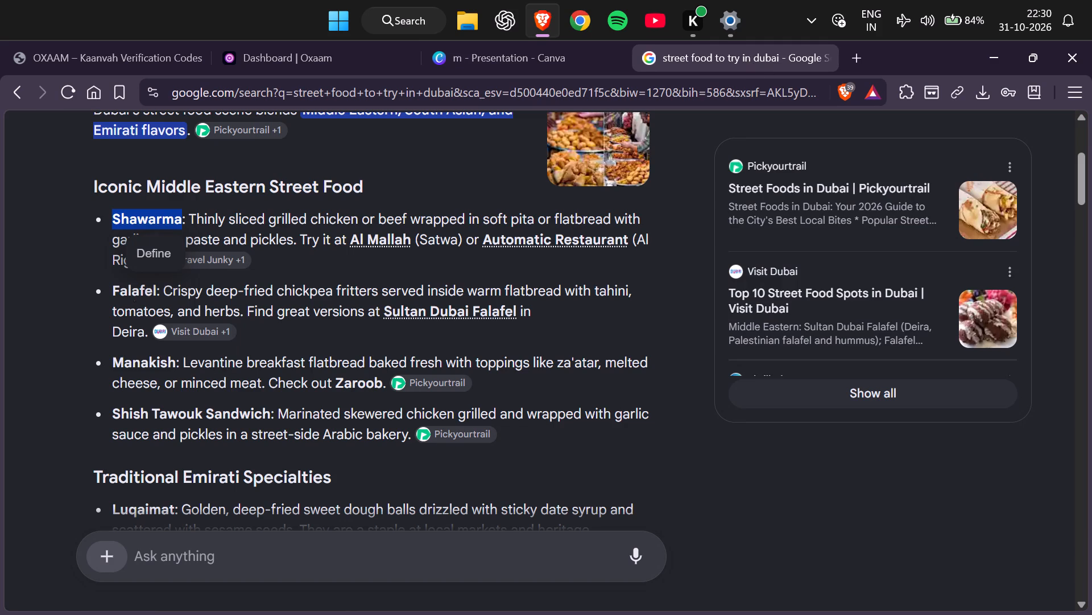
left_click(134, 280)
double_click(134, 286)
key("ctrl+c")
left_click(521, 56)
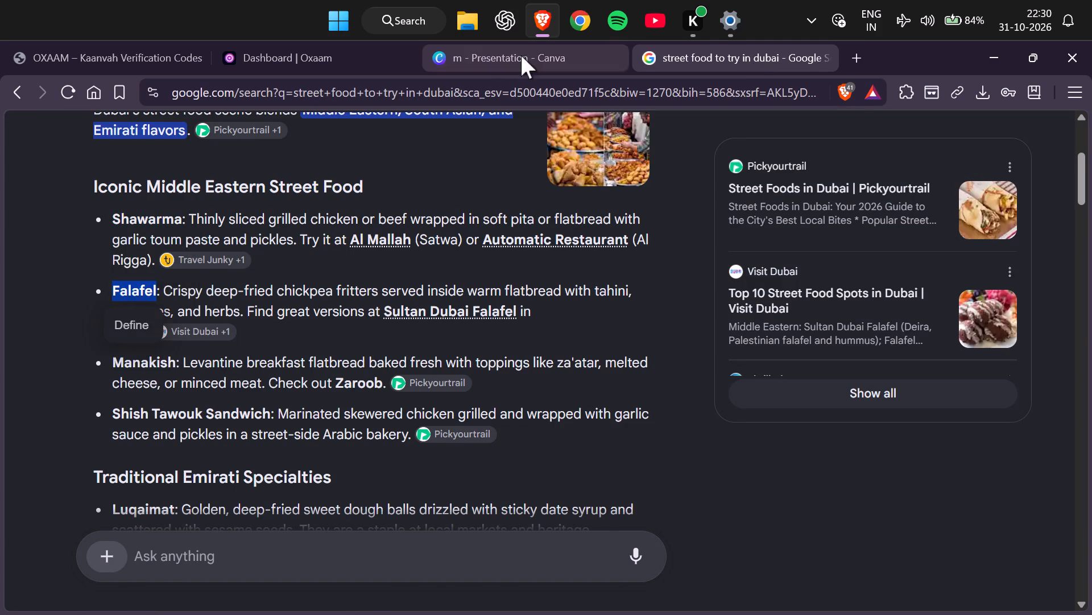
key("ctrl+v")
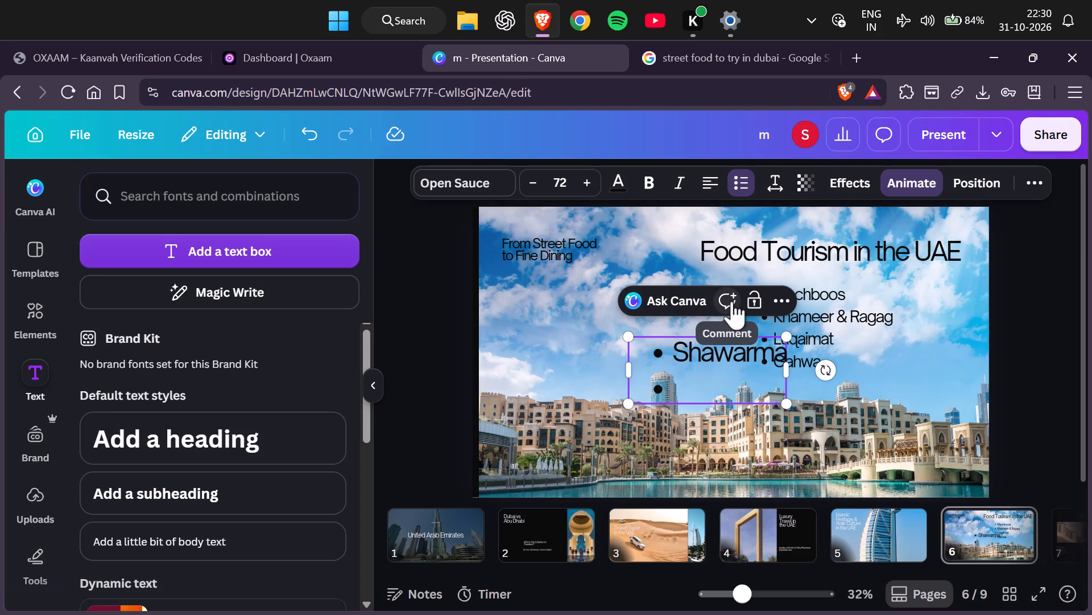
key("Return")
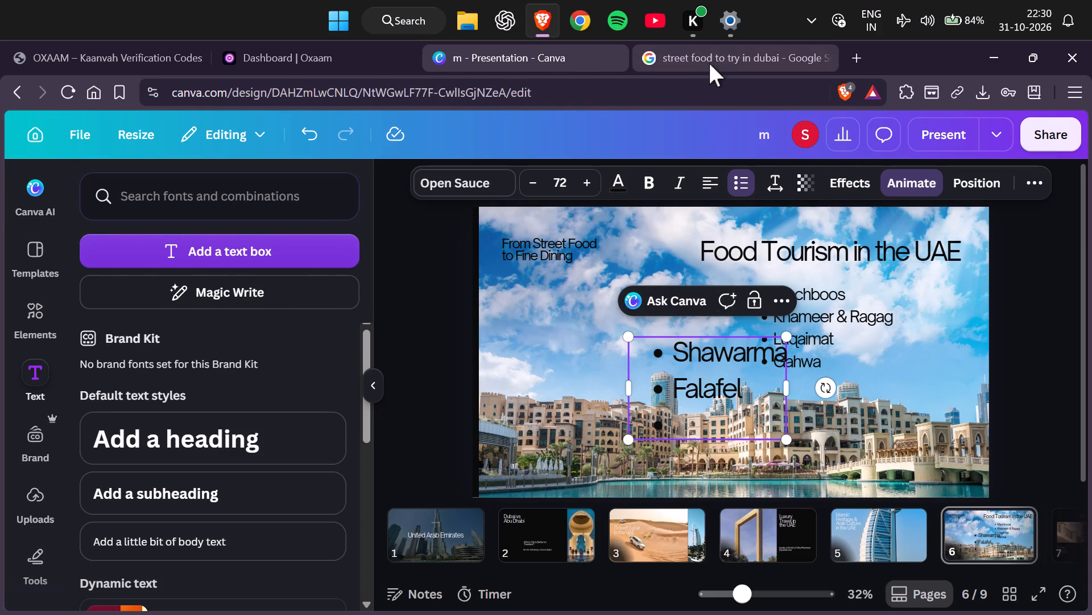
Copy Manakish from the Dubai street food results into the third bullet of the street food list.
left_click(709, 61)
scroll(244, 334, "down", 1)
double_click(150, 283)
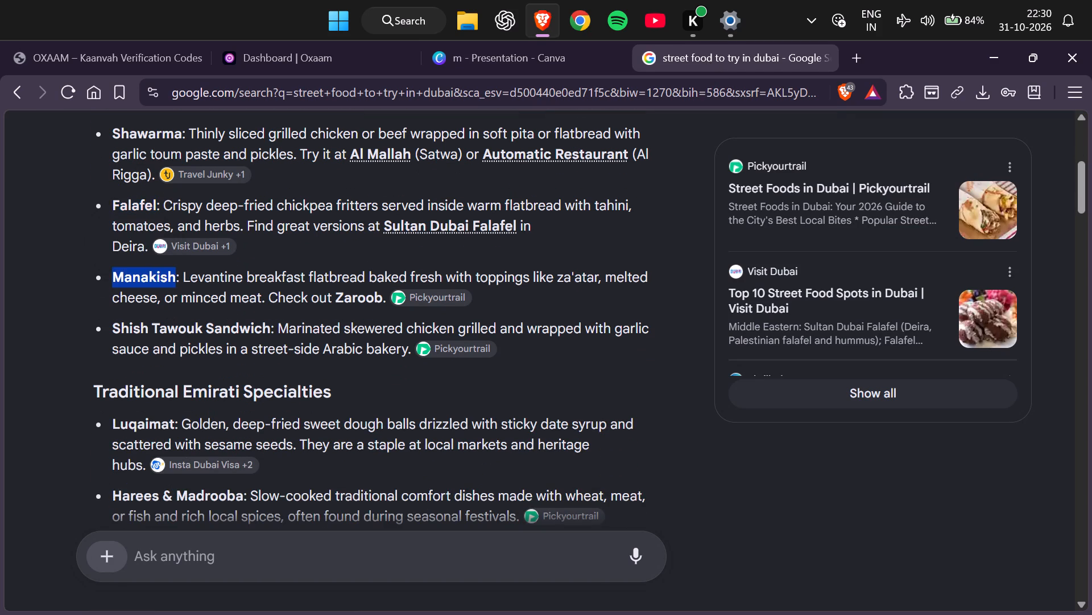
key("ctrl+c")
left_click(500, 57)
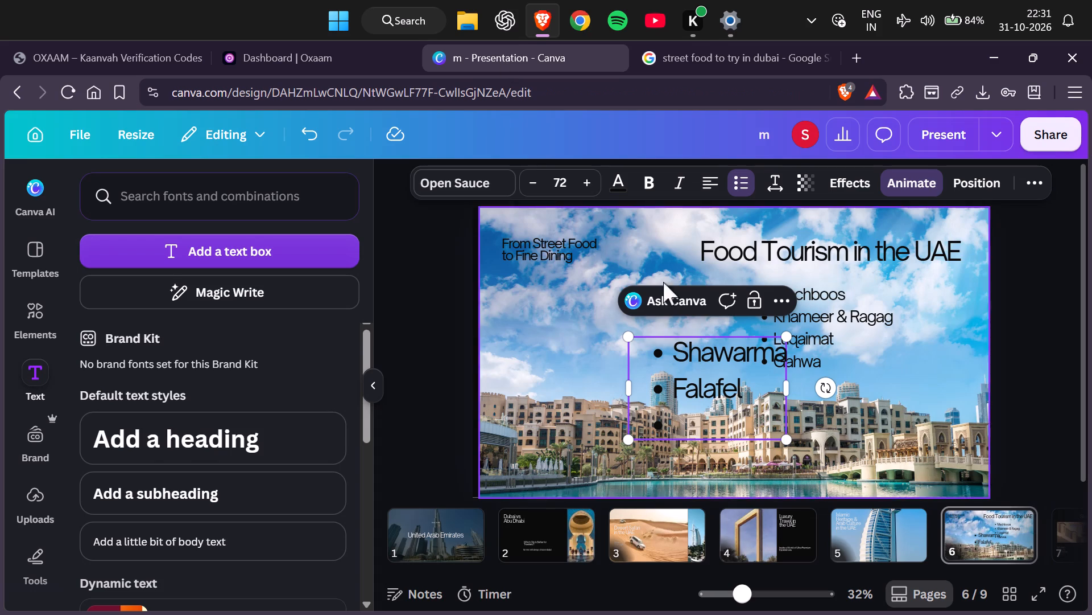
key("ctrl+v")
key("Return")
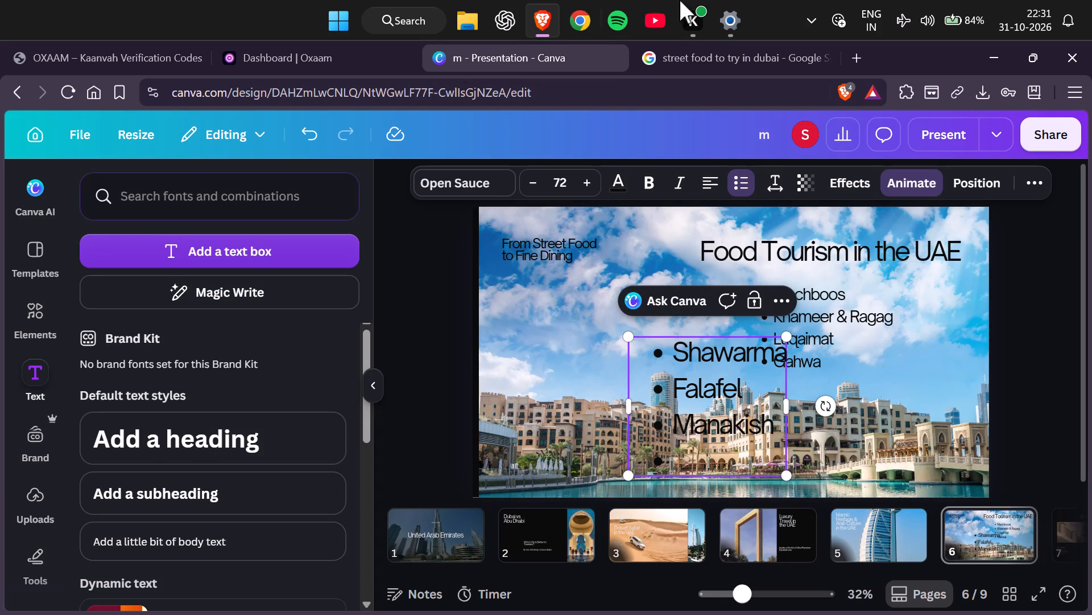
Copy Shish Tawouk Sandwich from the Dubai street food results into the fourth bullet of the street food list.
left_click(764, 55)
triple_click(146, 327)
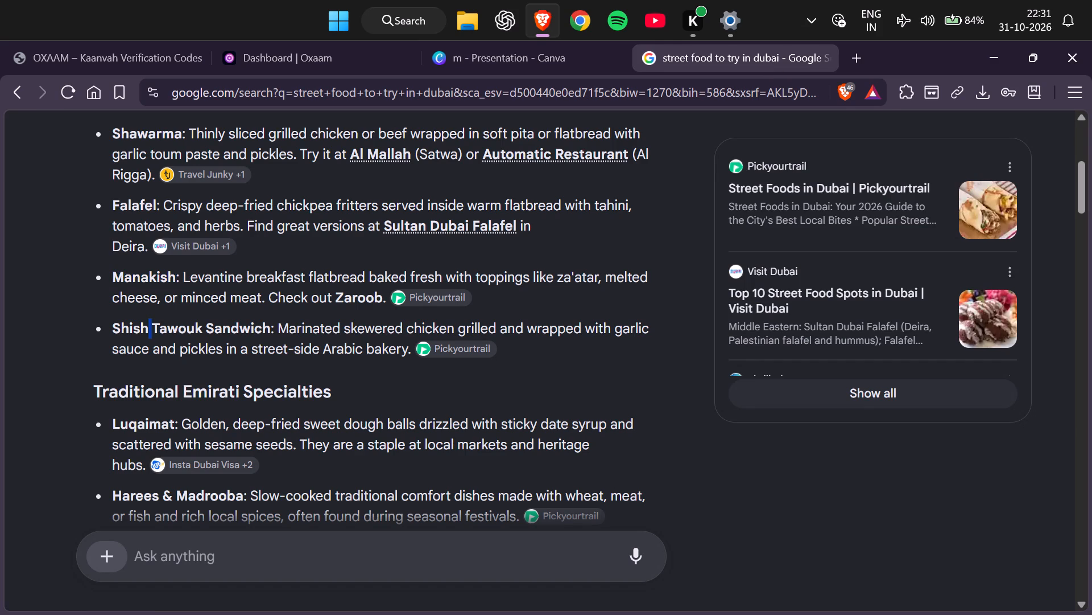
left_click(143, 325)
left_click_drag(110, 327, 210, 317)
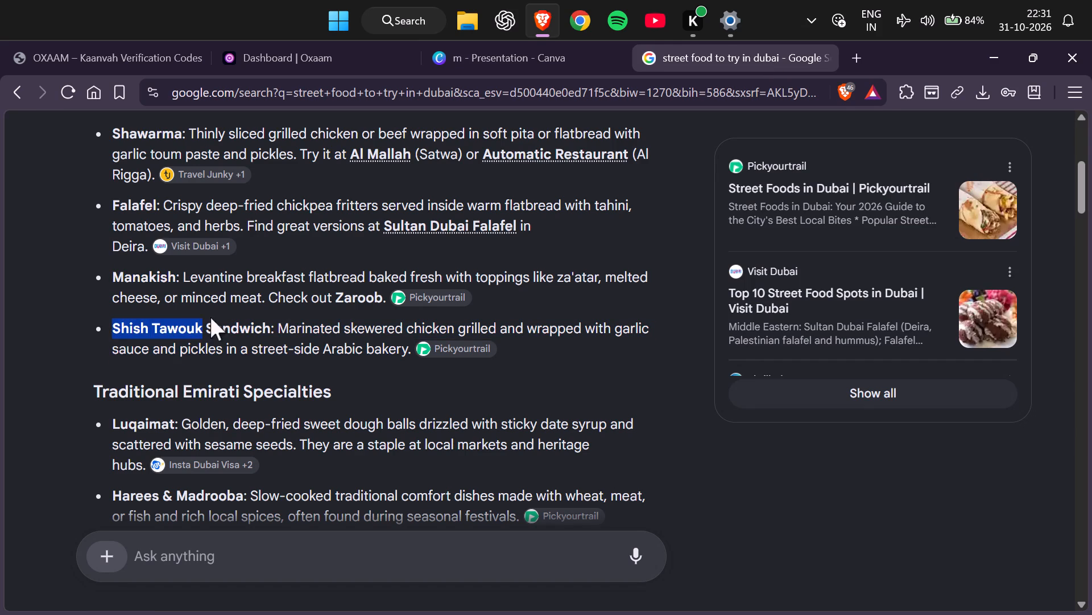
left_click_drag(210, 317, 267, 314)
key("ctrl+c")
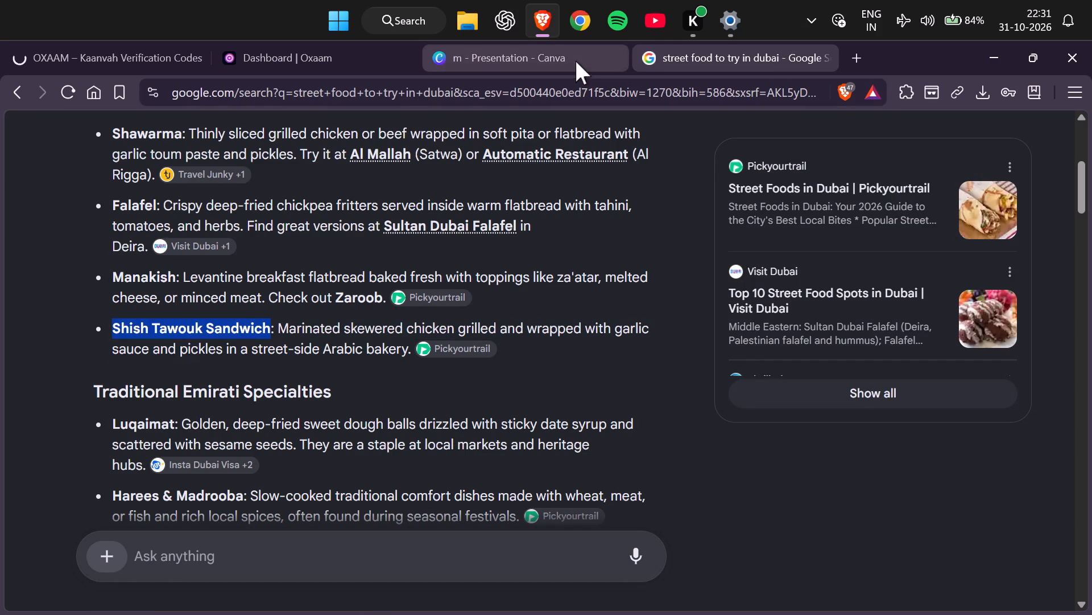
left_click(576, 61)
key("ctrl+v")
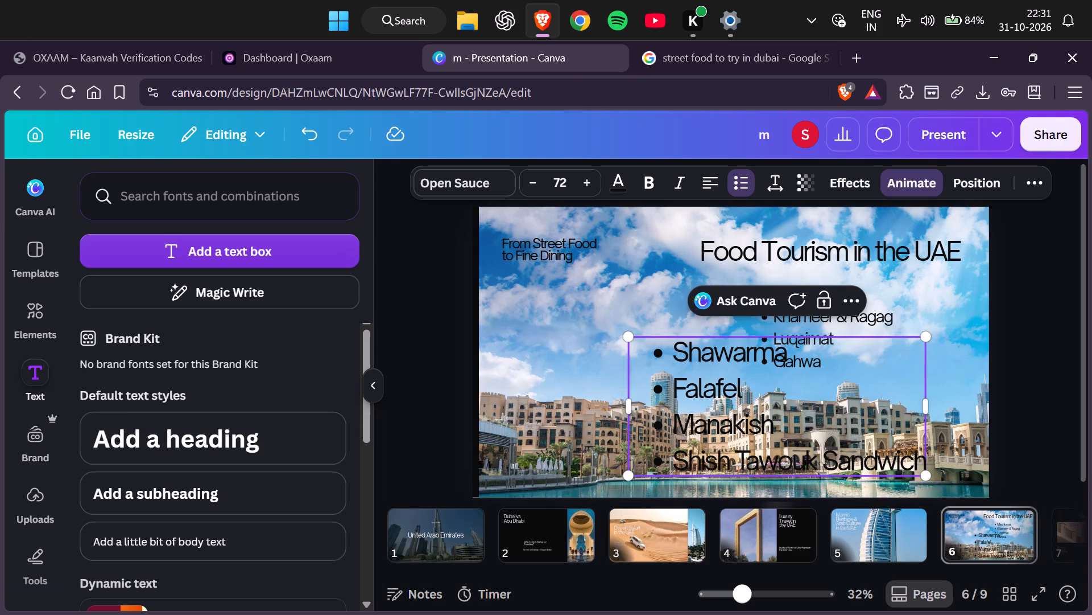
Shrink the street food list and apply the Emirati dishes list's copied text style to it, at size 44.5.
left_click_drag(923, 478, 805, 407)
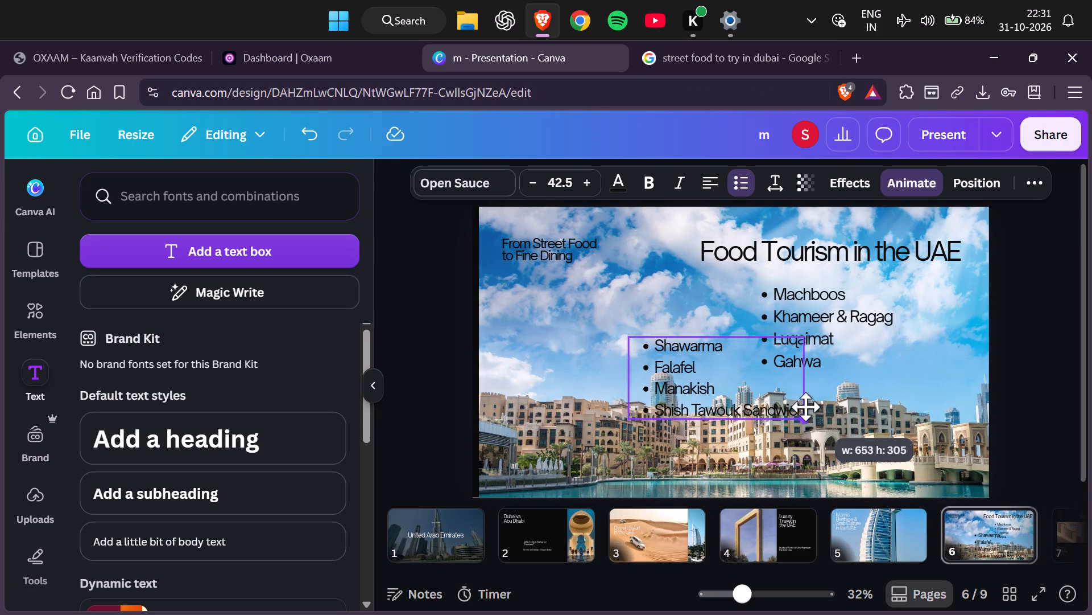
left_click_drag(805, 407, 805, 406)
left_click(859, 326)
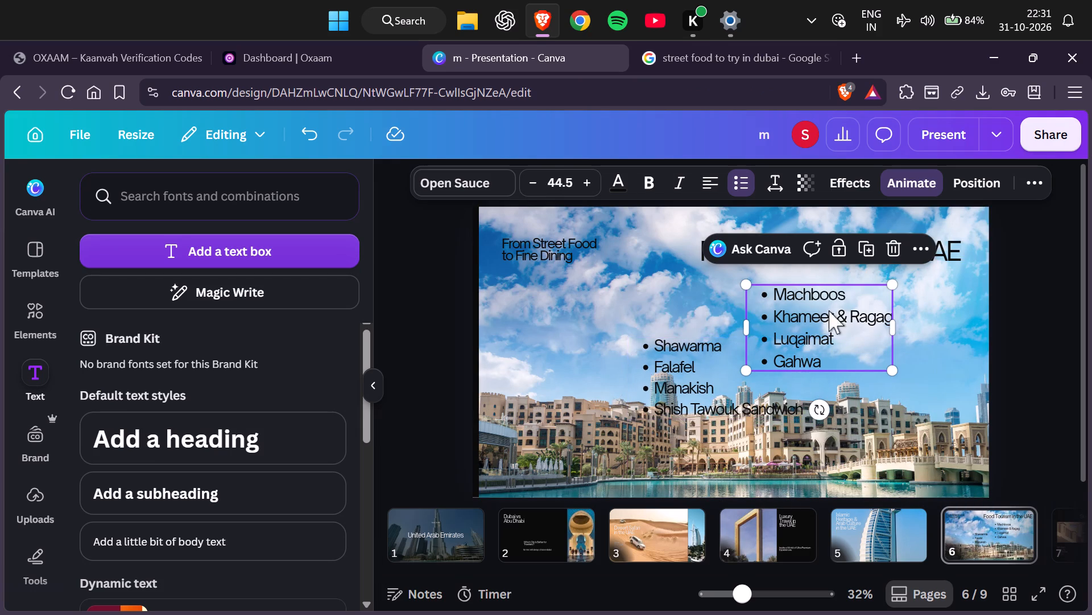
left_click(908, 253)
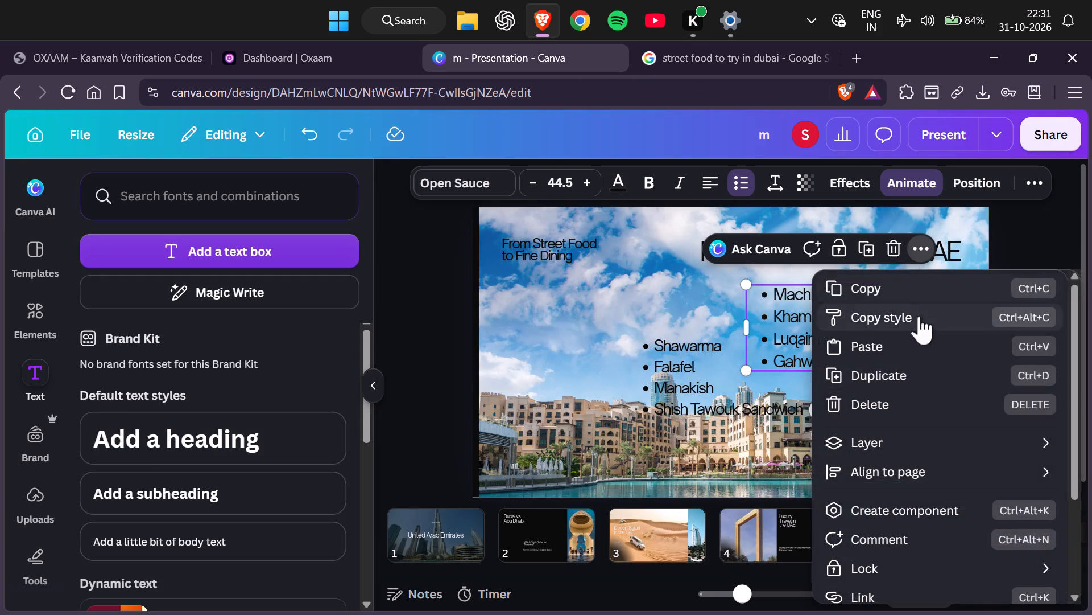
left_click(919, 316)
left_click(717, 343)
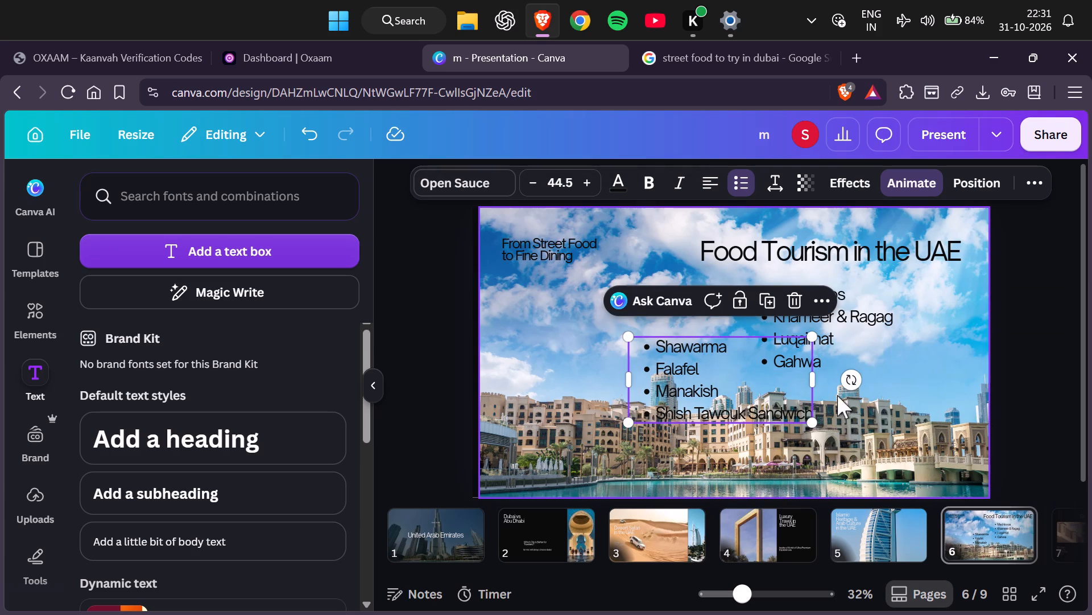
left_click(841, 420)
Move the street food list beneath the From Street Food to Fine Dining subtitle, level with the Emirati dishes list.
left_click(786, 383)
left_click_drag(770, 373, 709, 353)
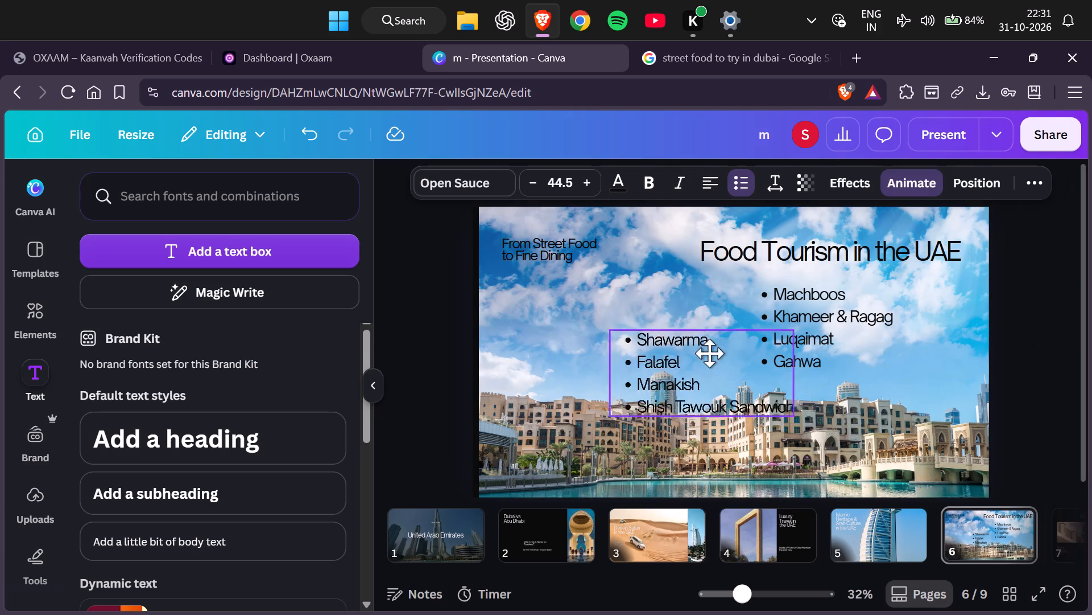
left_click_drag(709, 353, 709, 353)
left_click_drag(704, 350, 627, 321)
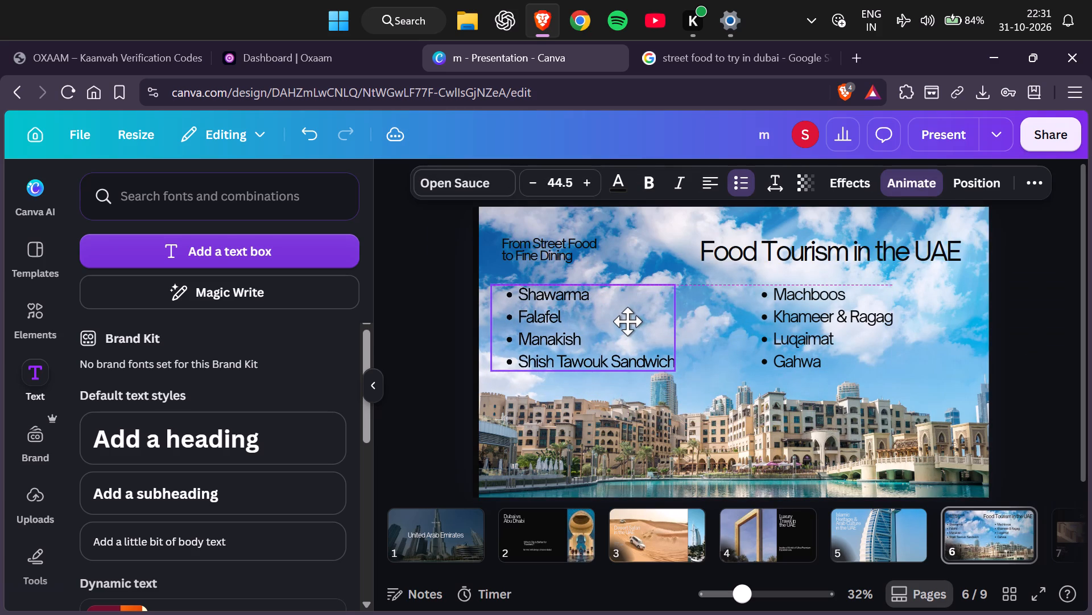
left_click_drag(627, 321, 624, 321)
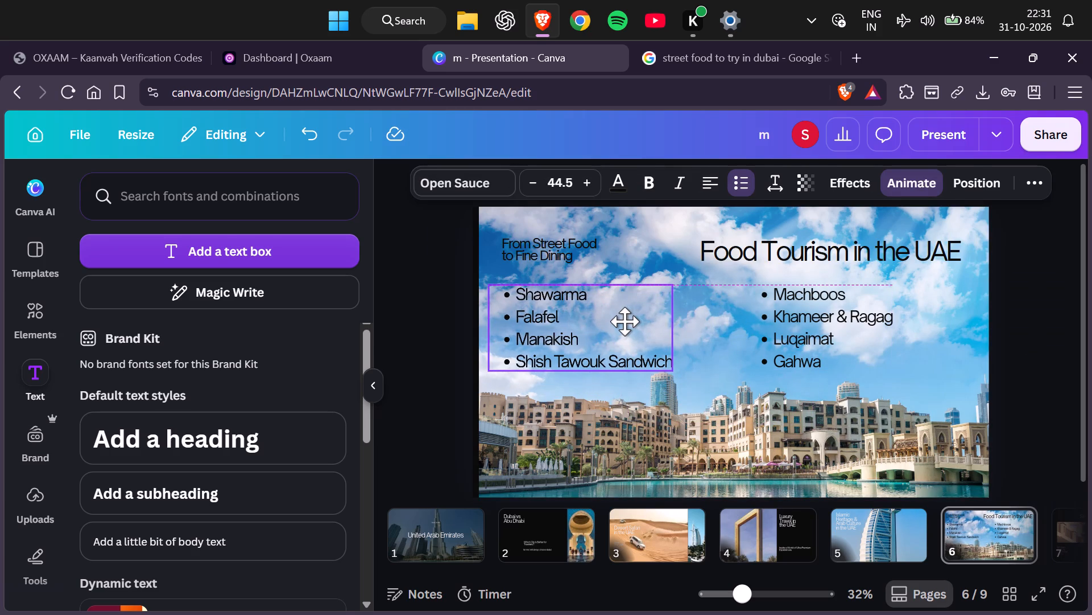
left_click_drag(624, 321, 623, 318)
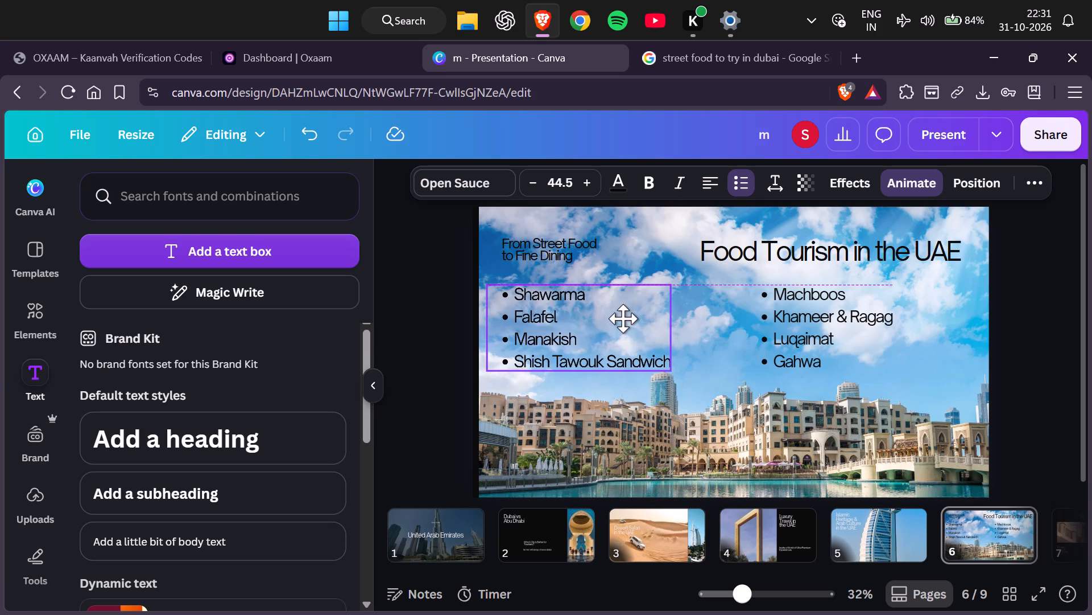
left_click_drag(623, 318, 622, 318)
left_click(955, 368)
Delete the line "for me i will always choose dubai" from the Dubai vs Abu Dhabi slide.
scroll(962, 354, "down", 2)
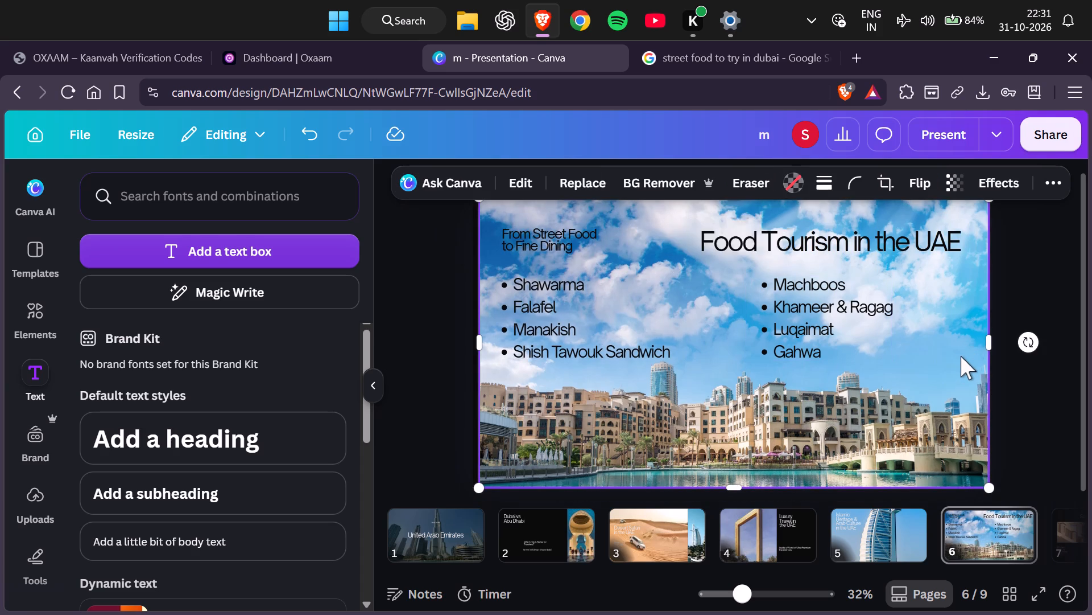
scroll(961, 356, "up", 3)
left_click(470, 542)
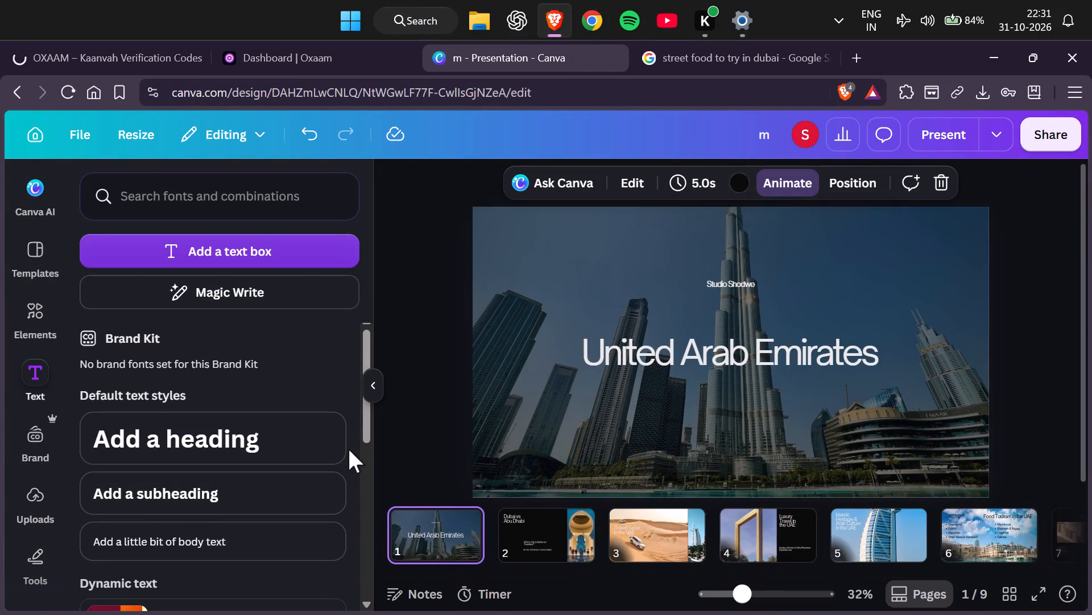
left_click(549, 530)
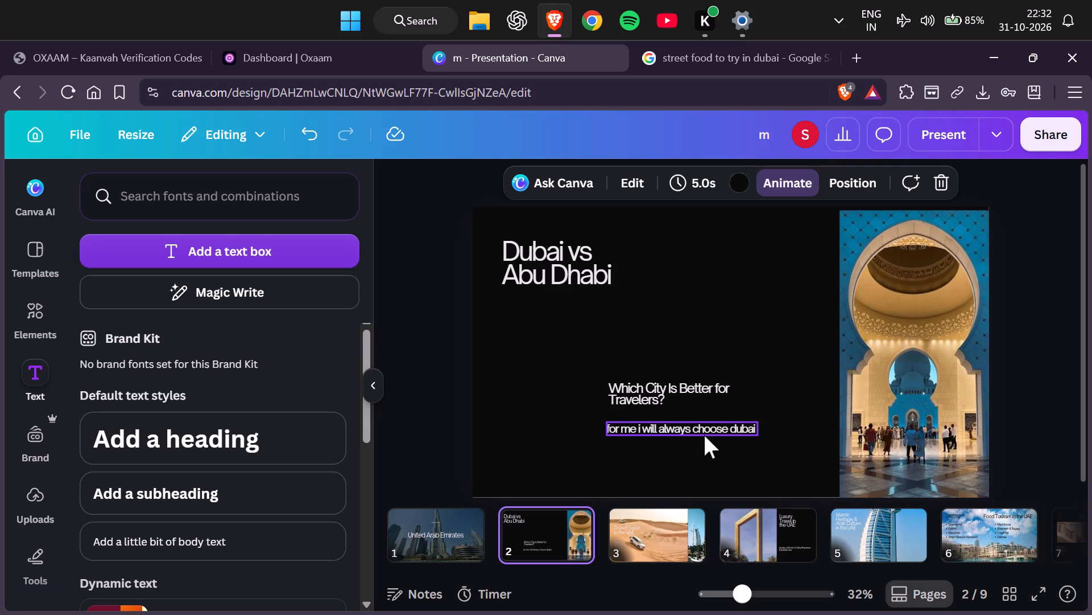
left_click(702, 430)
left_click(752, 381)
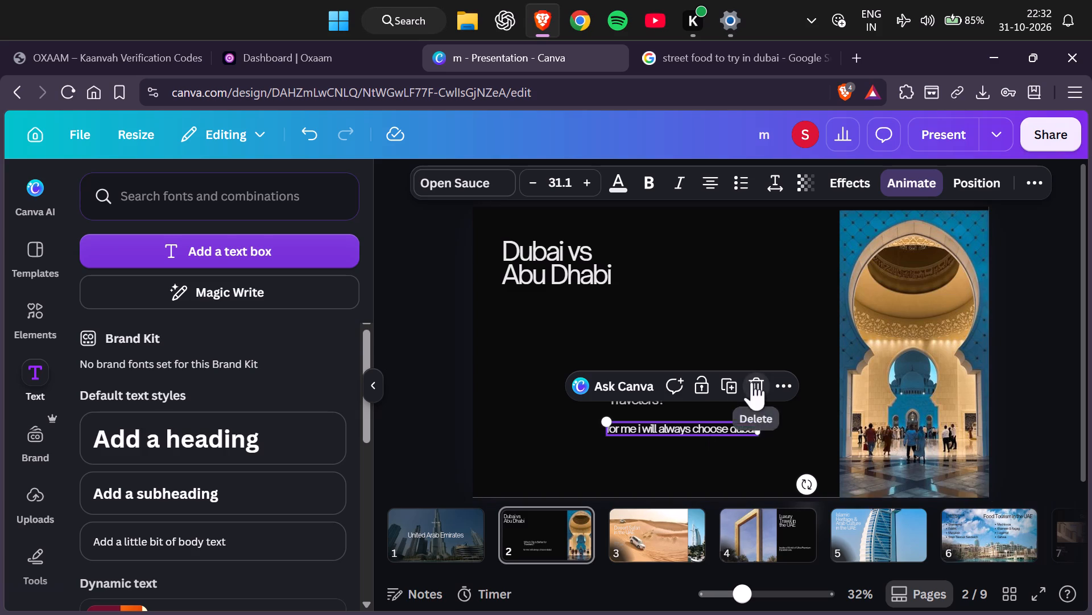
Copy the slide's question "Which City Is Better for Travelers?" and use it to search Google for "which is better for tourists abu dhabi or dubai".
left_click(694, 376)
left_click_drag(705, 370, 700, 386)
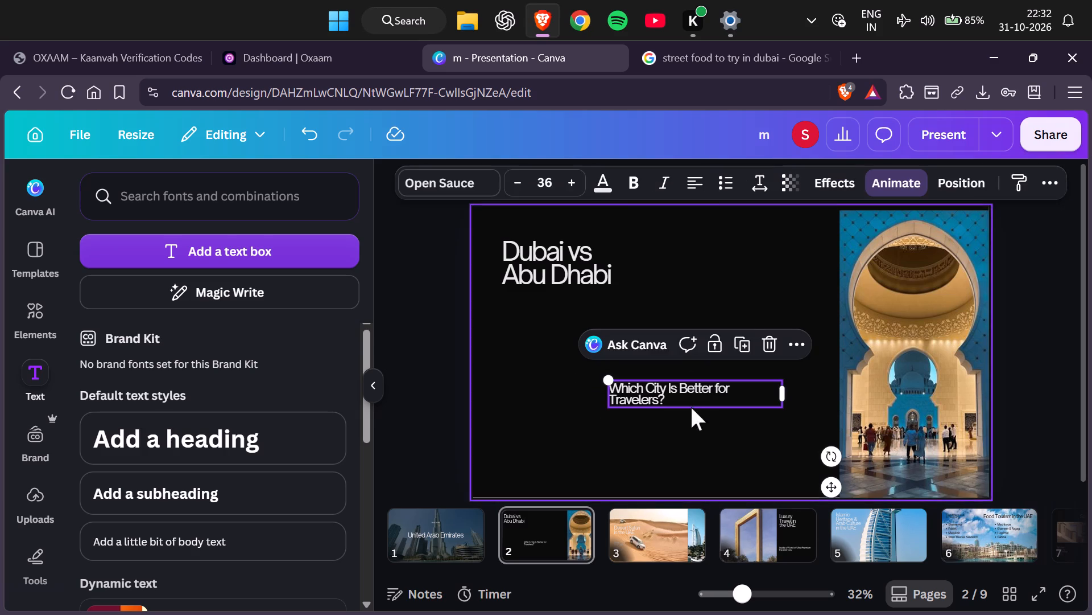
left_click(691, 407)
key("ctrl+c")
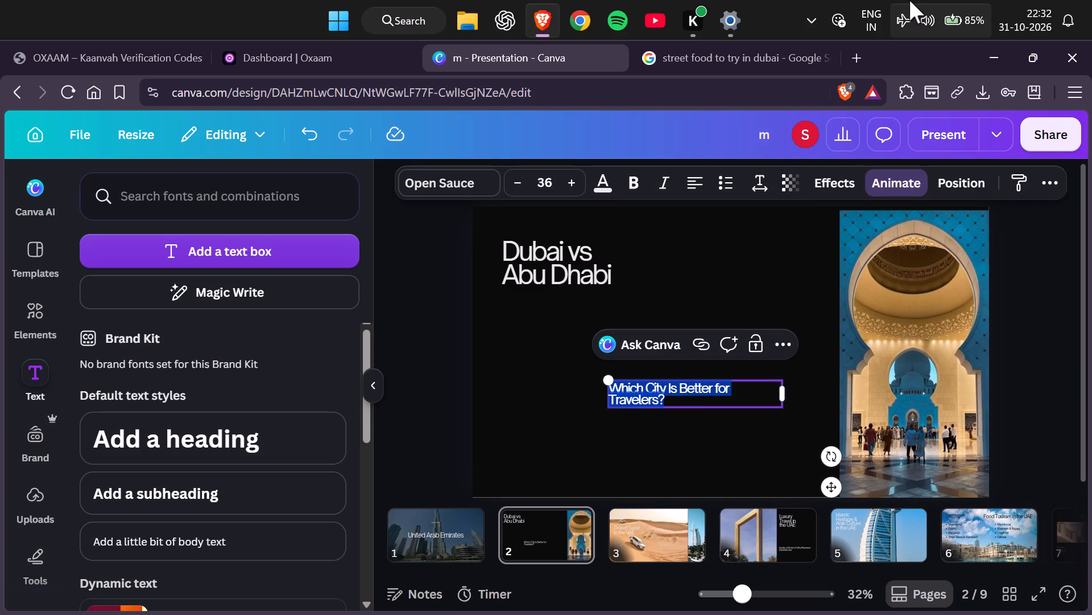
left_click(777, 52)
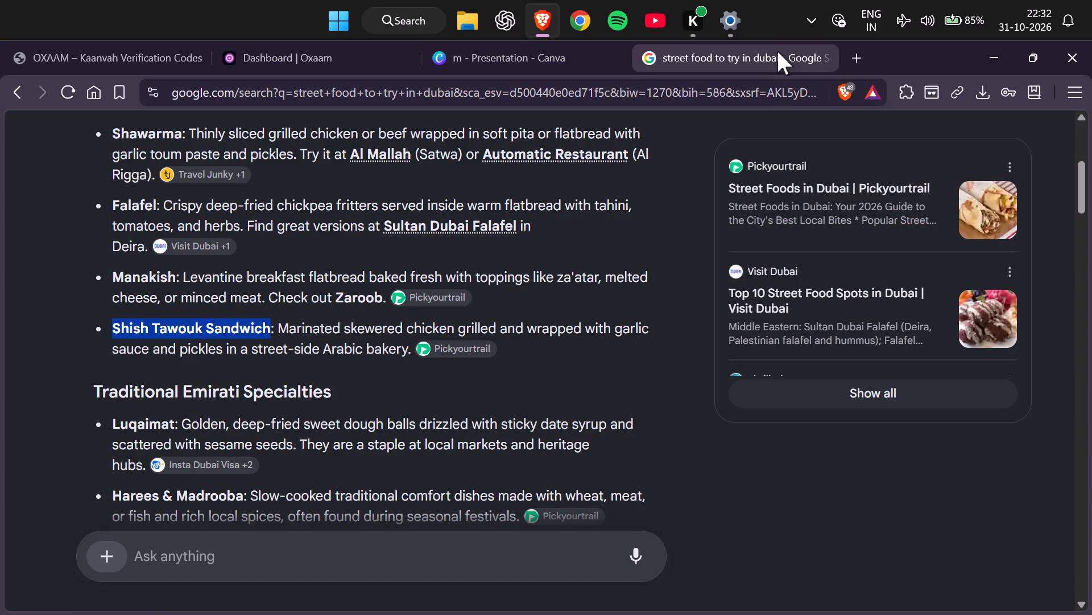
scroll(672, 169, "up", 9)
left_click(730, 149)
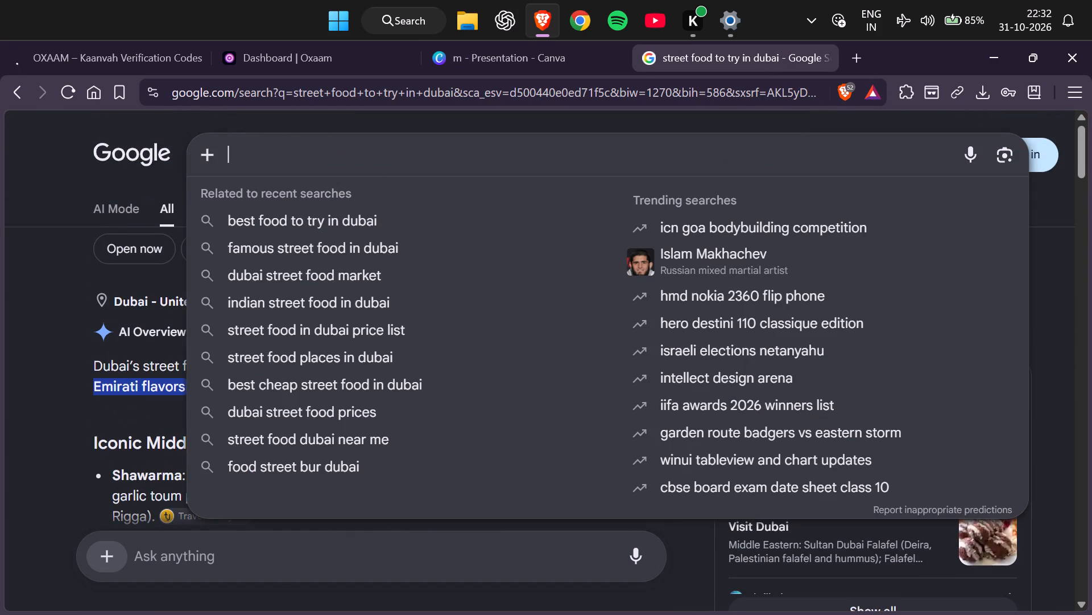
key("ctrl+v")
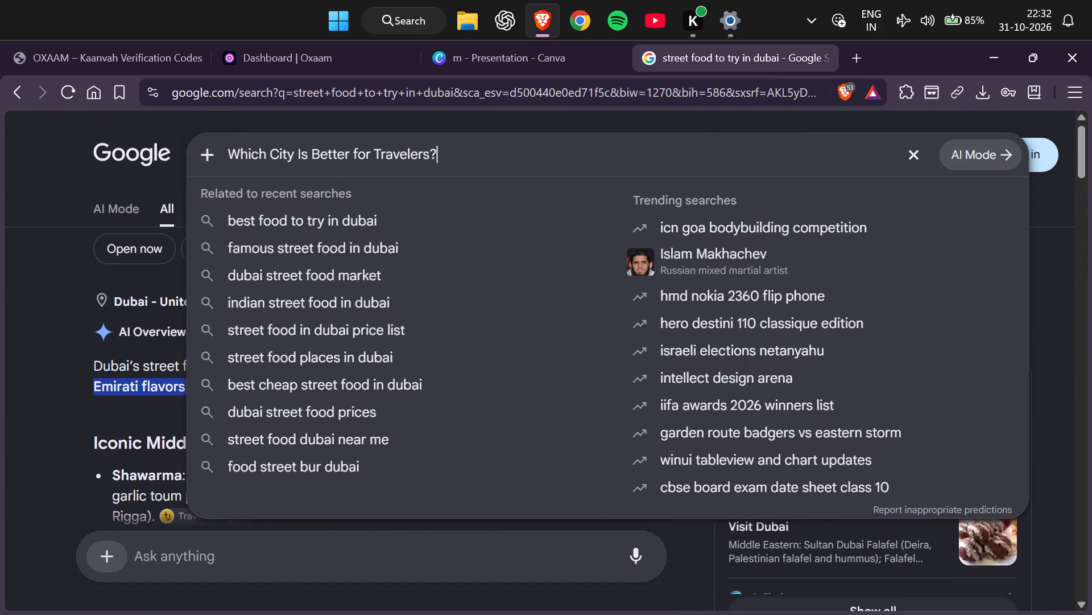
type("uae o")
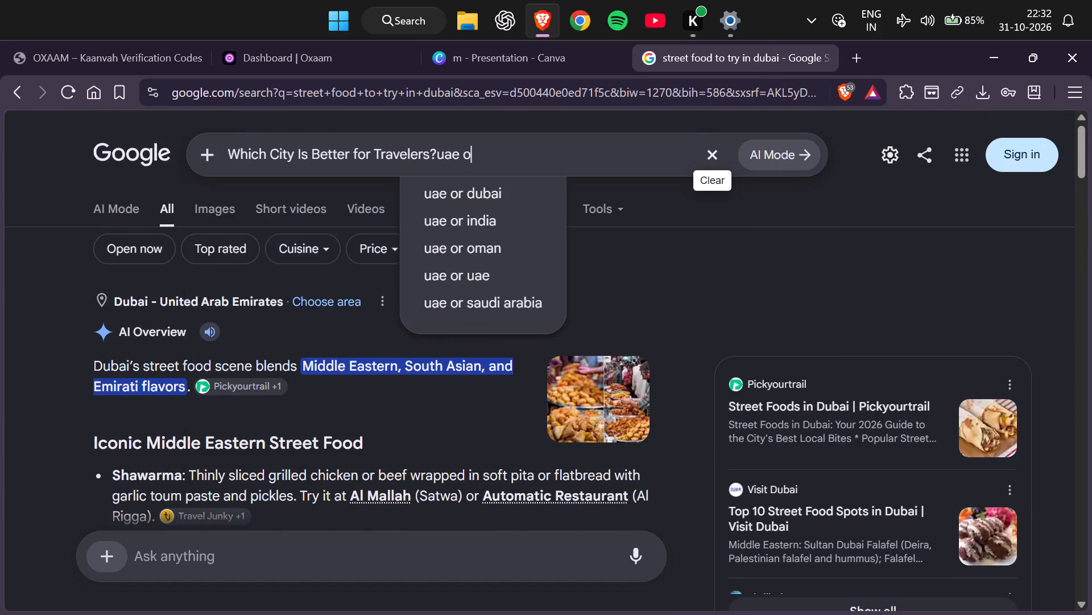
key("Down")
key("Return")
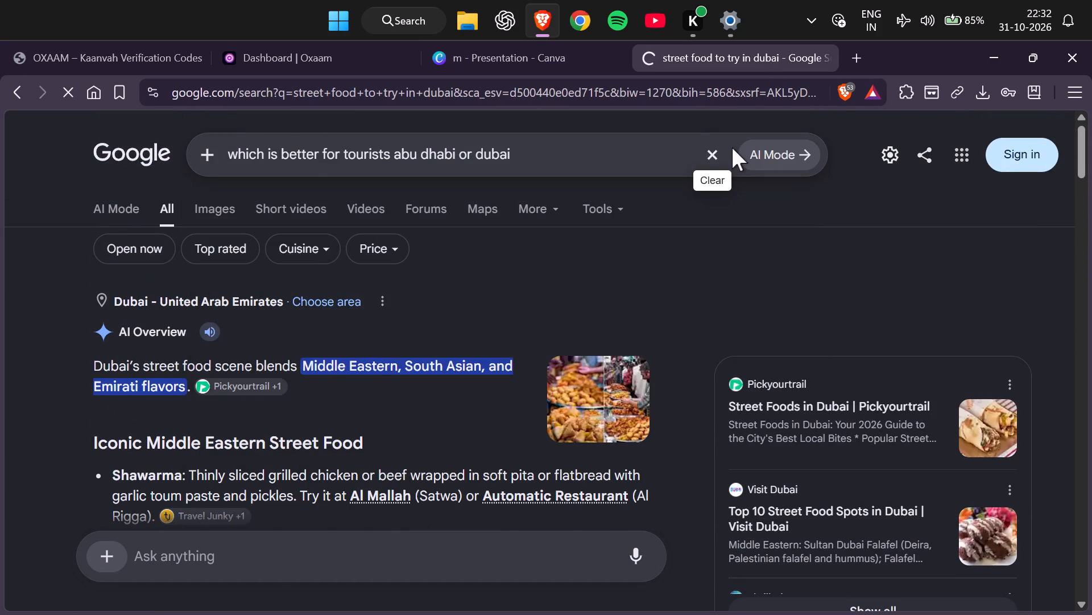
Examine the search overview comparing Dubai and Abu Dhabi on attractions, vibe and cost.
left_click(551, 63)
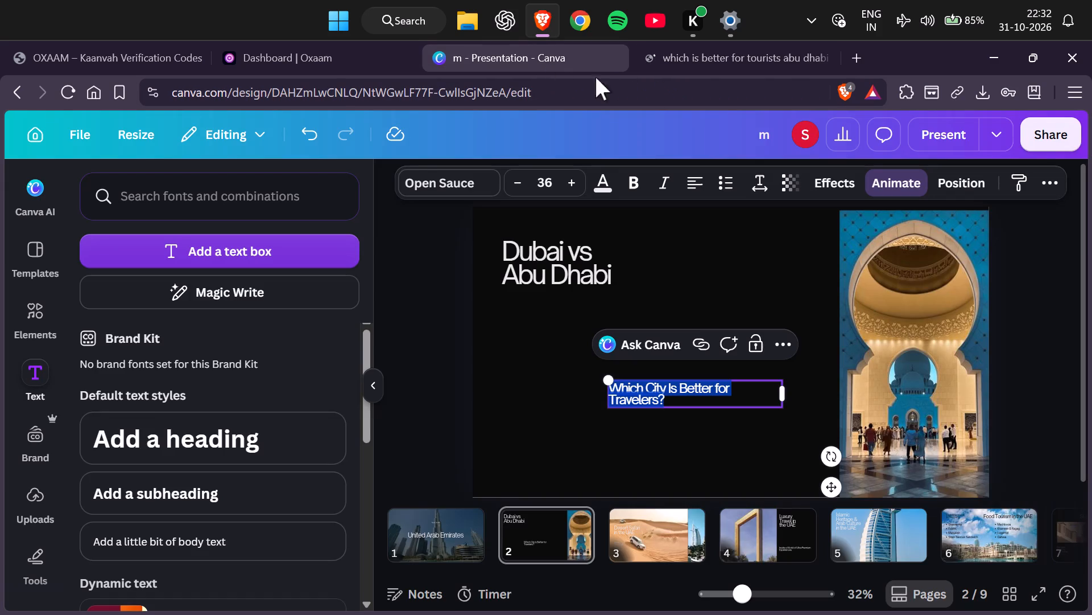
left_click(713, 58)
scroll(209, 343, "down", 1)
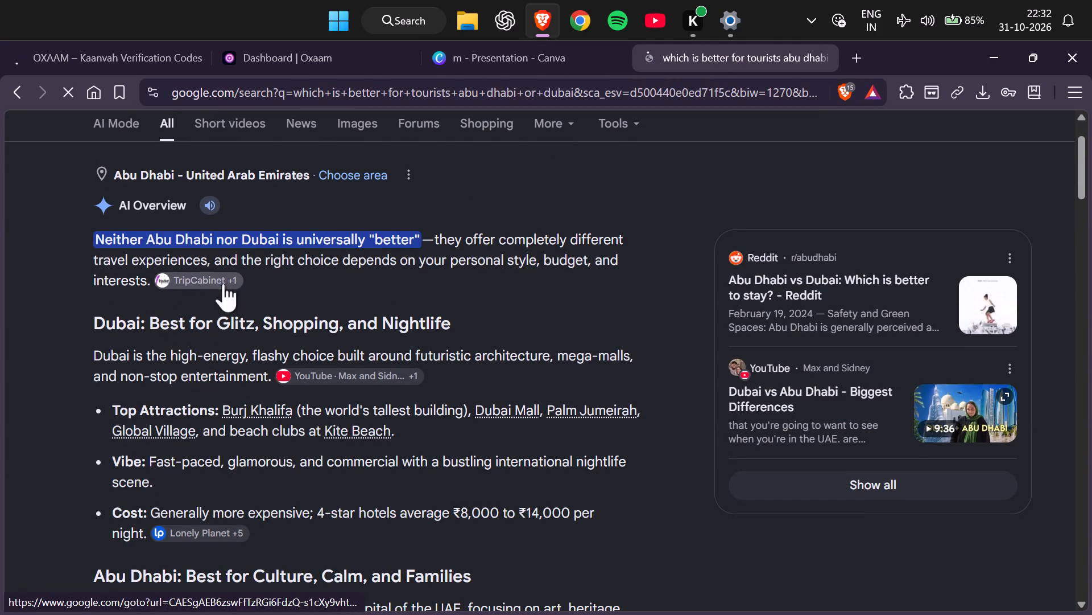
scroll(226, 302, "down", 5)
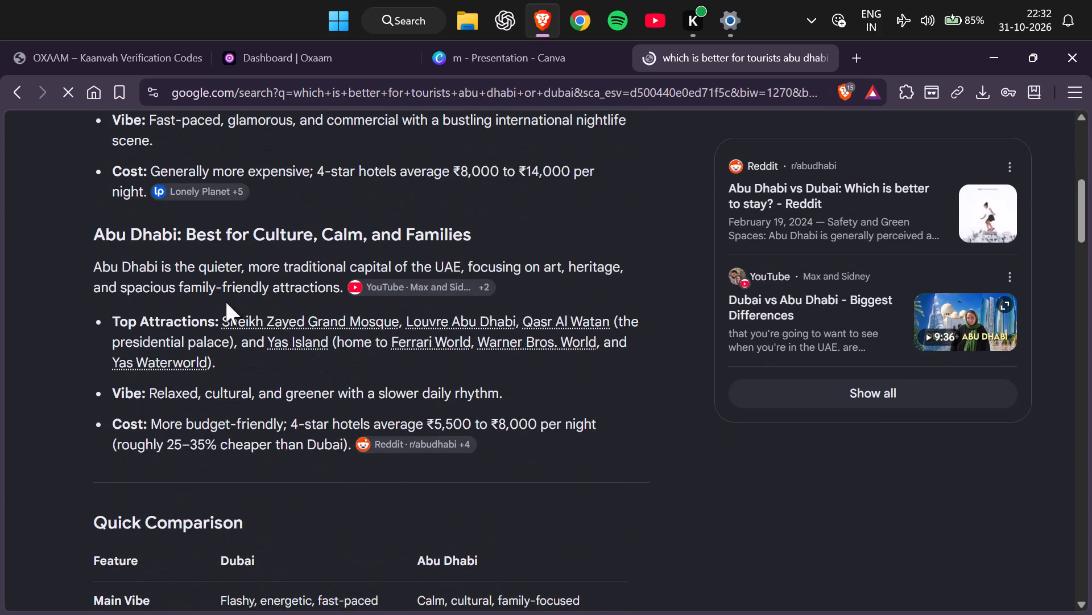
scroll(226, 302, "down", 3)
scroll(226, 302, "up", 3)
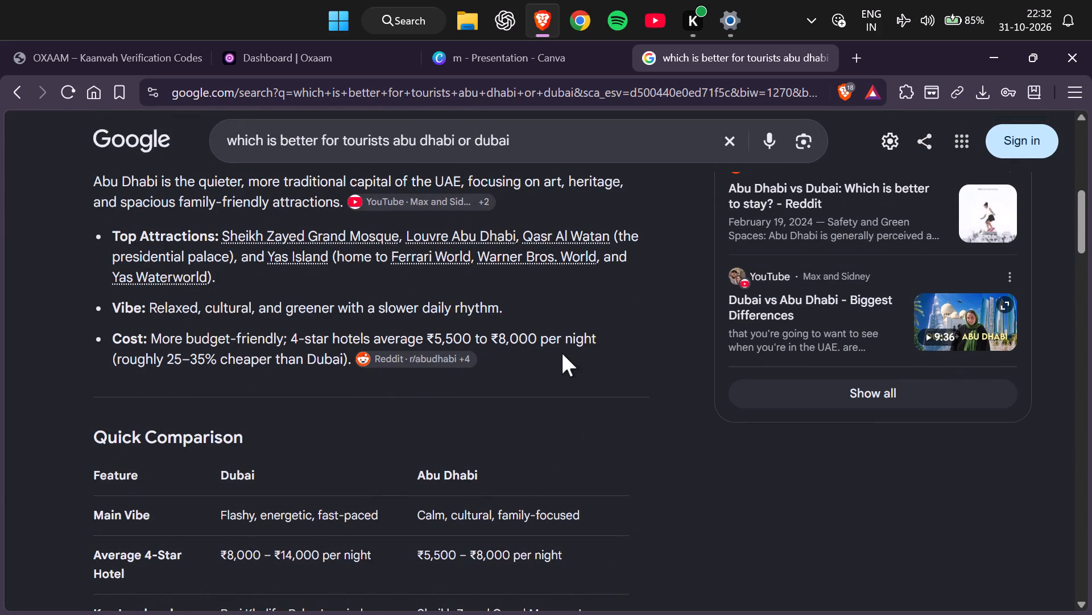
scroll(555, 361, "up", 2)
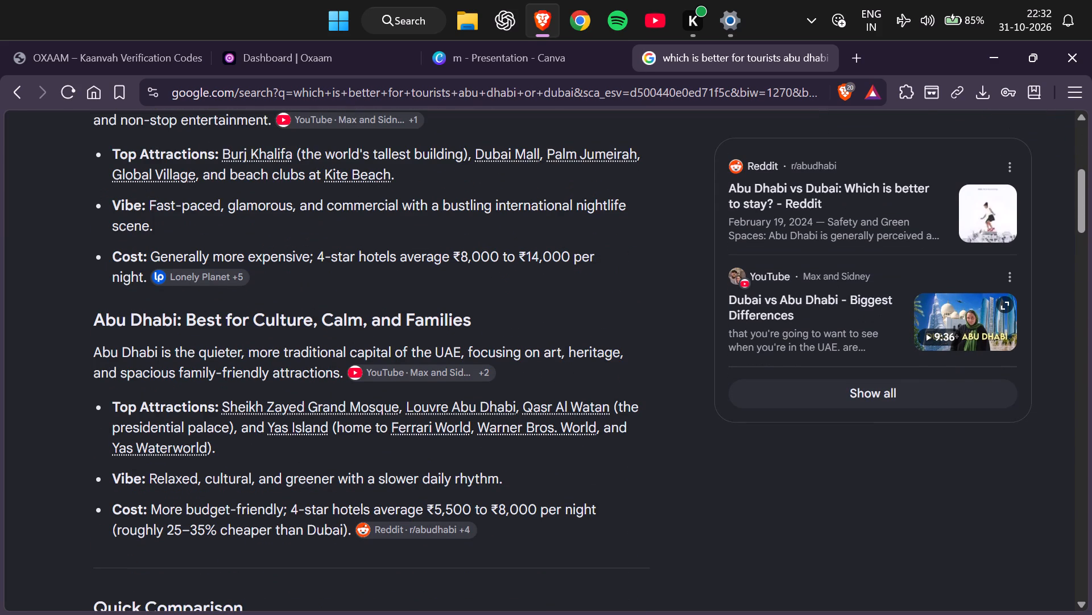
scroll(547, 352, "up", 2)
scroll(547, 352, "down", 1)
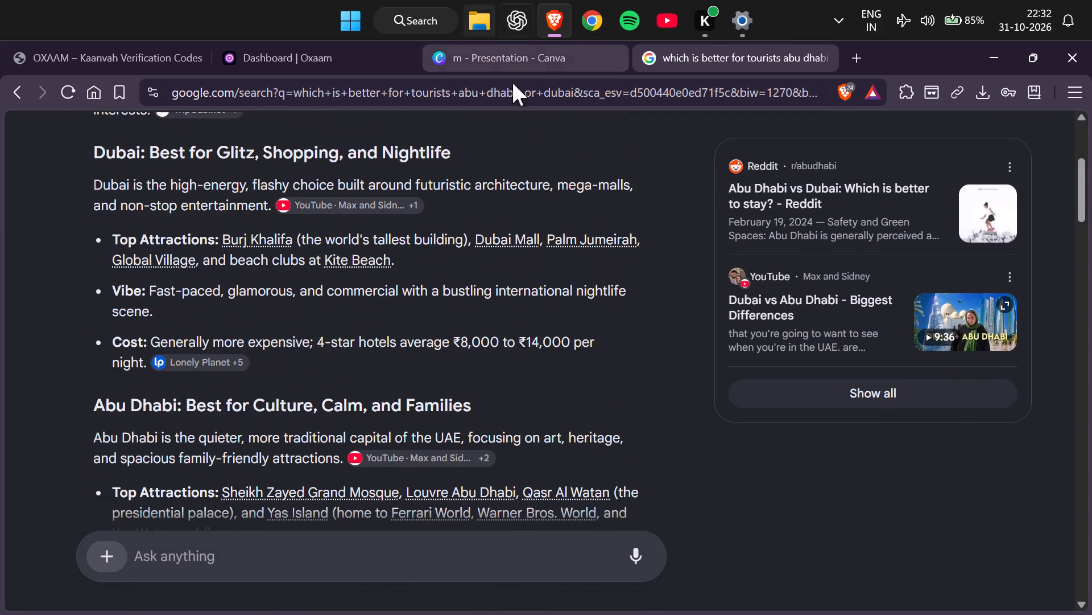
Move the question text directly beneath the Dubai vs Abu Dhabi title, aligned with the title's left edge.
left_click(531, 68)
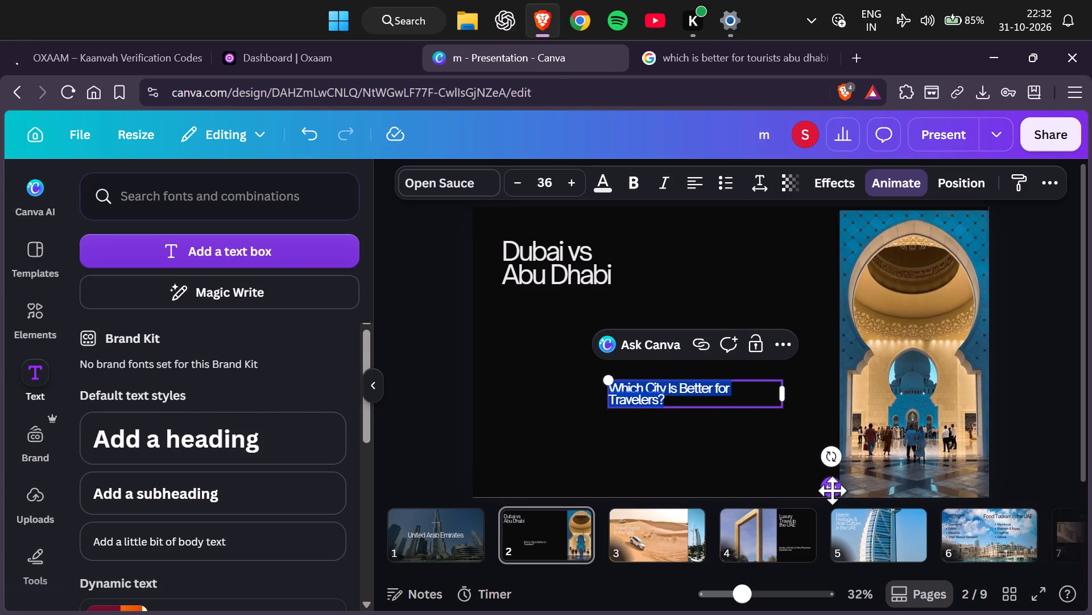
left_click_drag(832, 490, 722, 427)
left_click(692, 402)
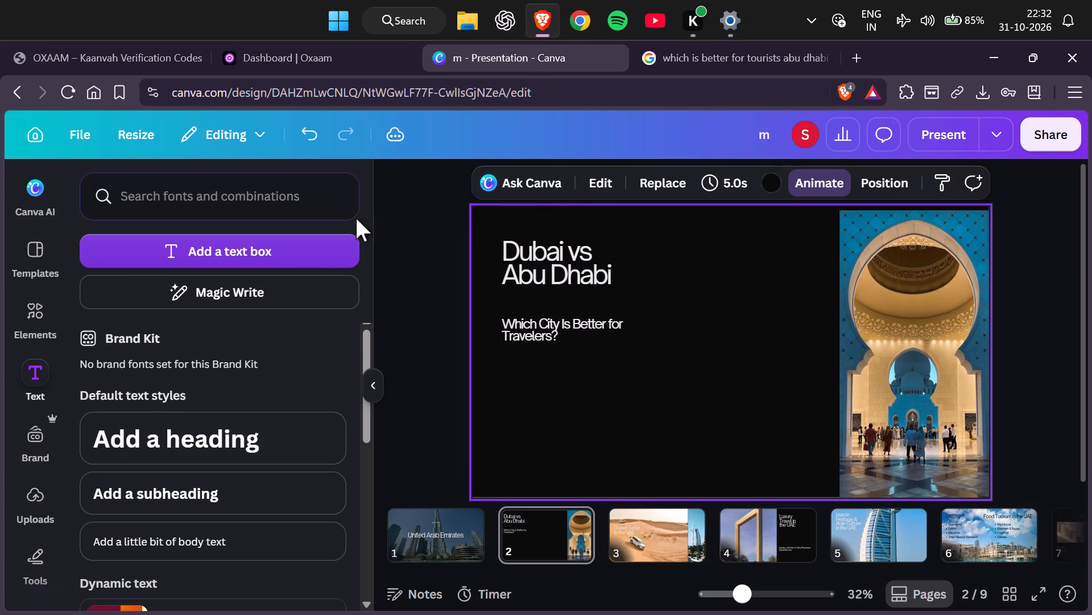
Add a text box reading Abu-Dhabi to the Dubai vs Abu Dhabi slide.
left_click(307, 255)
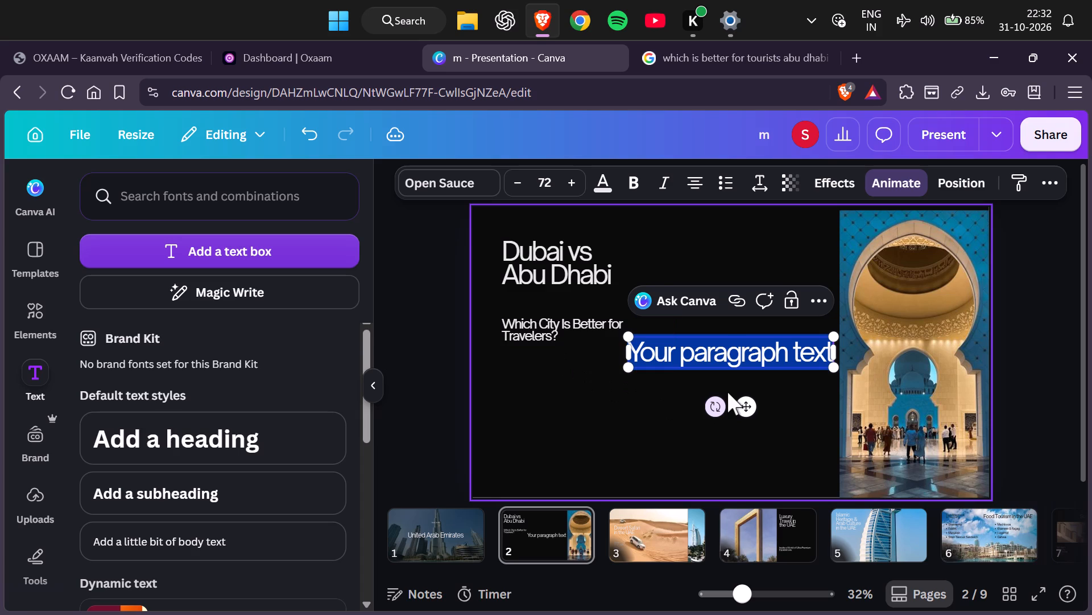
key("a")
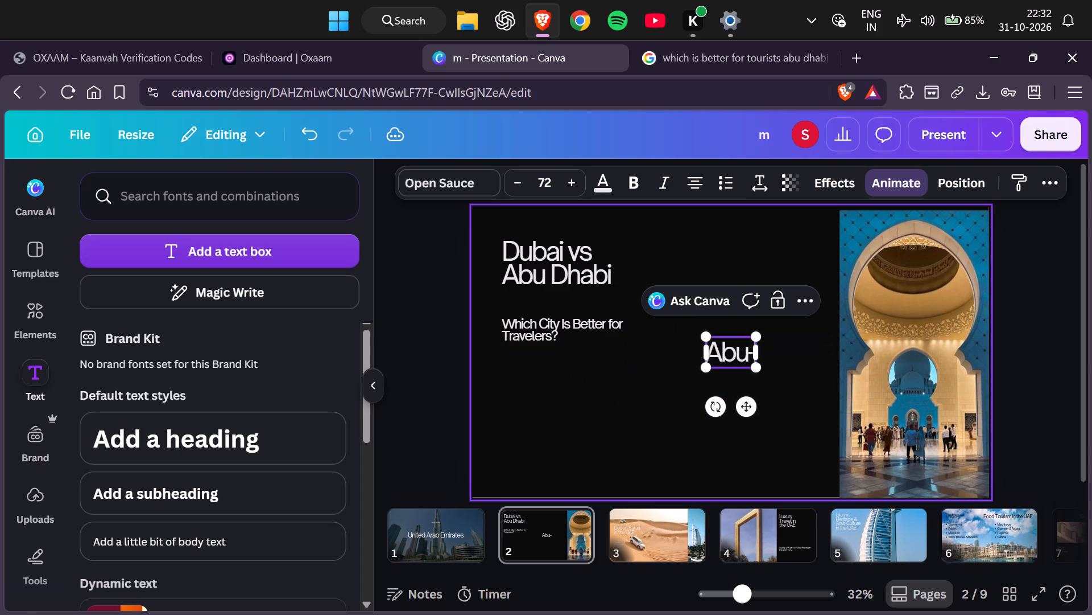
type("habi")
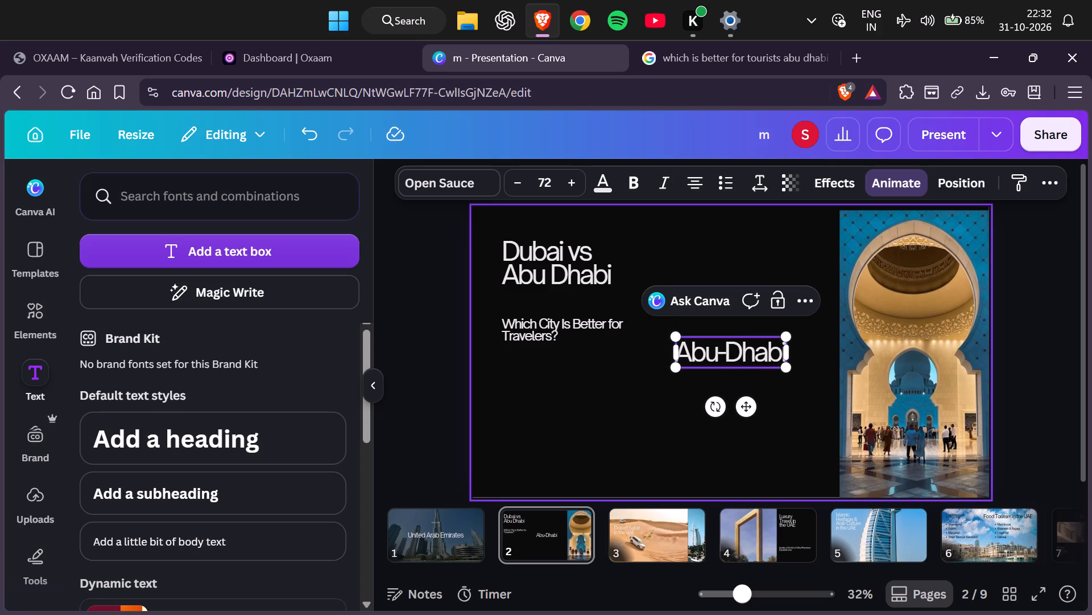
left_click(780, 391)
left_click(751, 348)
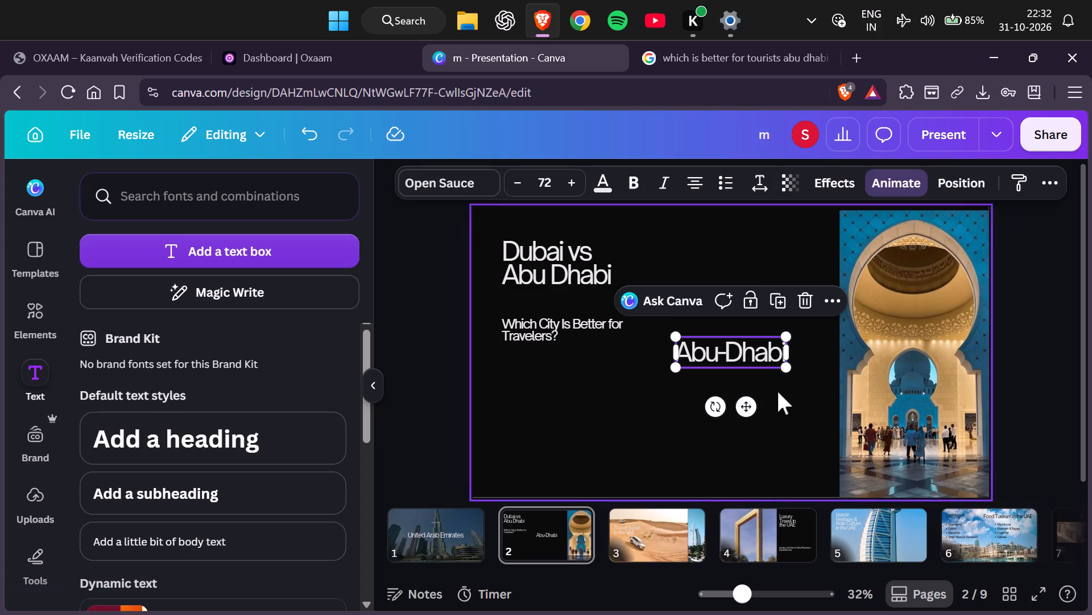
Shrink the Abu-Dhabi text on the Dubai vs Abu Dhabi slide to font size 44.4, keeping it on one line.
left_click_drag(784, 366, 765, 358)
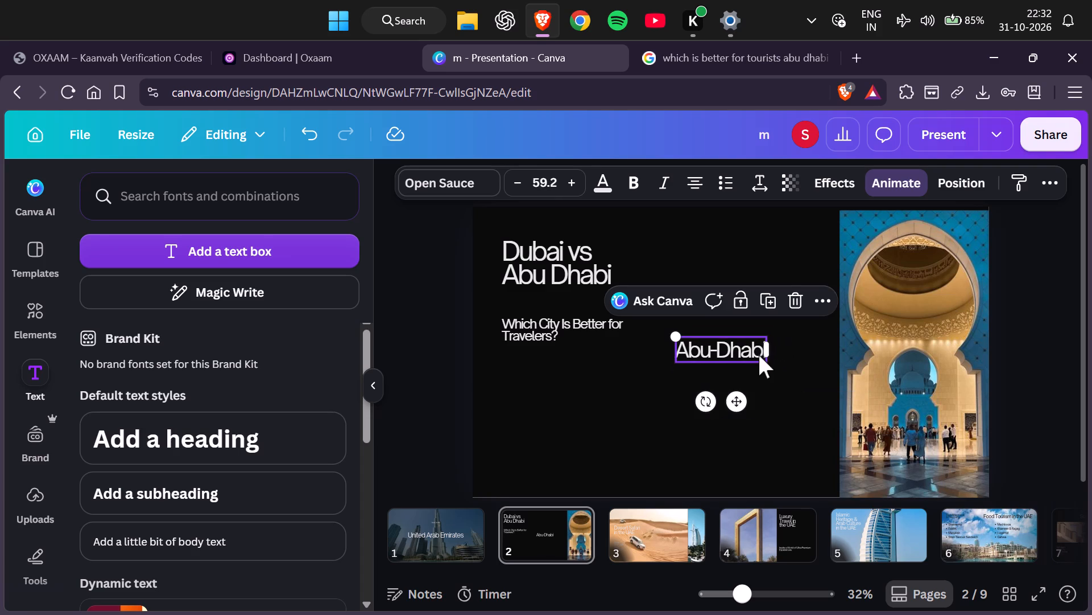
left_click(767, 362)
left_click(755, 351)
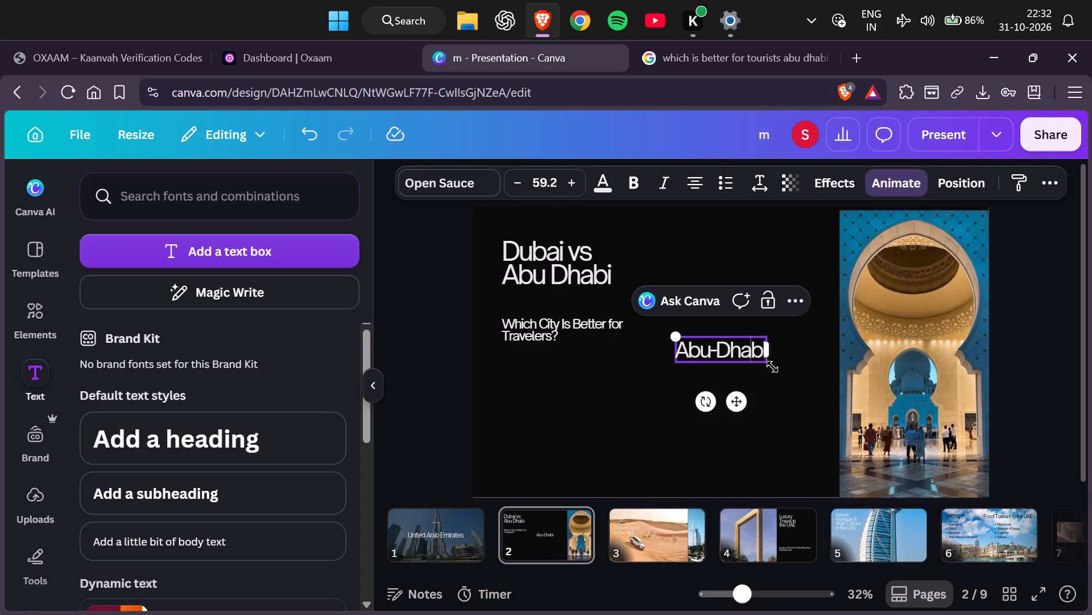
double_click(787, 392)
double_click(752, 353)
left_click(766, 362)
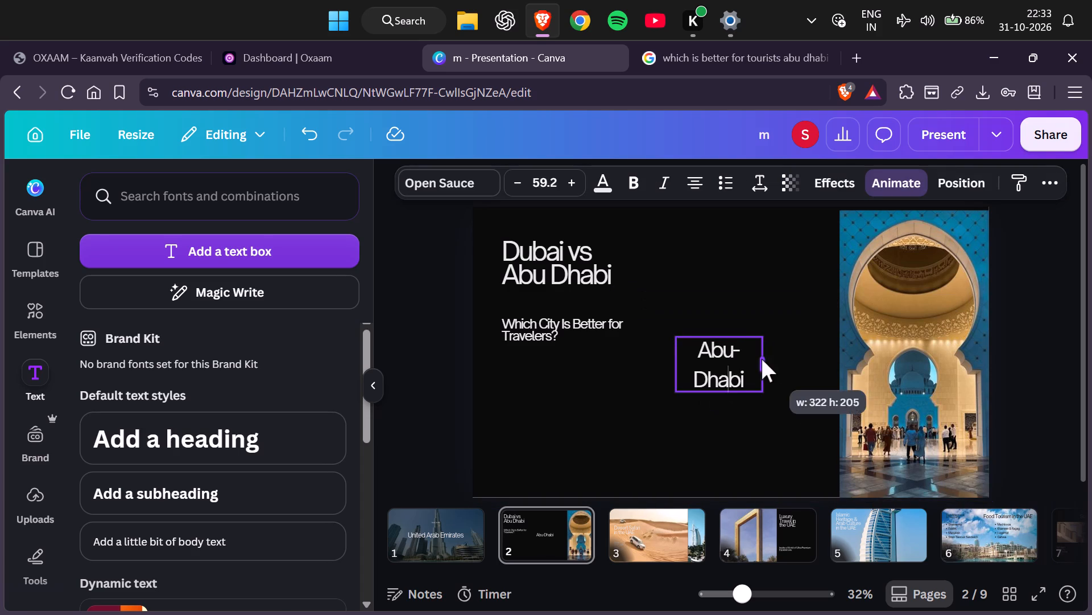
left_click(768, 360)
left_click_drag(758, 364, 763, 365)
left_click_drag(762, 364, 770, 364)
left_click(771, 364)
left_click_drag(770, 364, 764, 364)
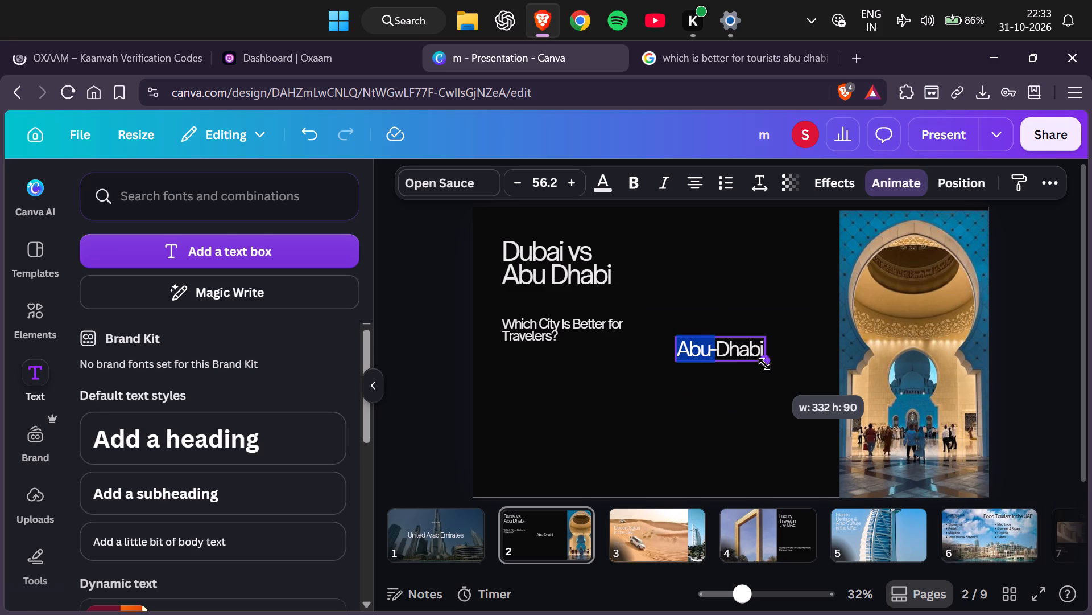
left_click_drag(764, 364, 748, 356)
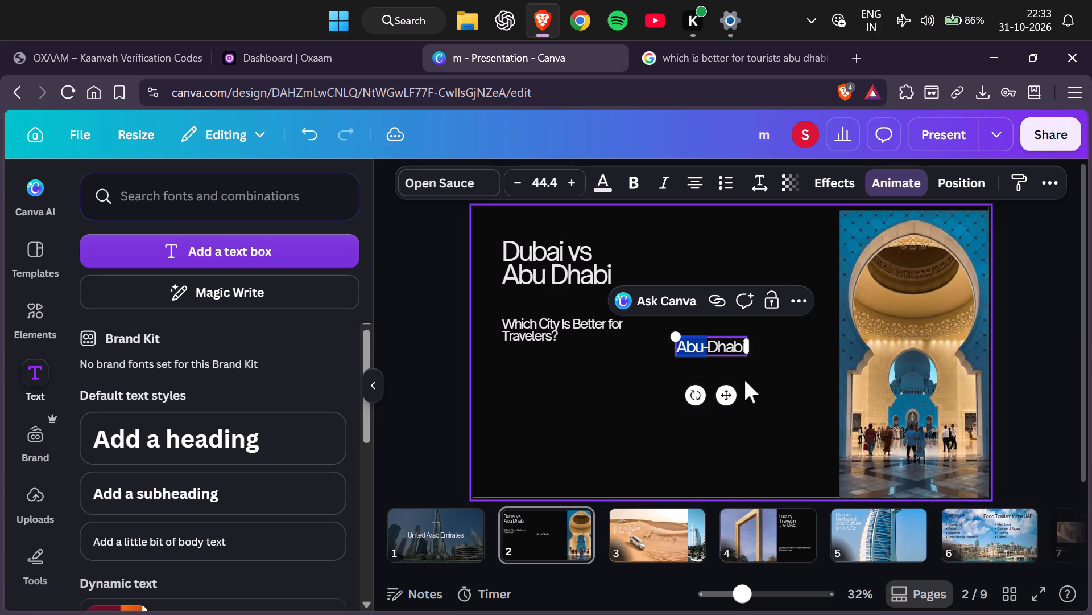
Move the Abu-Dhabi text directly beneath the question, aligned with the question's left edge.
left_click_drag(731, 395, 556, 409)
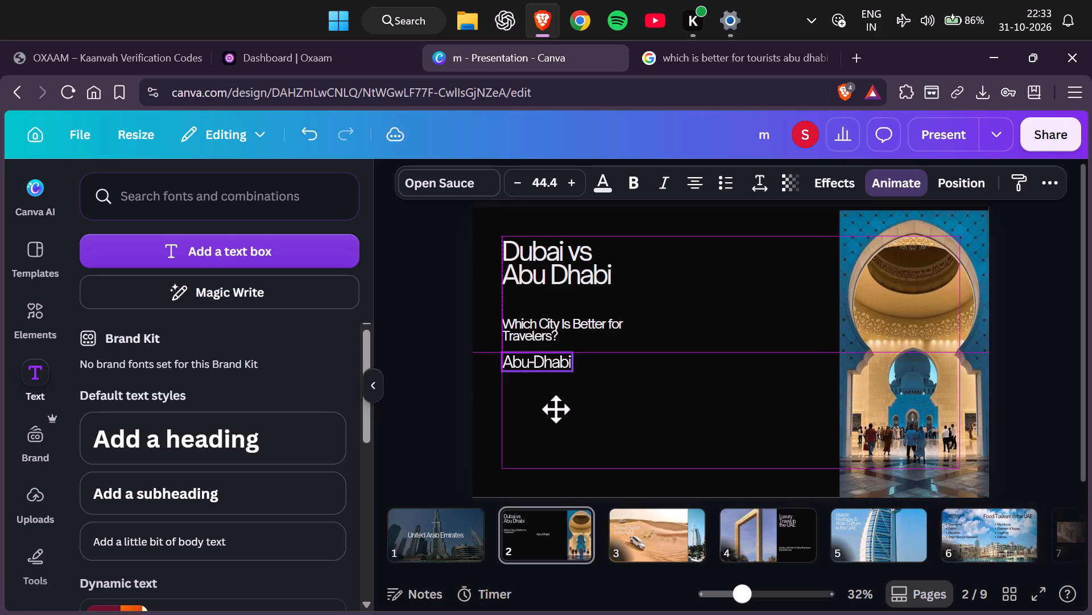
left_click_drag(556, 409, 553, 408)
left_click(642, 405)
left_click(563, 362)
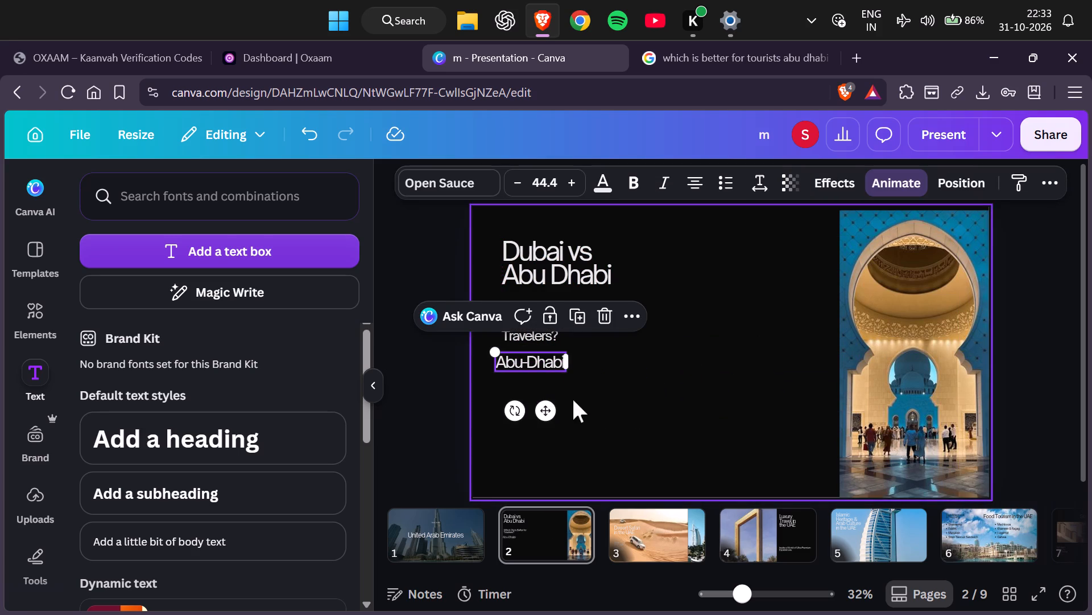
left_click_drag(546, 411, 552, 412)
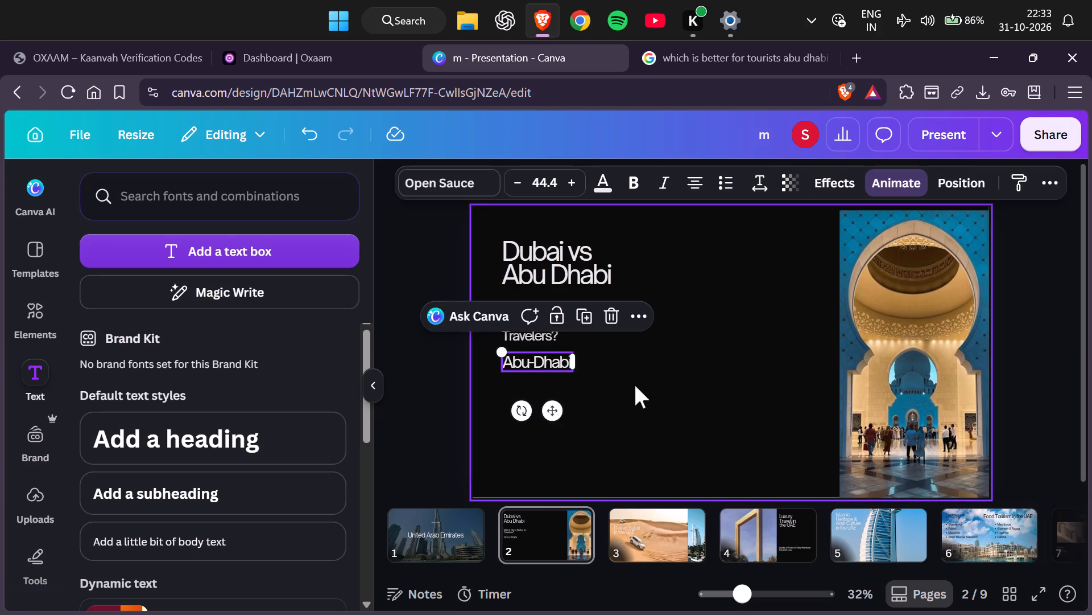
left_click(635, 385)
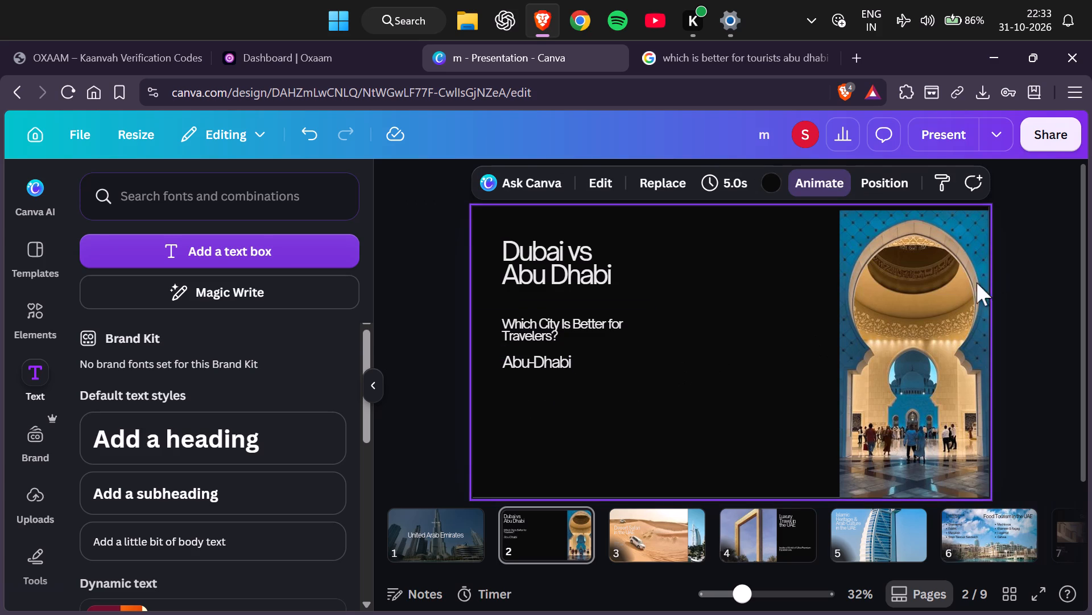
Stretch the mosque archway photo leftward until it fills the whole Dubai vs Abu Dhabi slide behind the text.
left_click(892, 341)
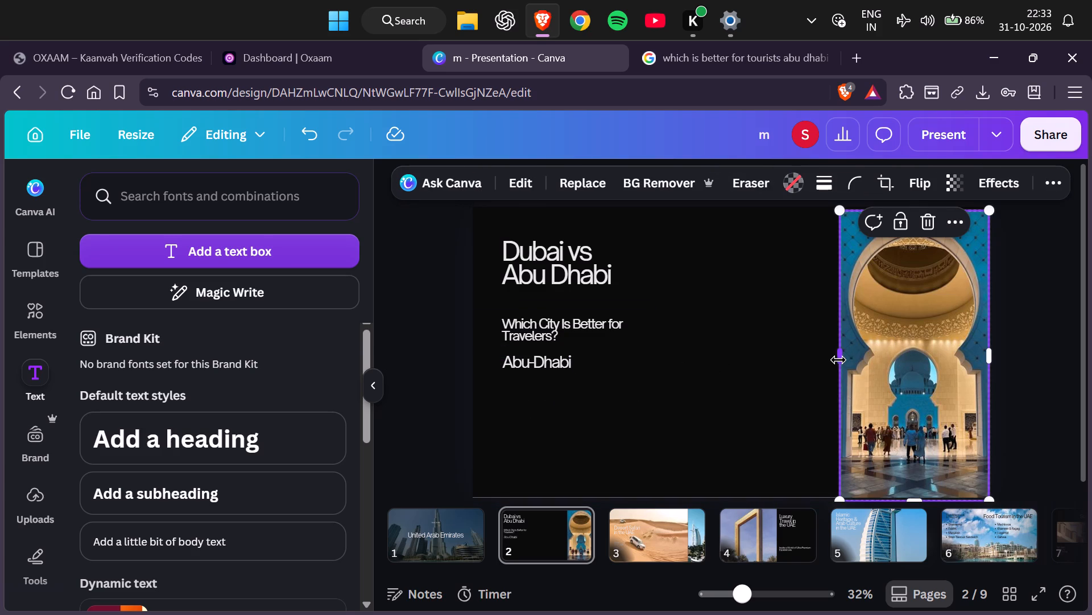
double_click(838, 360)
left_click_drag(839, 359, 496, 454)
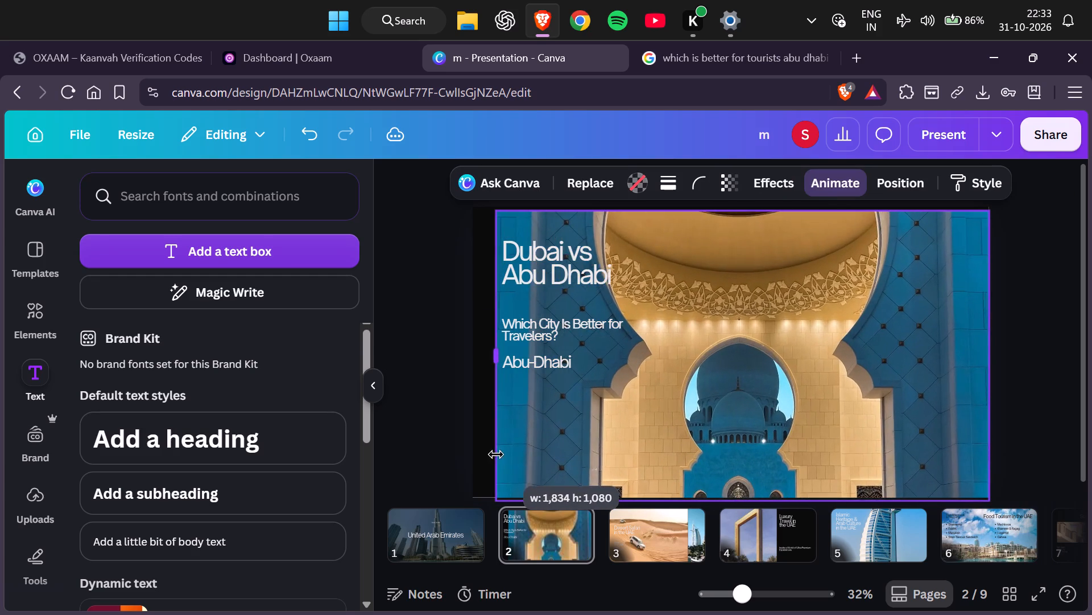
left_click_drag(496, 454, 475, 453)
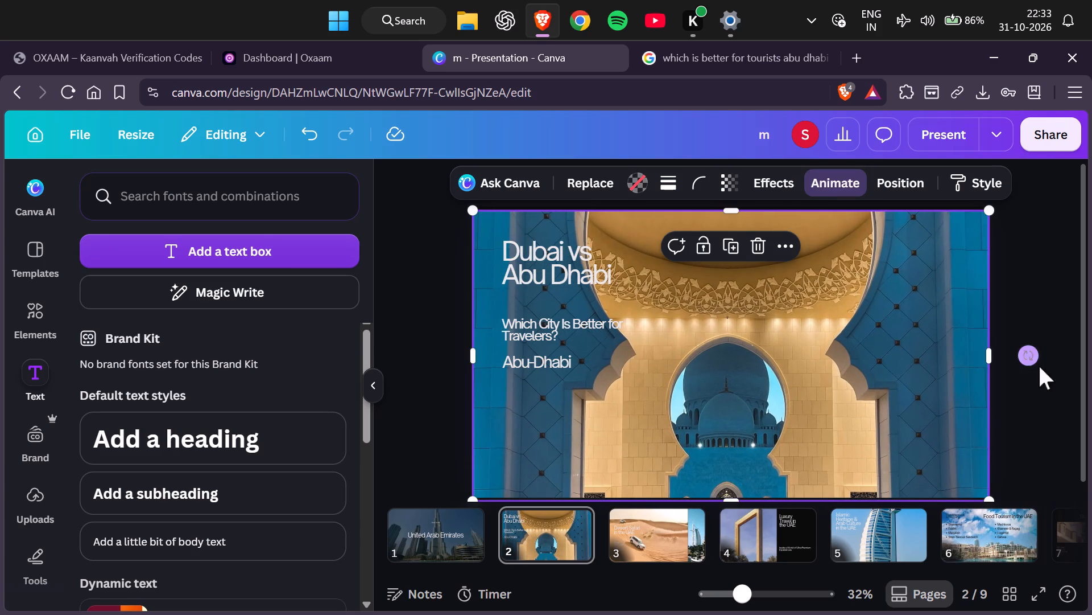
left_click(1023, 401)
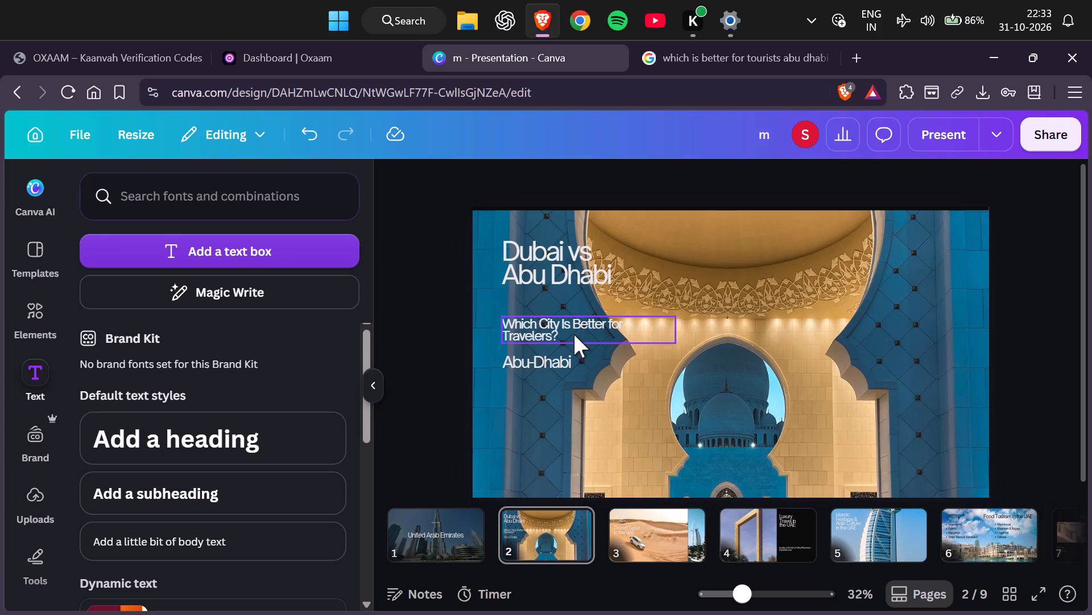
Shift the question and the Abu-Dhabi text closer to the slide's left edge, aligning their left sides.
left_click(574, 334)
left_click_drag(603, 386, 596, 387)
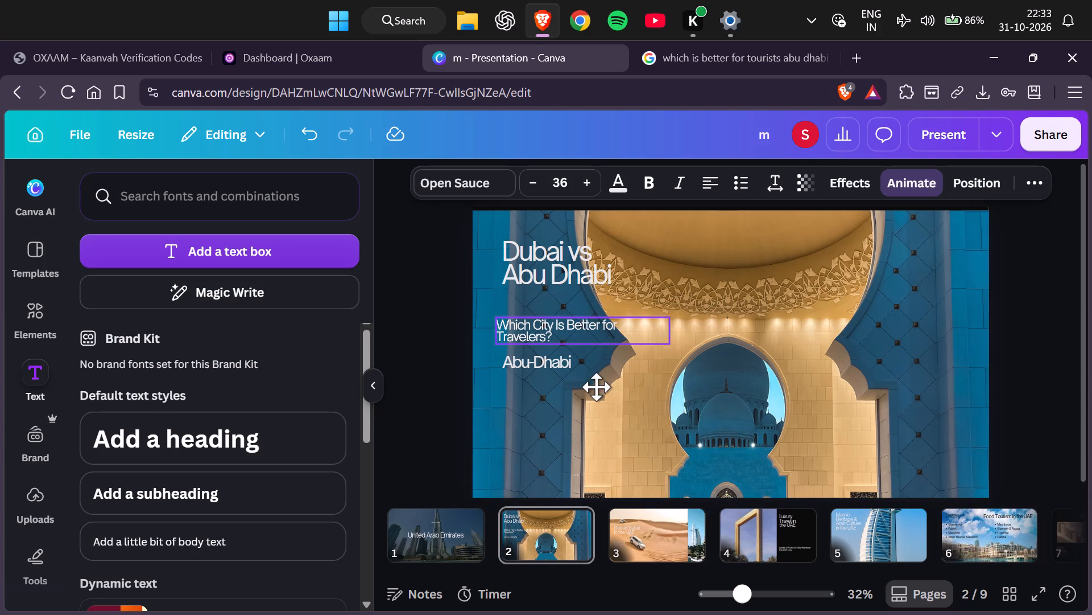
left_click_drag(596, 387, 588, 386)
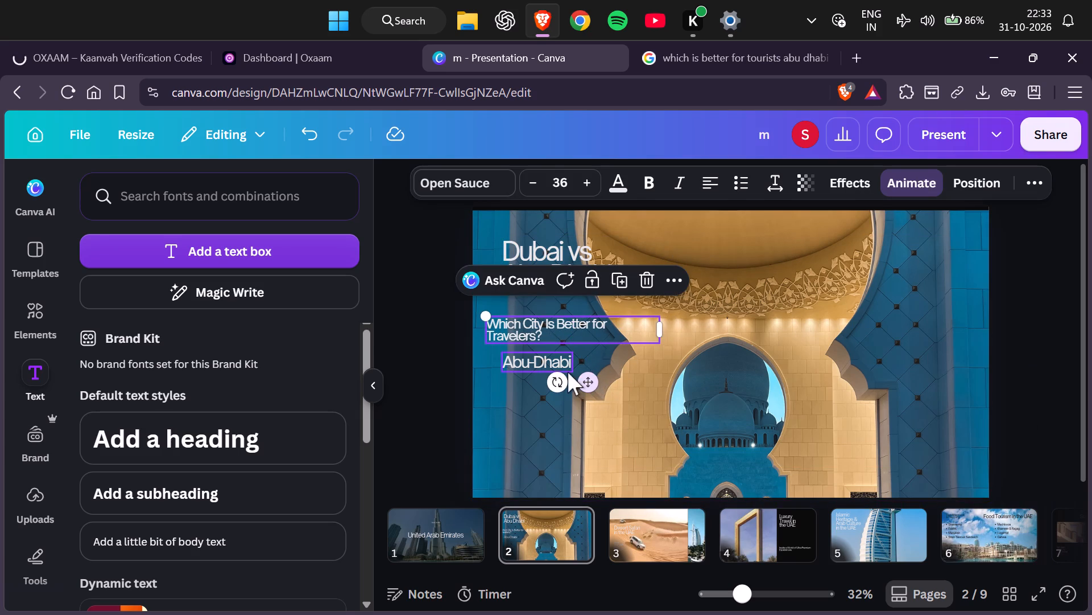
left_click(561, 365)
left_click_drag(549, 412, 536, 412)
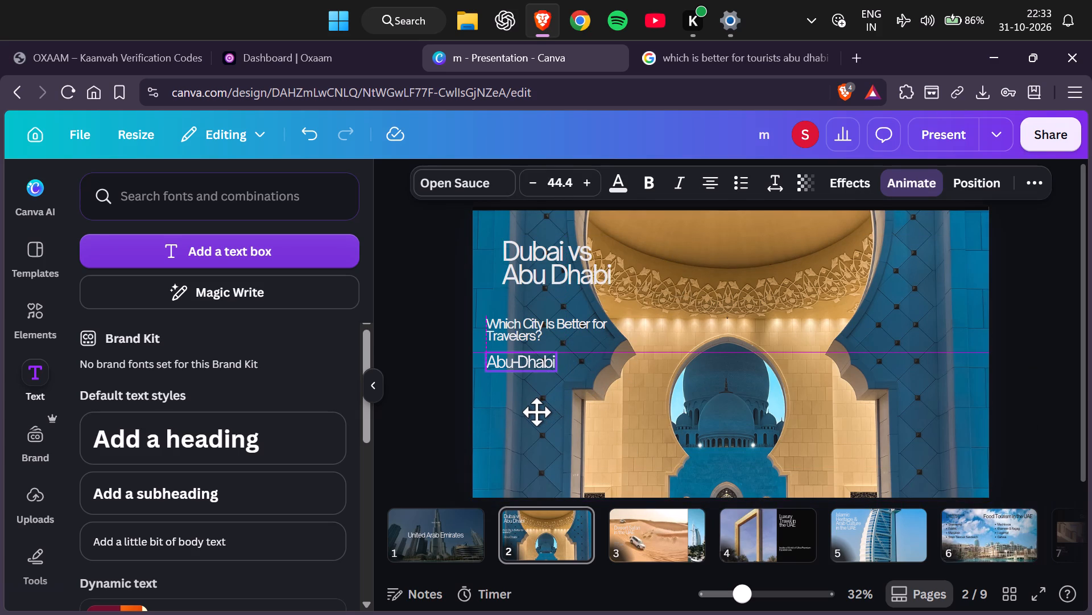
left_click_drag(536, 412, 531, 407)
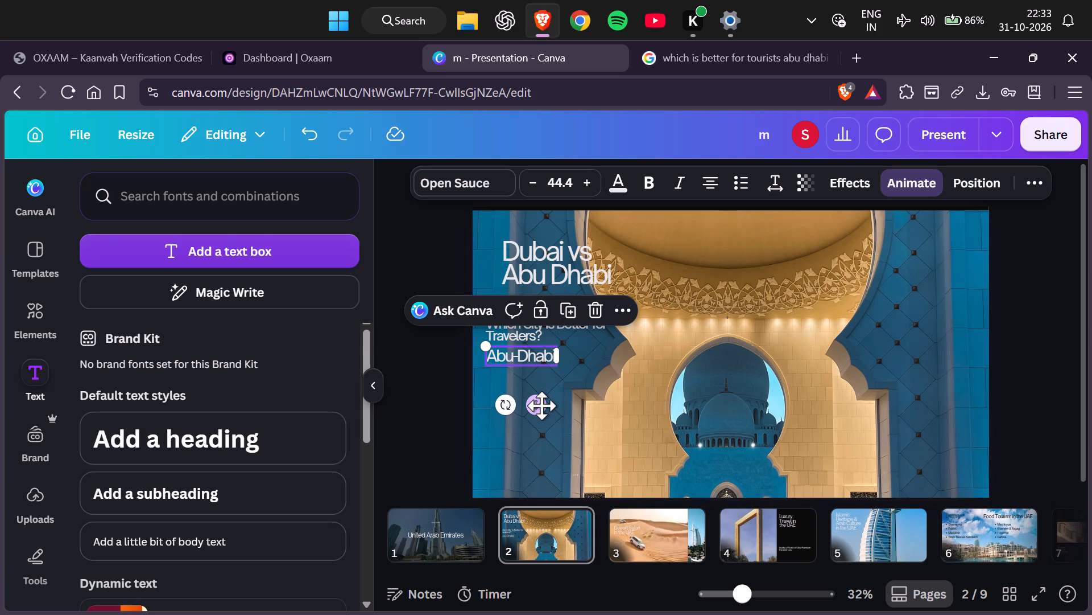
left_click(541, 405)
left_click(788, 318)
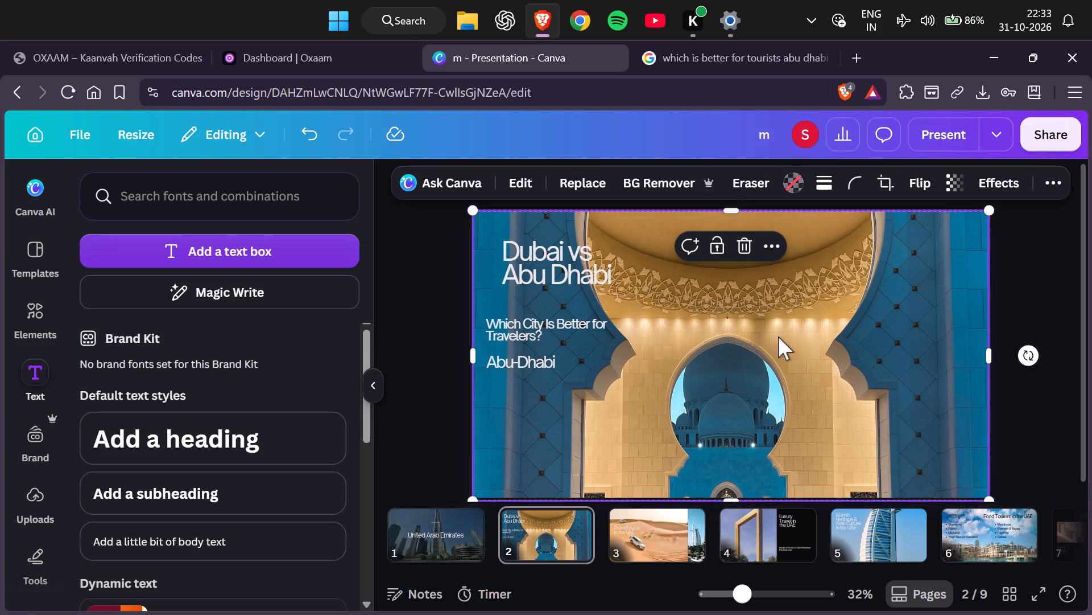
Move the Dubai vs Abu Dhabi title leftward so it lines up with the left edge of the question below.
left_click(576, 251)
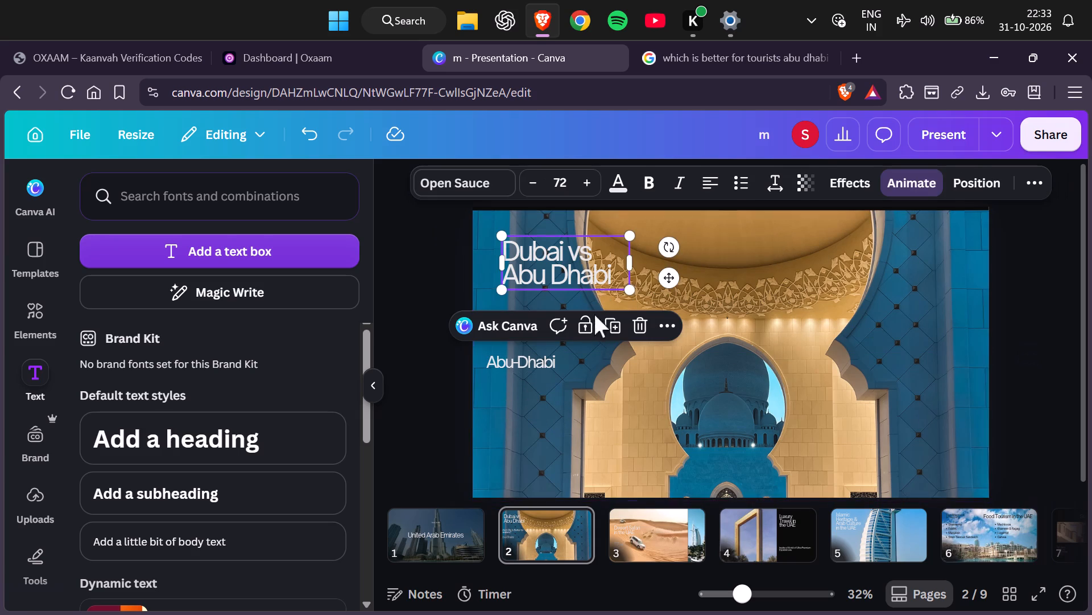
left_click_drag(668, 274, 661, 274)
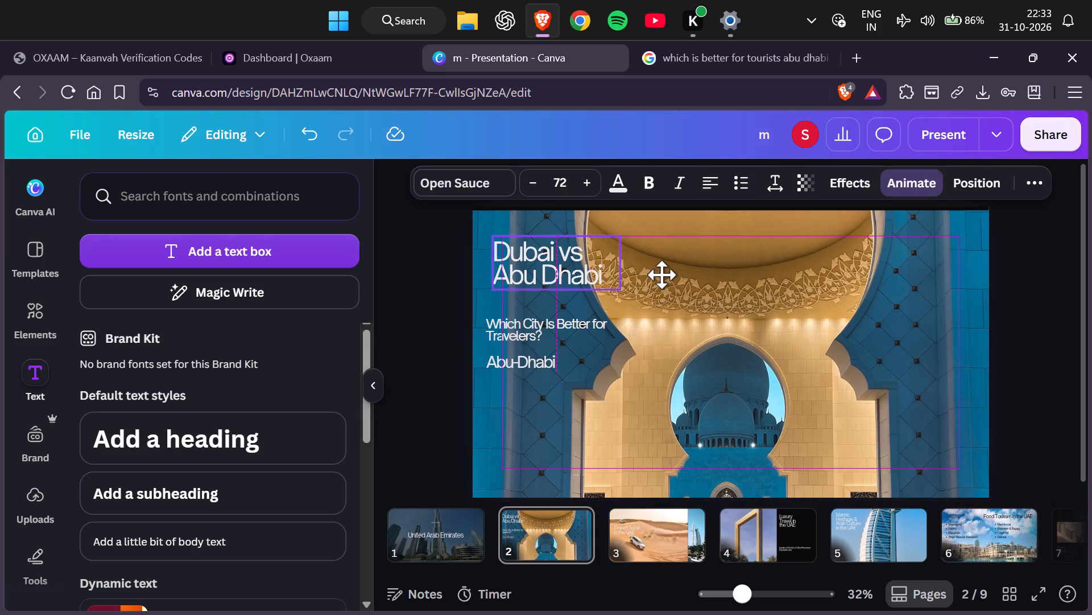
left_click_drag(661, 274, 653, 274)
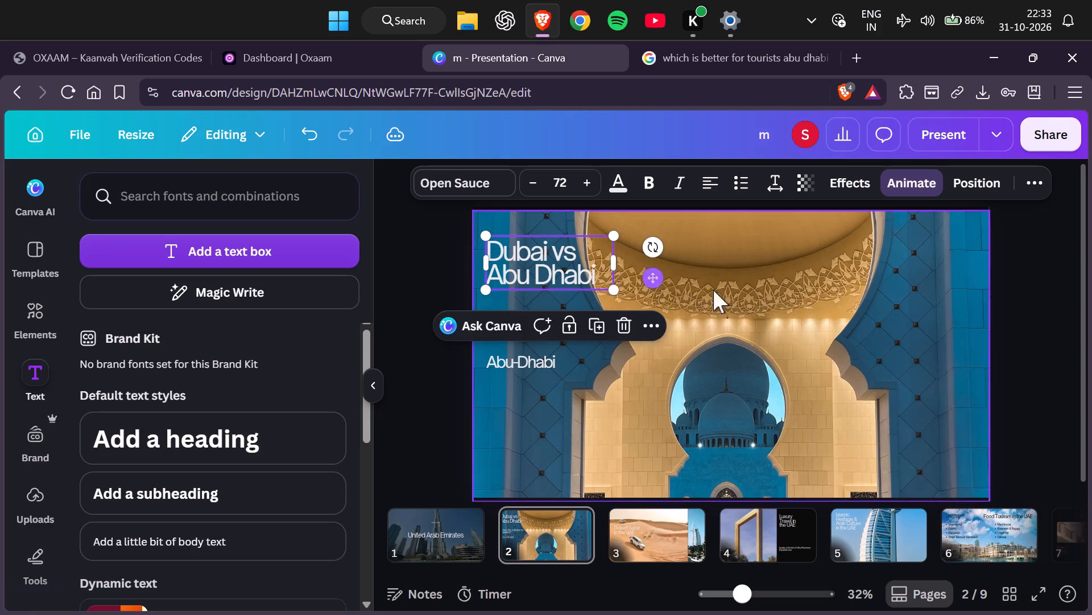
left_click(799, 330)
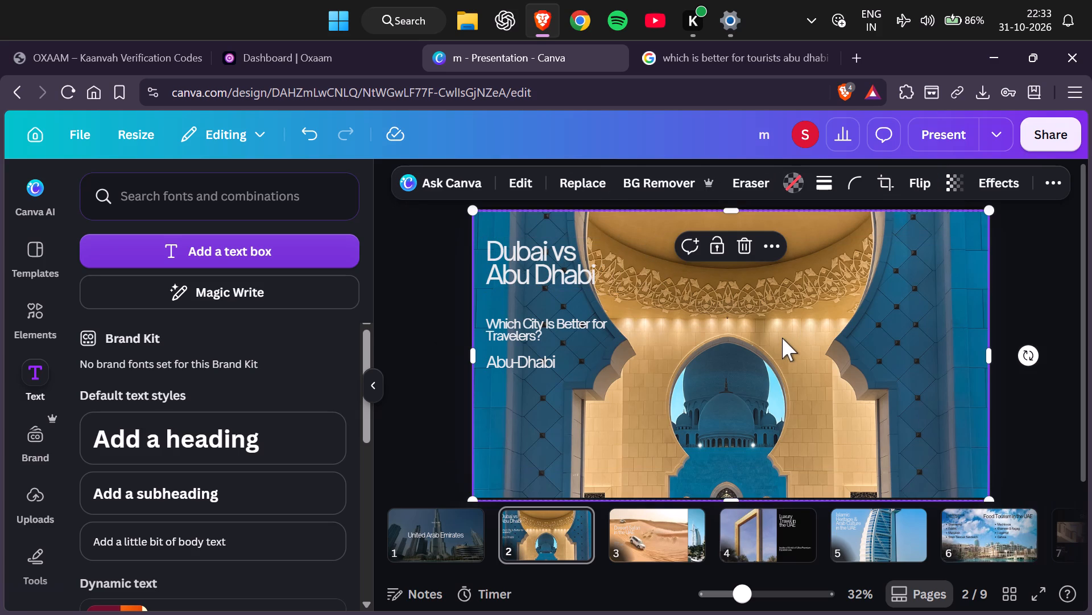
On slide 4, Luxury Travel in the UAE, widen the golden frame photo to cover the entire slide.
scroll(722, 339, "down", 3)
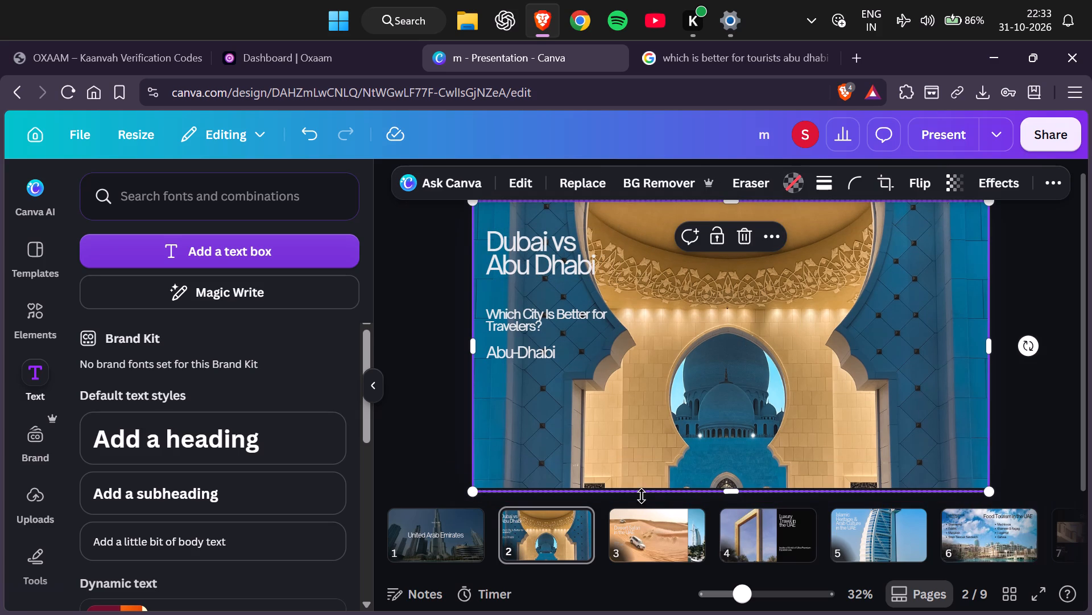
left_click(732, 553)
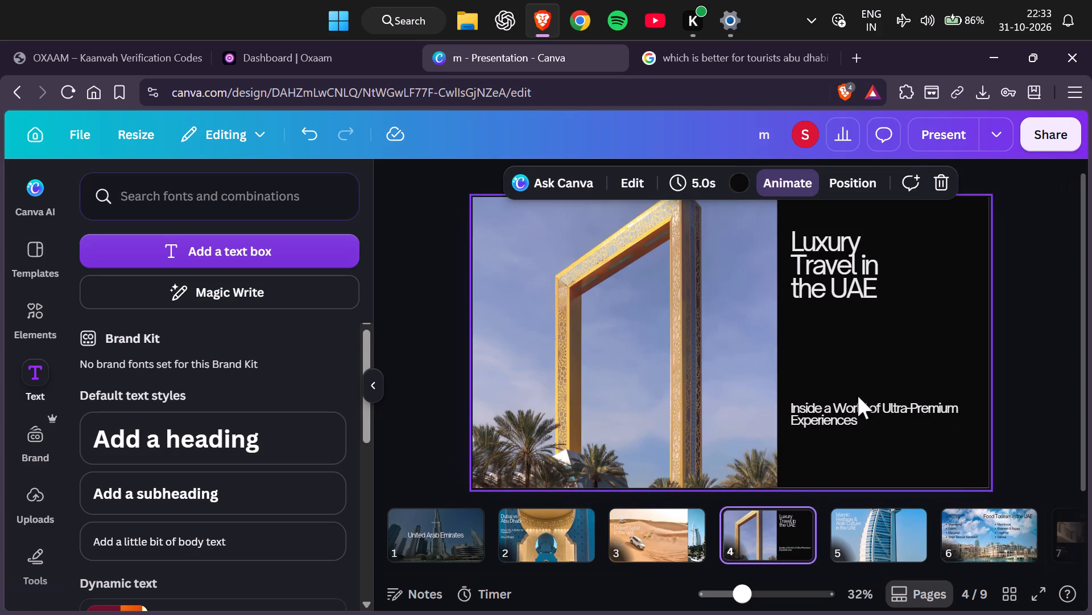
scroll(858, 396, "up", 2)
left_click(740, 384)
left_click_drag(779, 355, 894, 314)
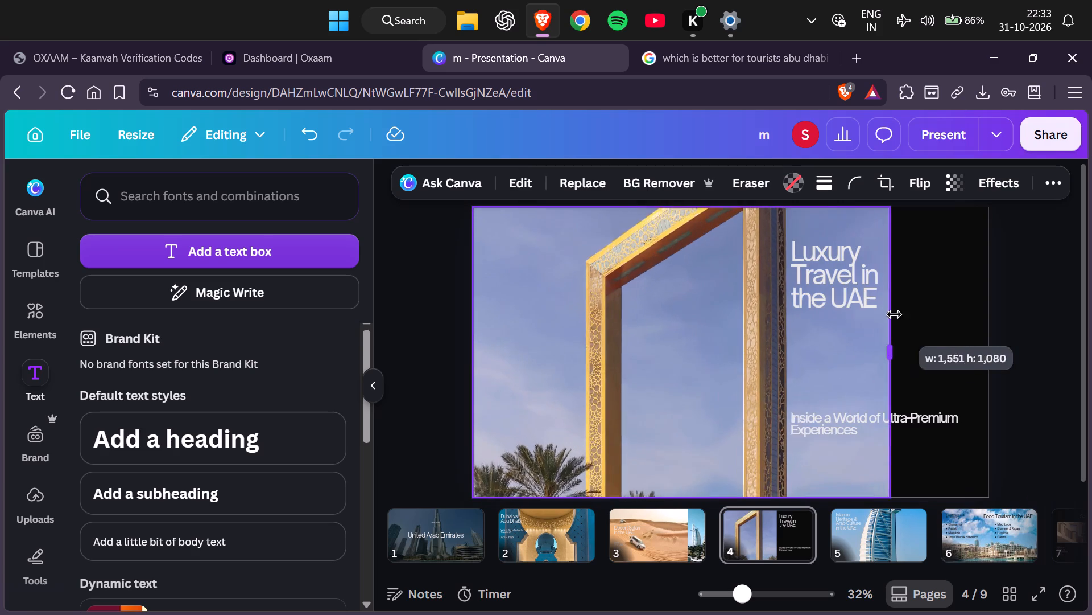
left_click_drag(894, 314, 981, 304)
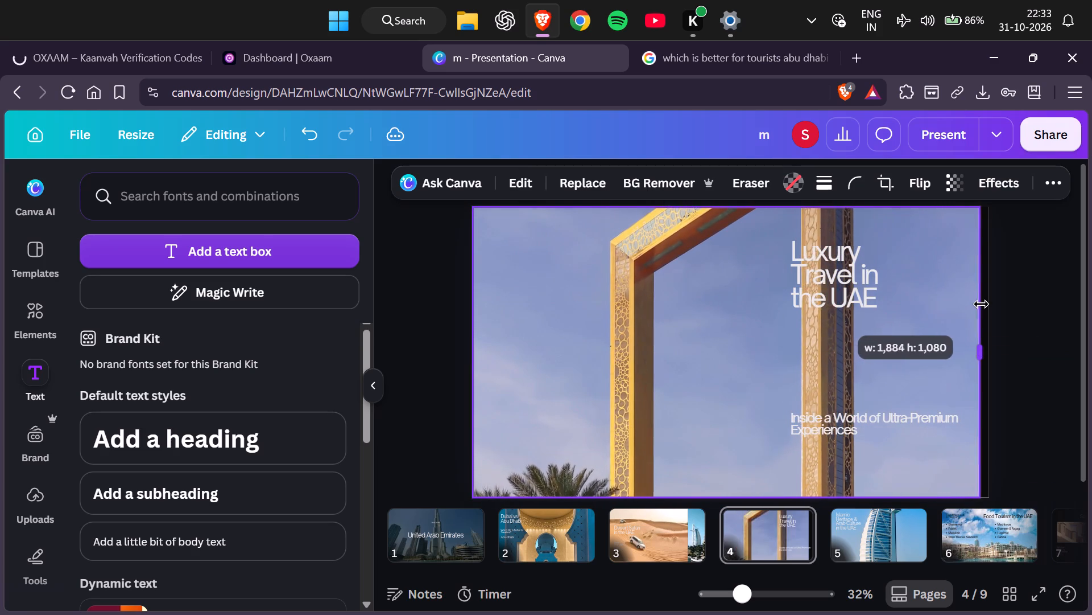
left_click_drag(981, 304, 986, 303)
Move the Luxury Travel in the UAE title to the slide's upper right, clear of the golden frame's pillar.
left_click(859, 297)
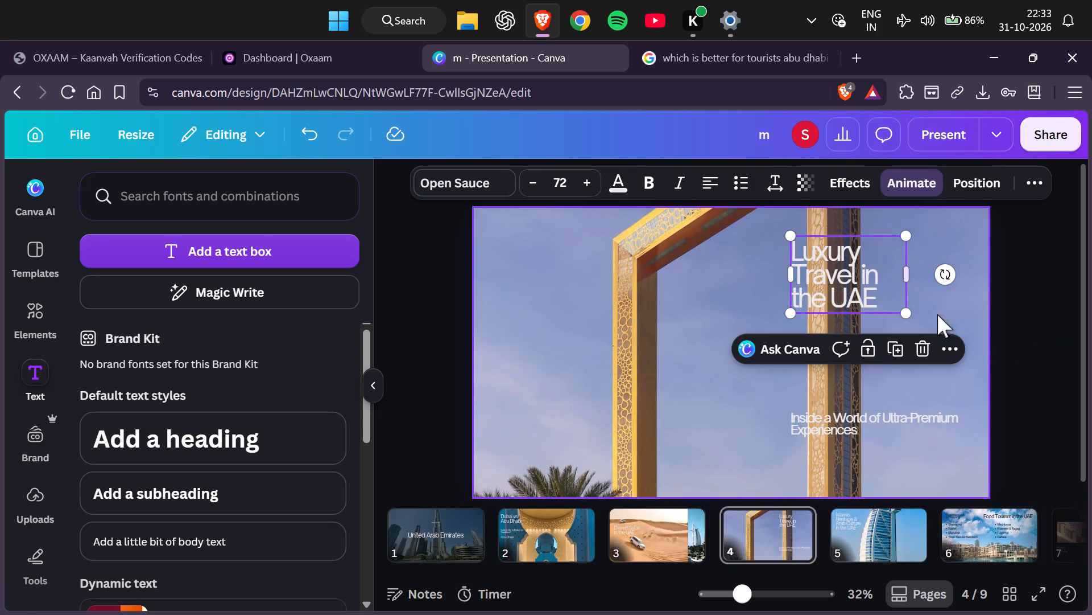
left_click(1010, 286)
double_click(874, 298)
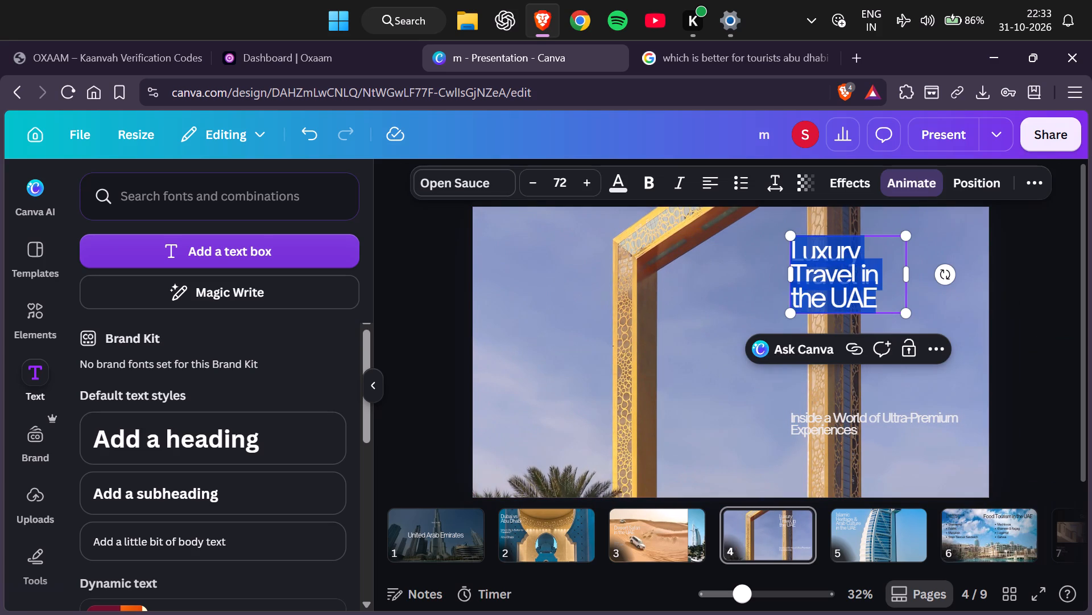
left_click(961, 297)
left_click(889, 285)
left_click_drag(879, 276, 895, 273)
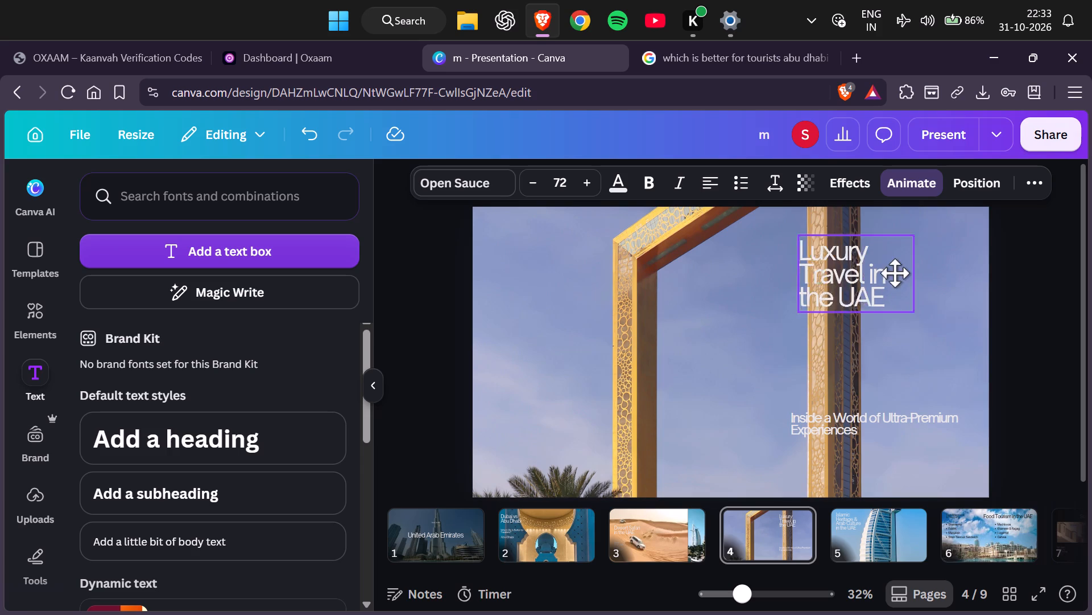
left_click_drag(895, 273, 955, 274)
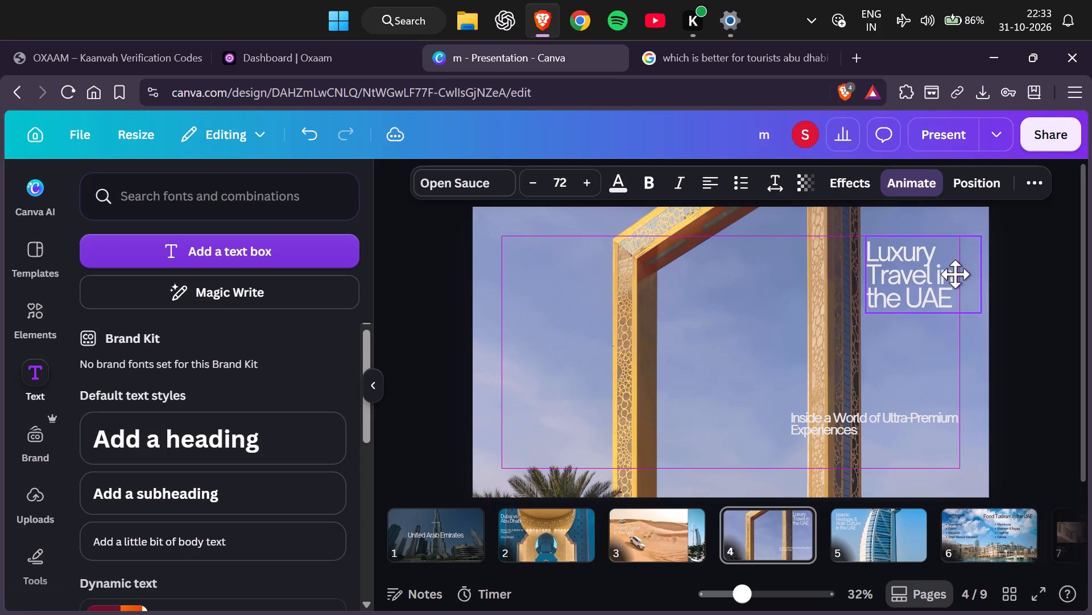
left_click_drag(955, 274, 954, 278)
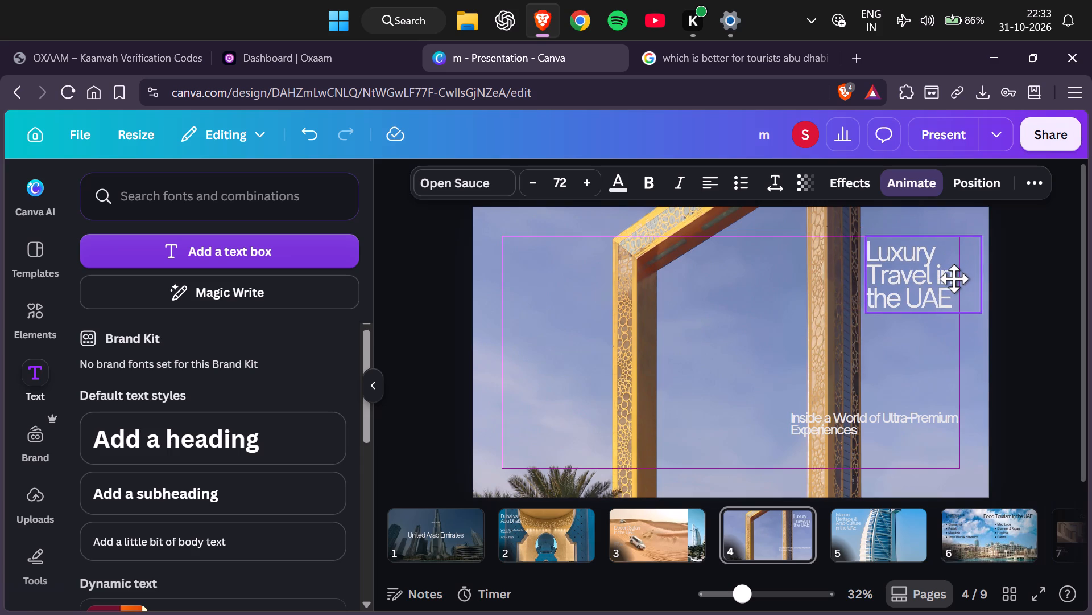
left_click_drag(954, 278, 955, 278)
Move the 'Inside a World of Ultra-Premium Experiences' subtitle to the slide's lower right corner, below the Luxury Travel title.
left_click(897, 405)
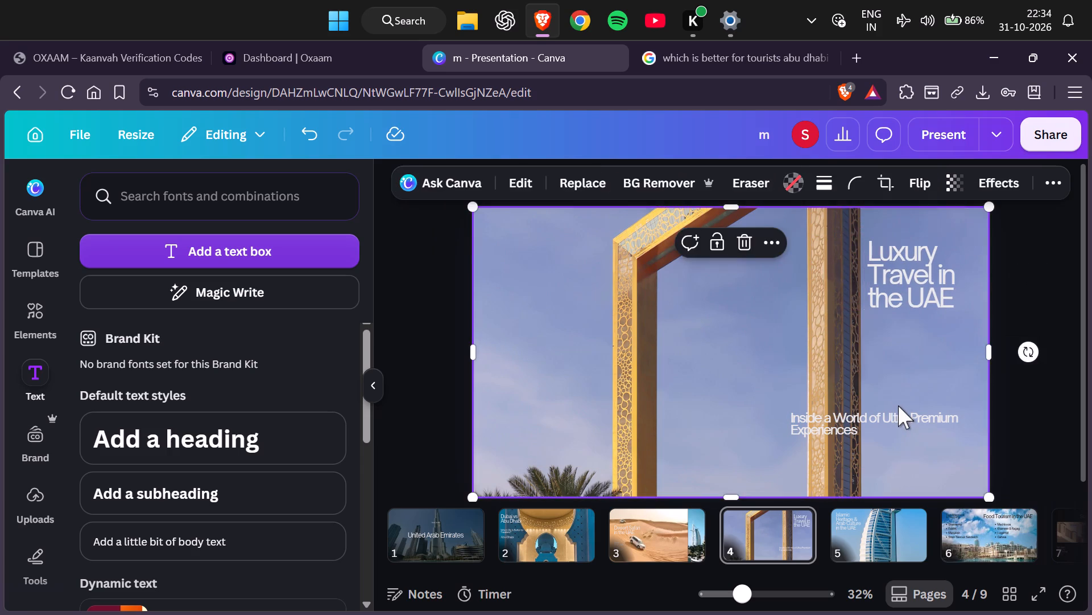
left_click(896, 415)
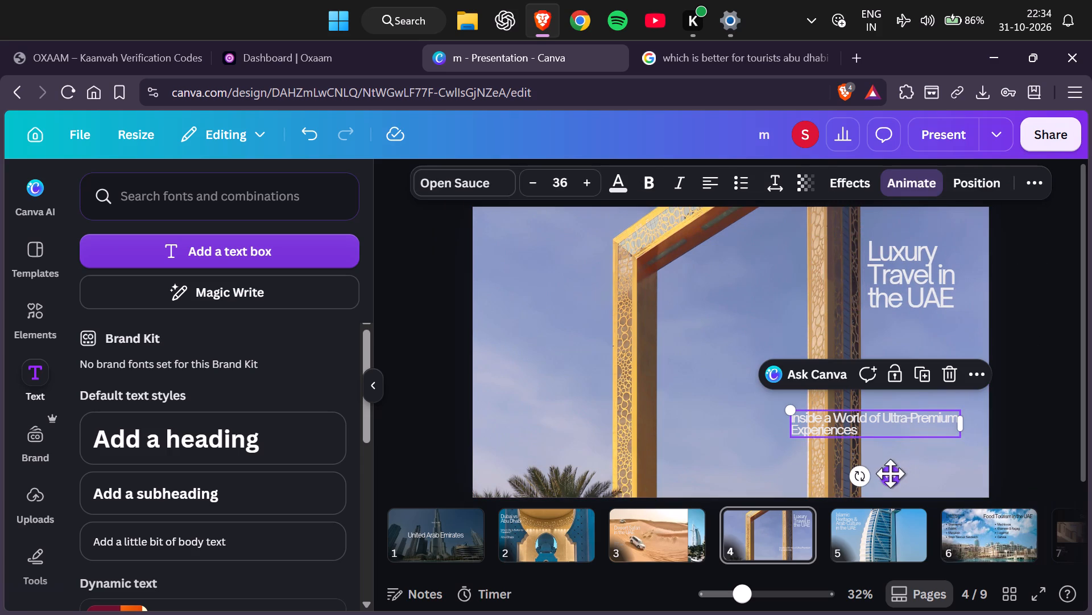
left_click_drag(890, 473, 820, 524)
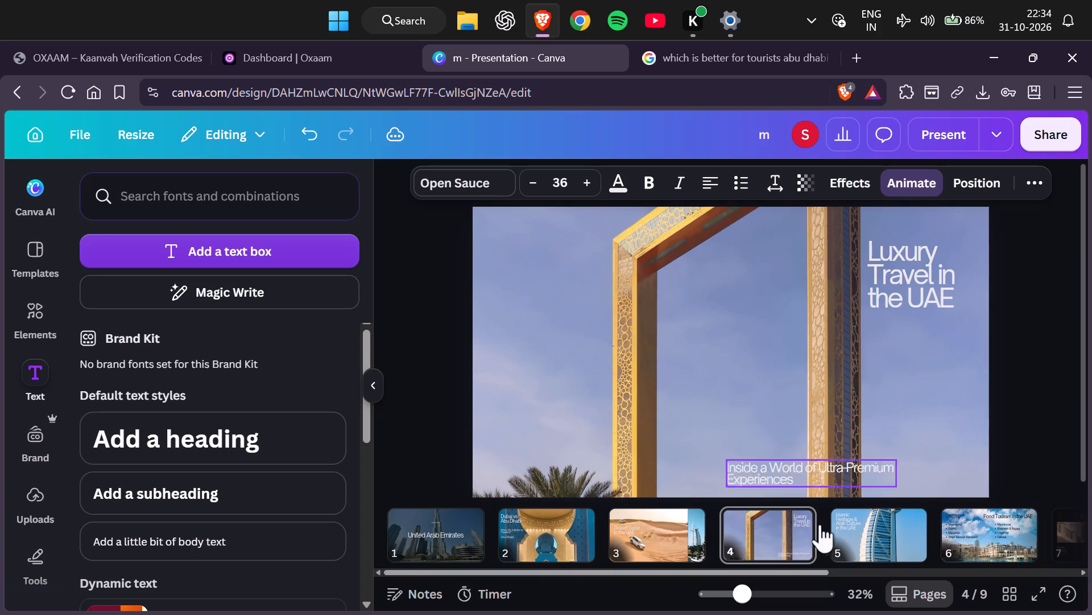
left_click_drag(820, 524, 832, 452)
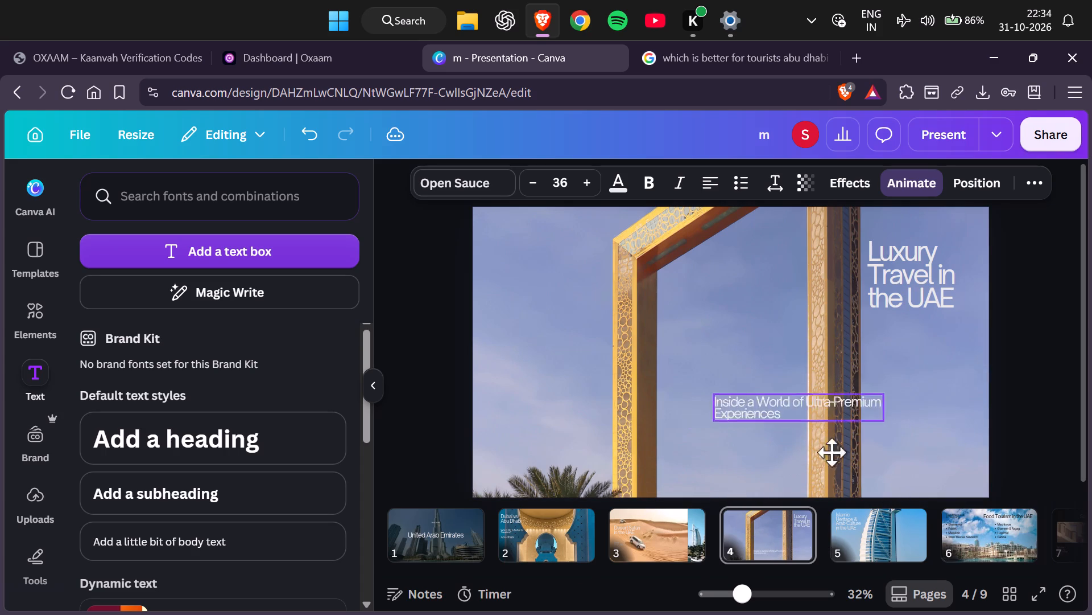
left_click_drag(832, 452, 909, 498)
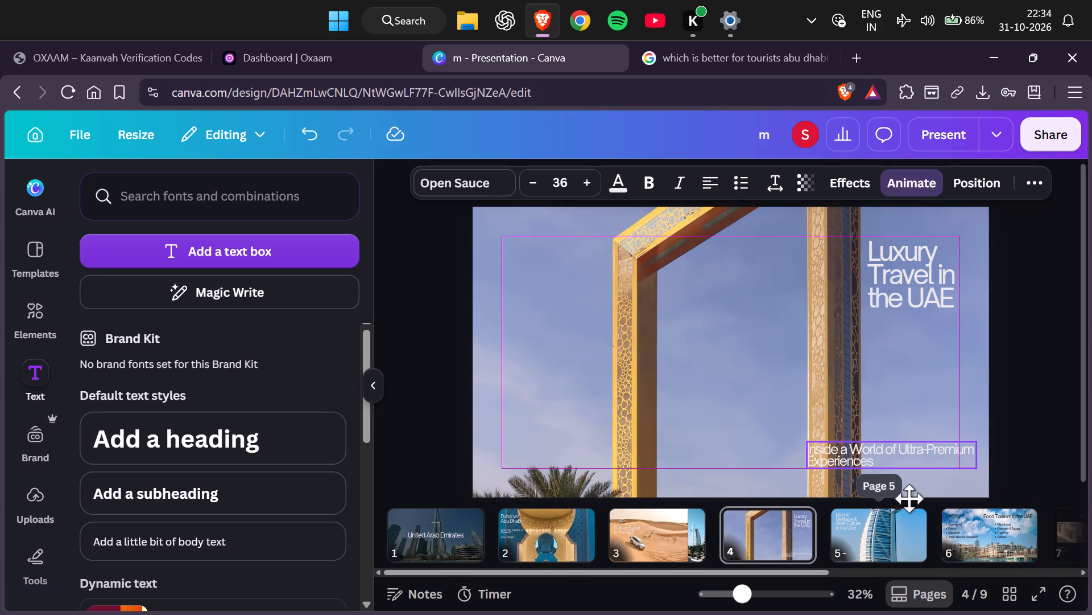
left_click_drag(909, 498, 910, 505)
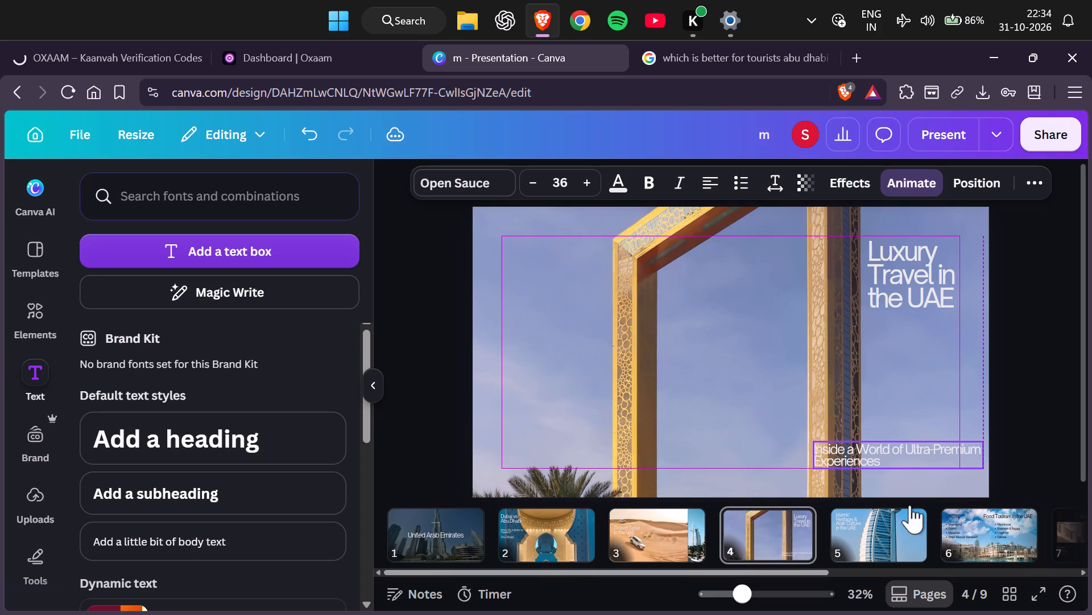
left_click_drag(910, 505, 908, 505)
left_click(746, 404)
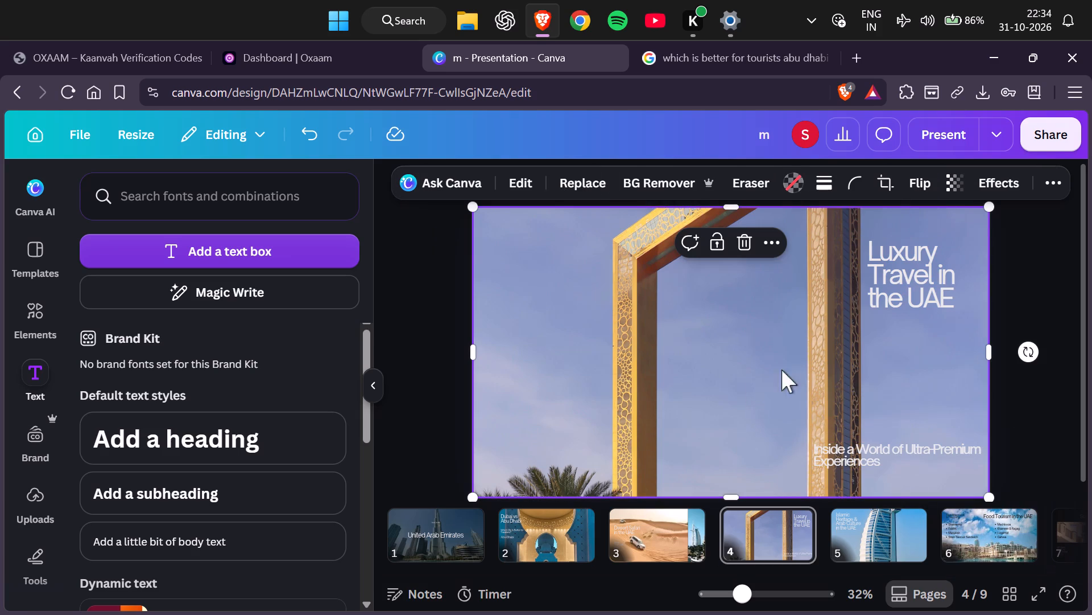
Look through slides 5 to 9 to check their photo coverage and text layout.
left_click(867, 524)
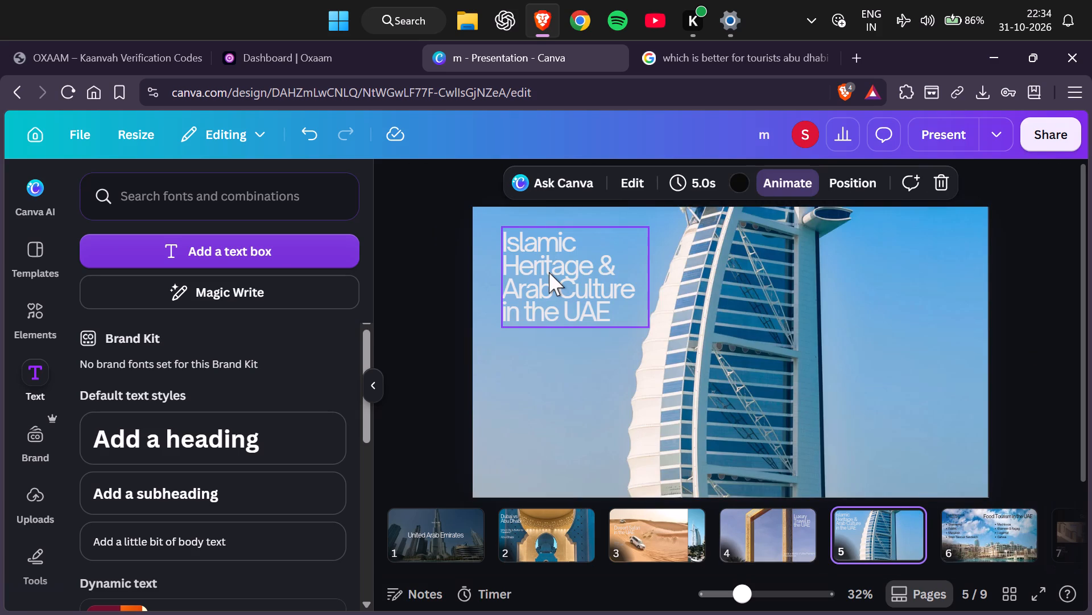
left_click(994, 539)
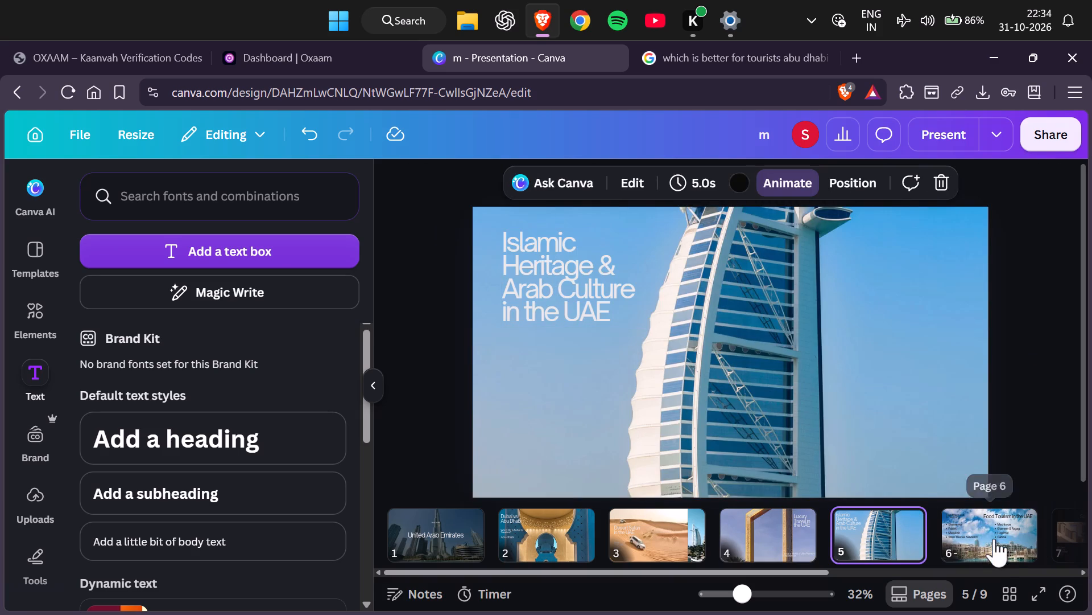
left_click(849, 573)
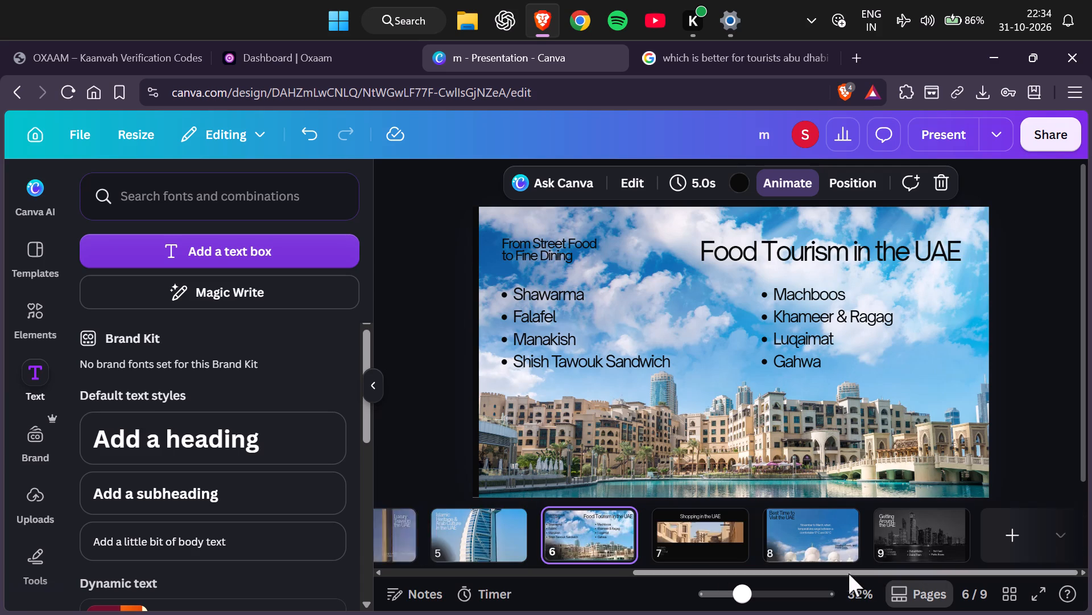
left_click(673, 538)
left_click(776, 560)
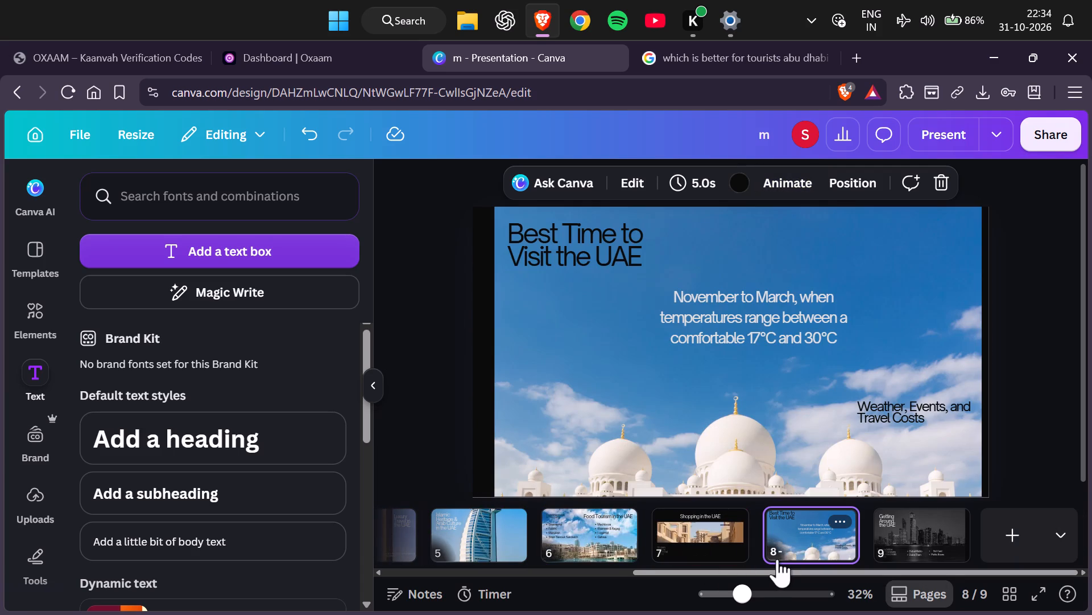
scroll(864, 449, "down", 1)
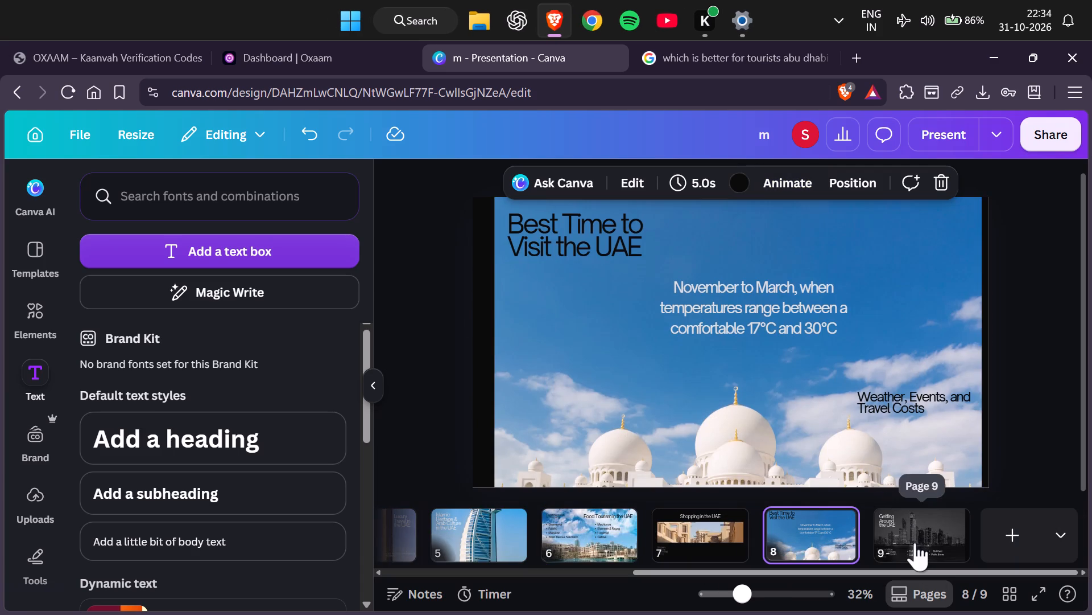
left_click(915, 543)
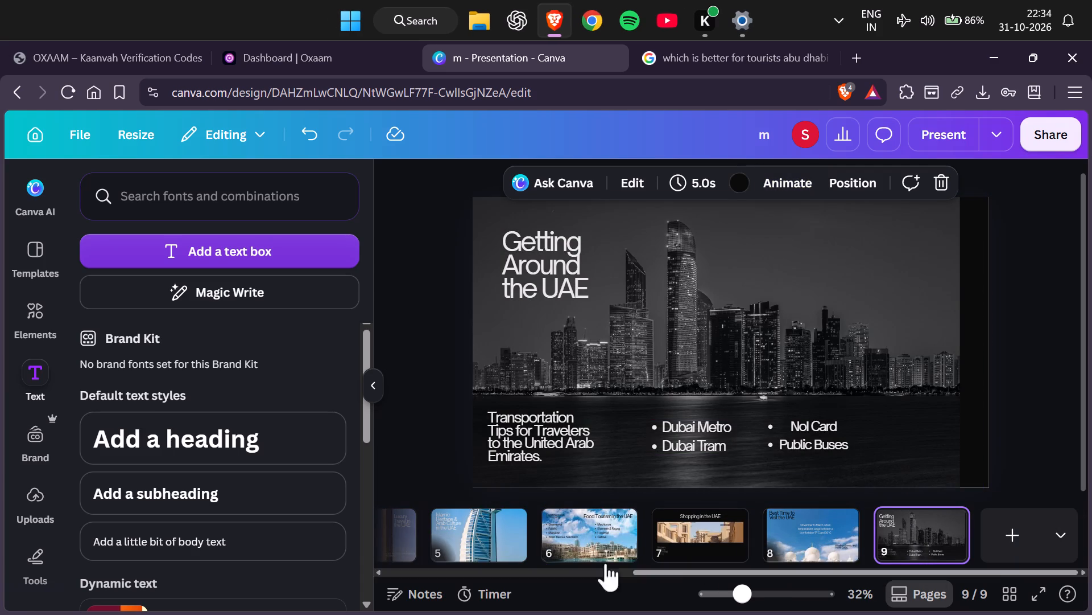
left_click(639, 567)
double_click(626, 569)
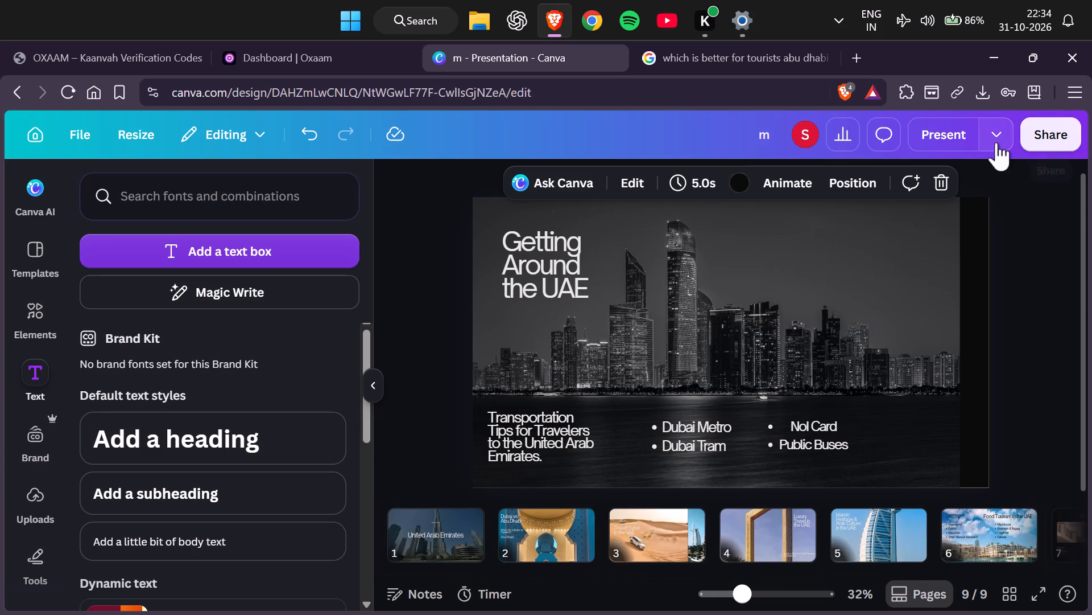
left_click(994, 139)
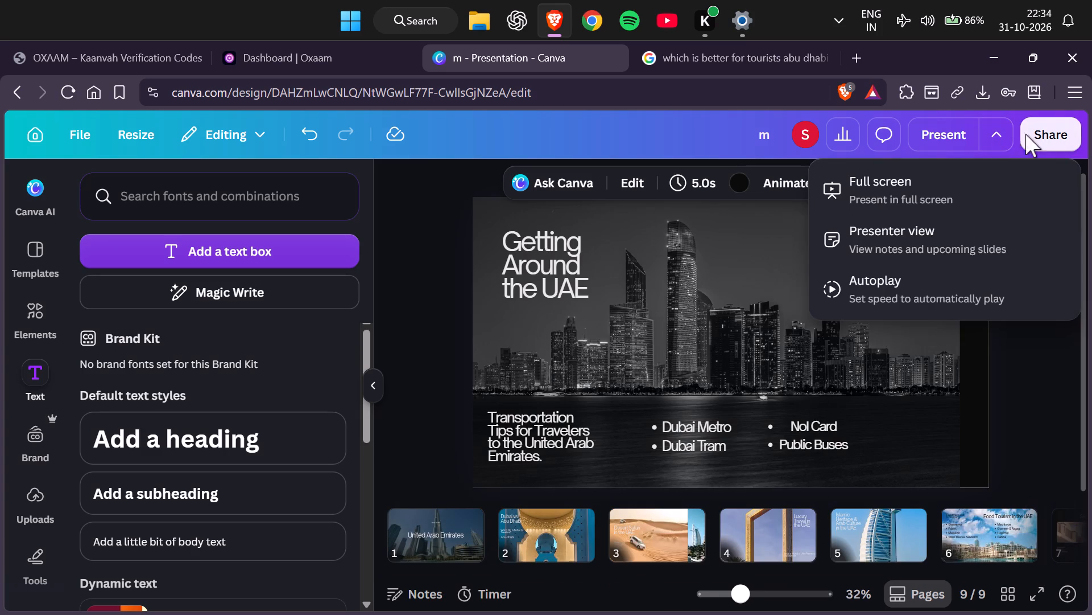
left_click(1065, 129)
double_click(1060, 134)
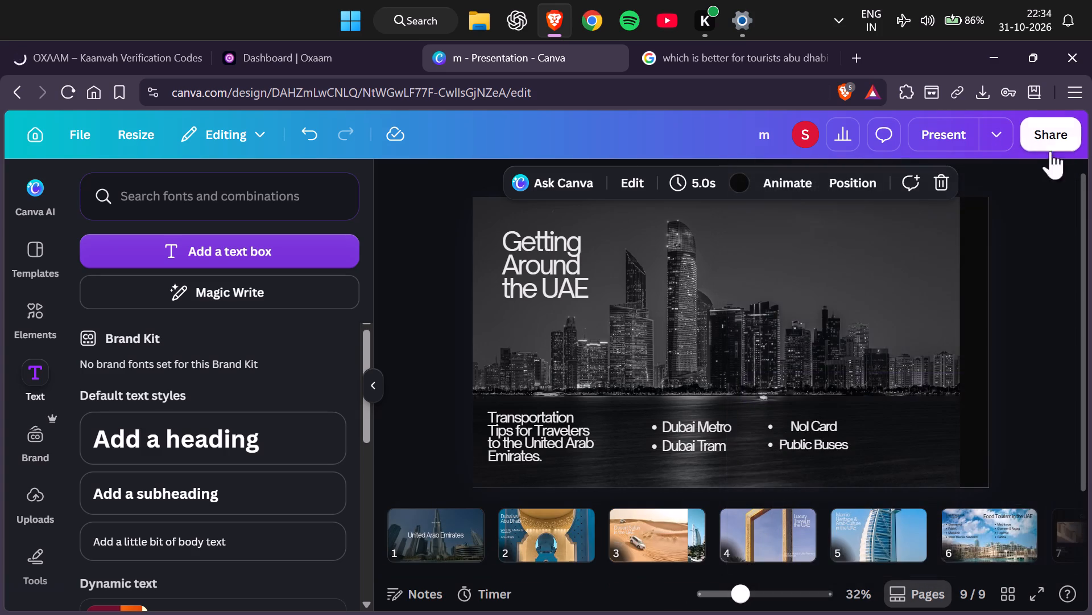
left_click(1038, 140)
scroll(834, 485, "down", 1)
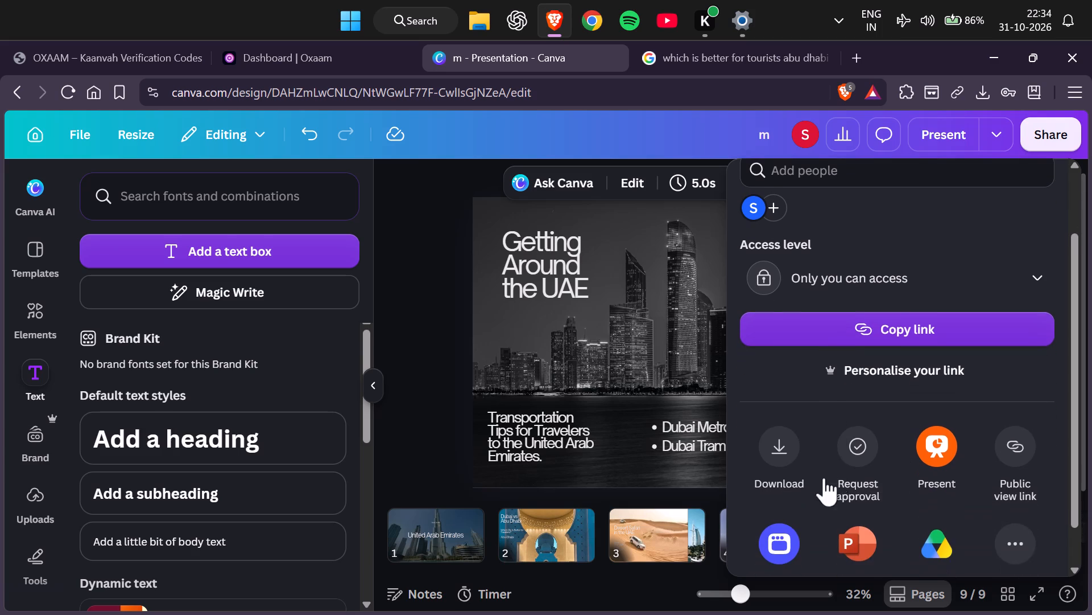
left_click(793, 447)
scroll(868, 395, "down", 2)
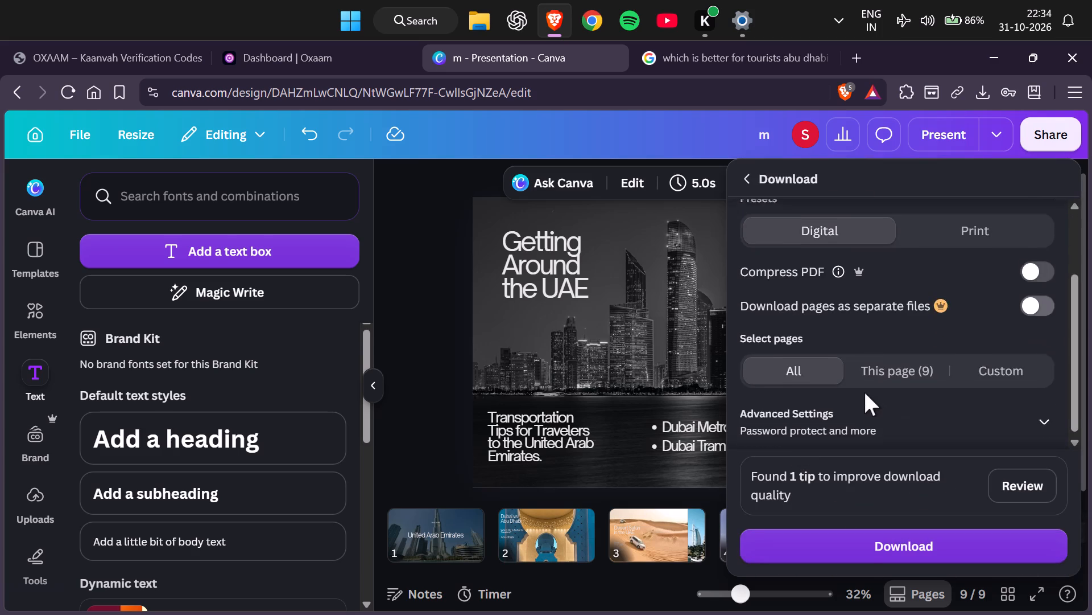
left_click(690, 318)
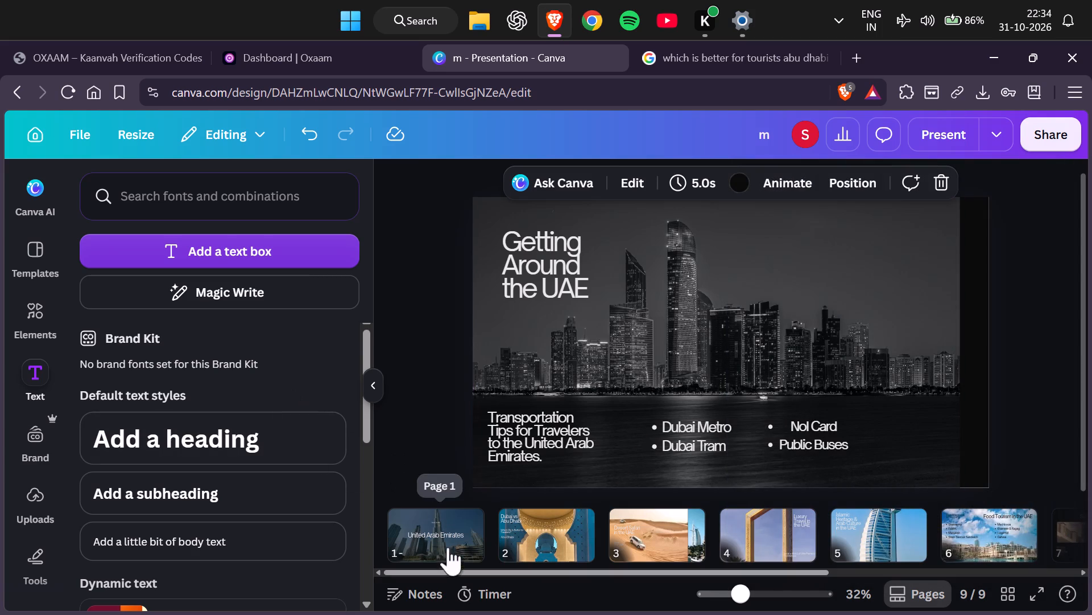
Present the deck in full screen from slide 1 through slide 9 to review photos, text and animations, and exit.
left_click(451, 542)
left_click(1043, 600)
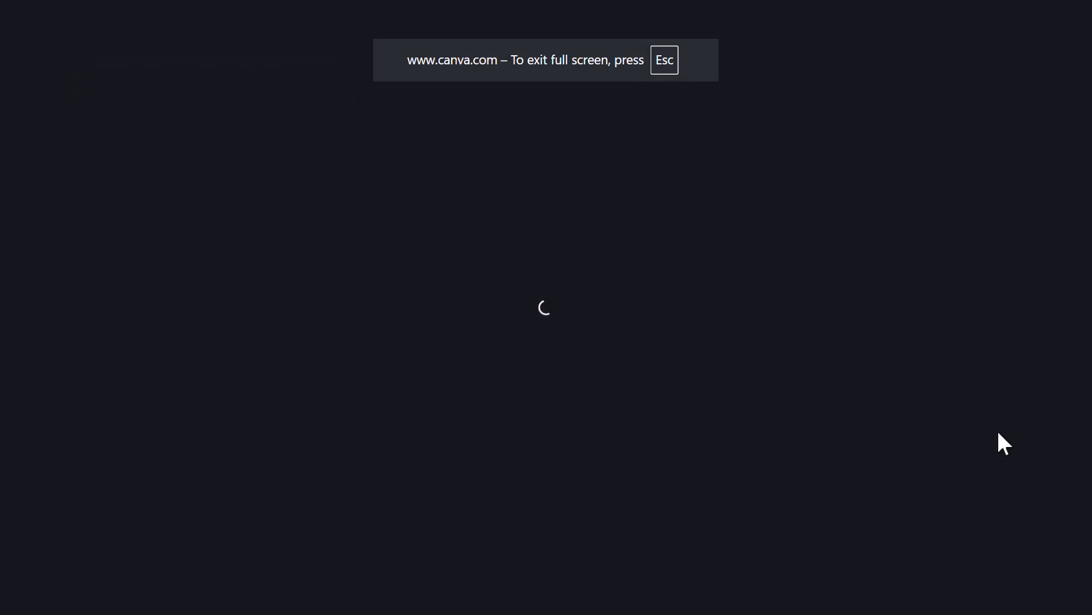
key("Right")
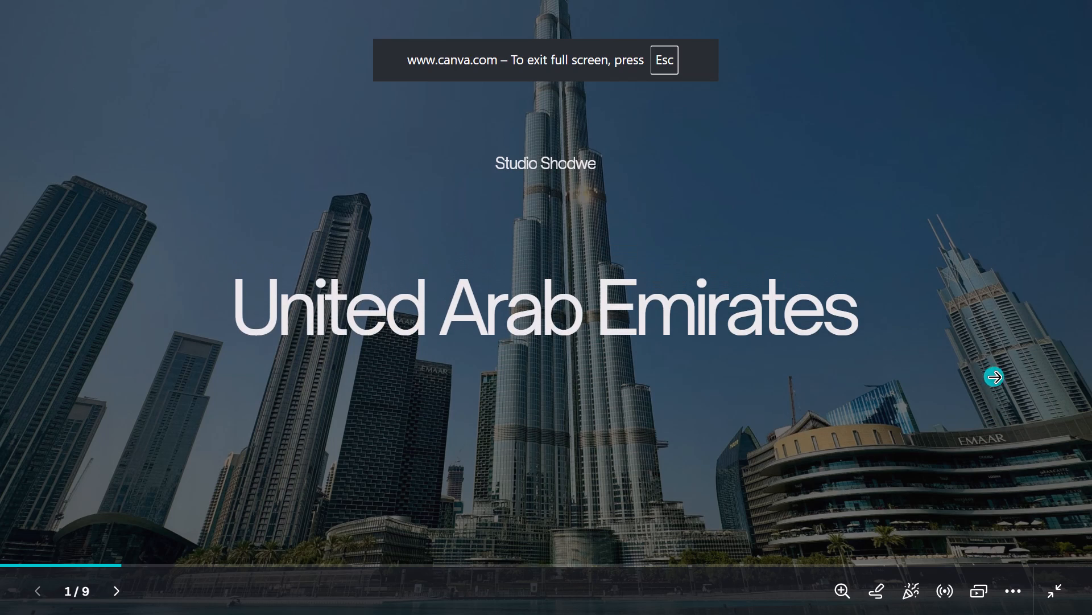
left_click(1023, 306)
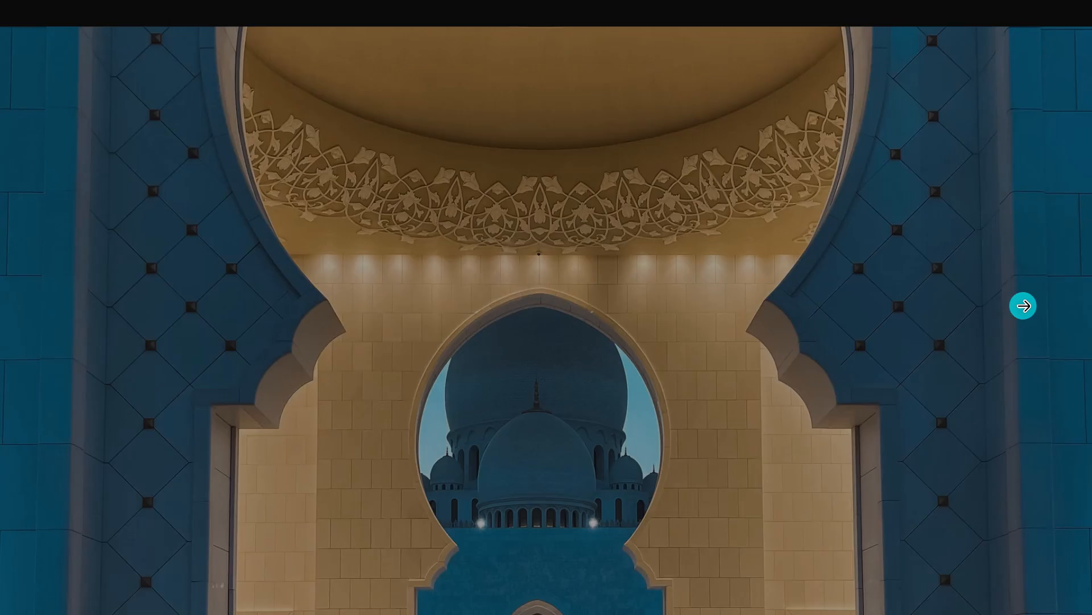
left_click(1023, 305)
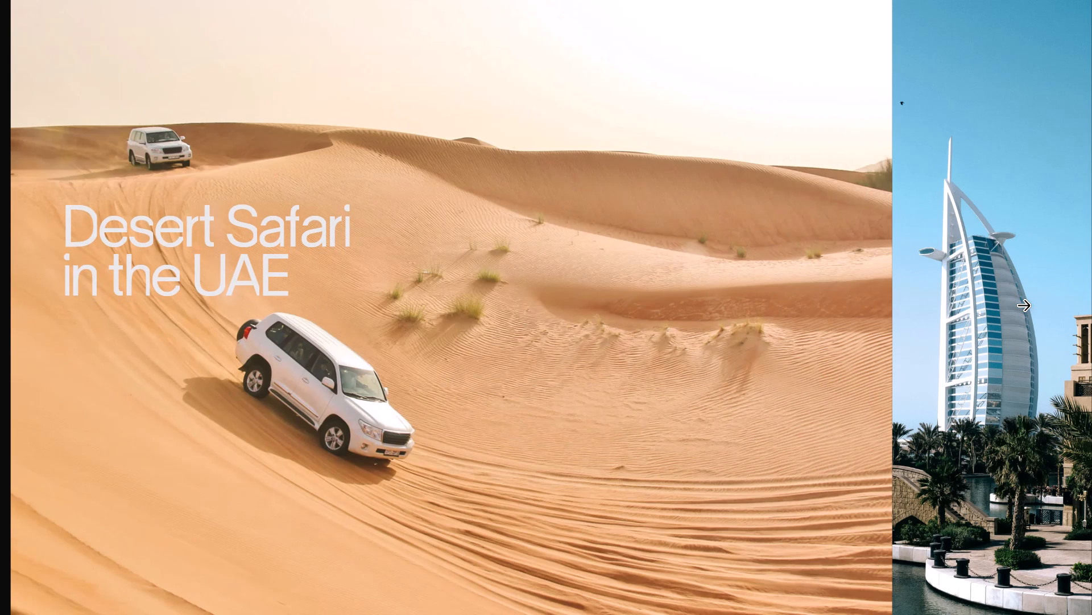
left_click(1023, 305)
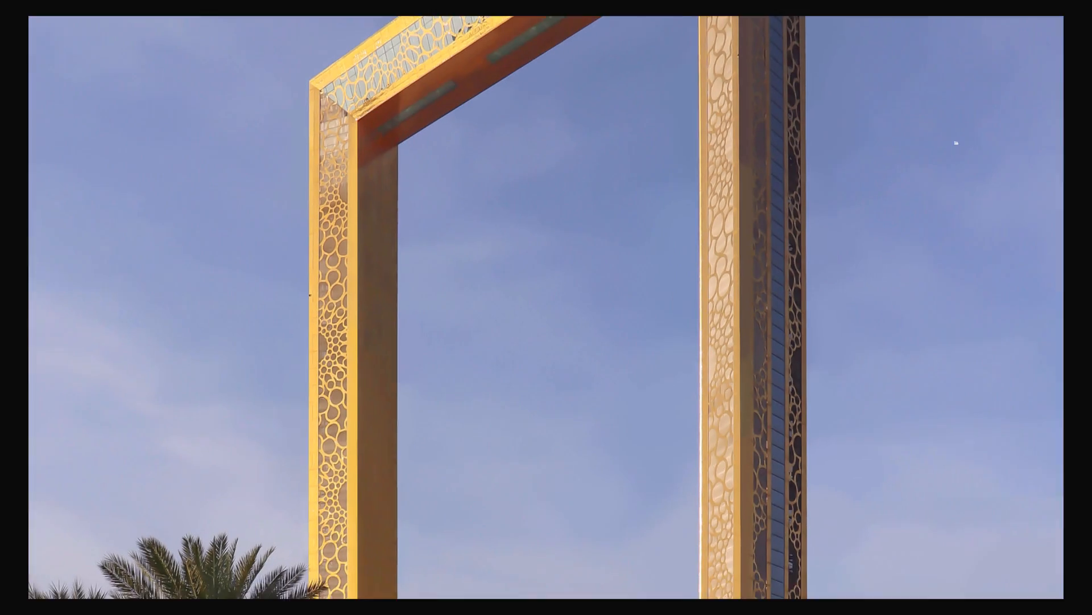
left_click(1023, 305)
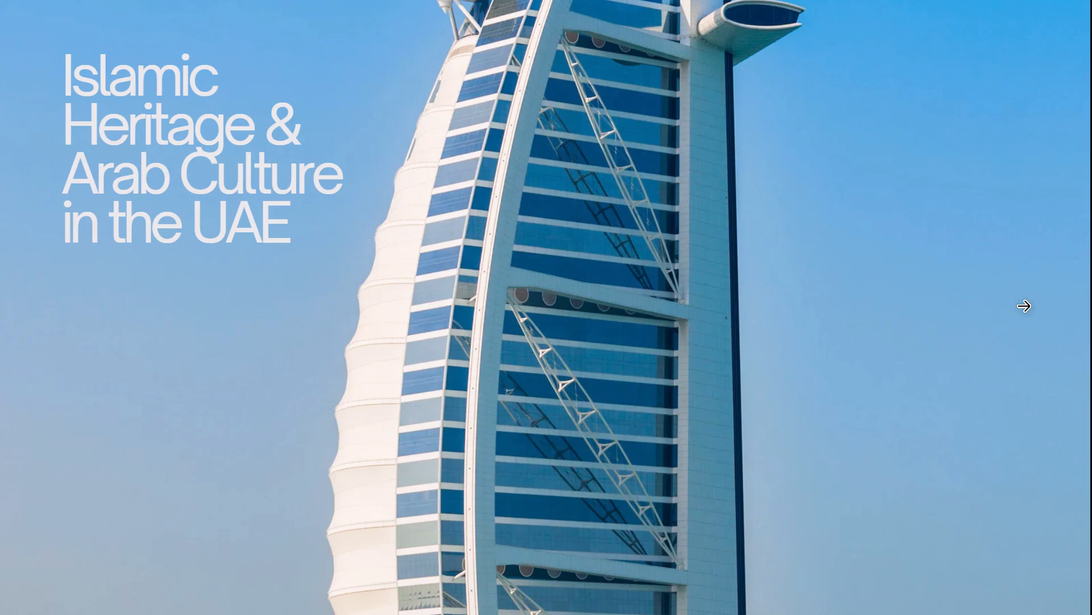
left_click(1023, 306)
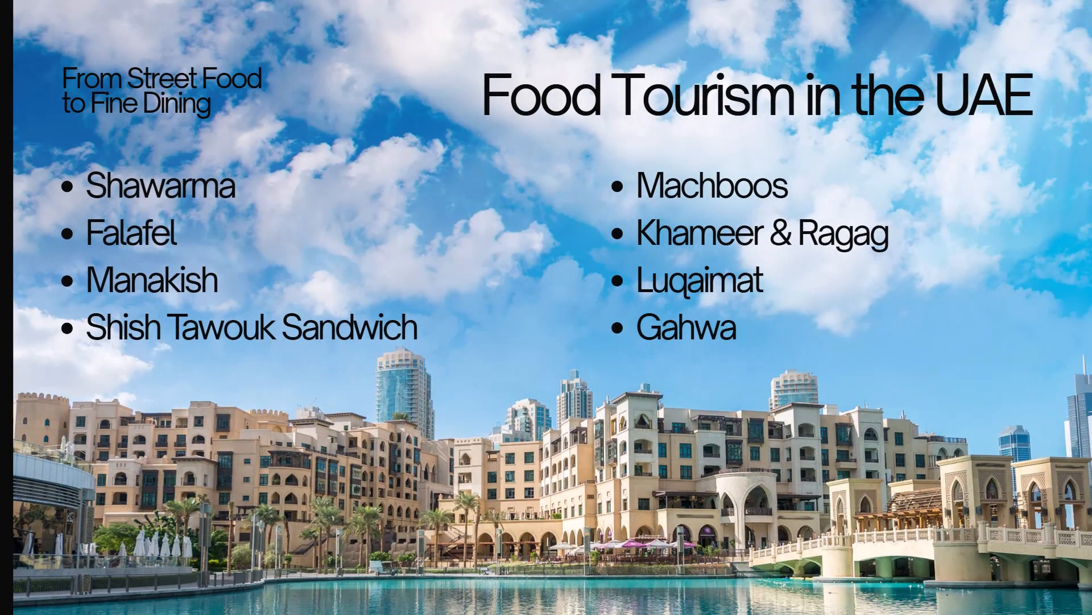
left_click(1023, 306)
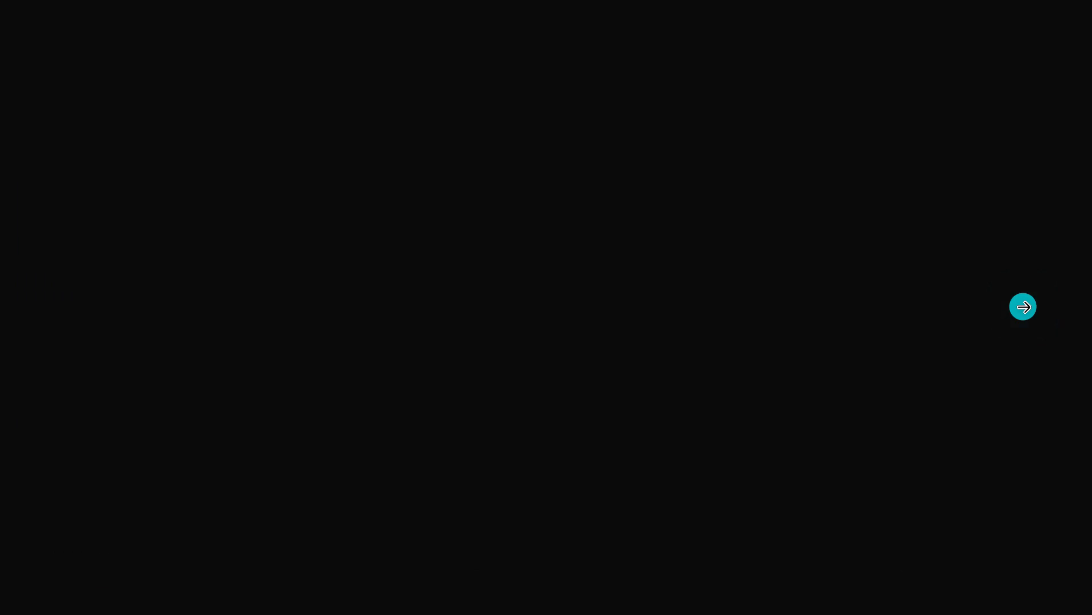
left_click(1023, 307)
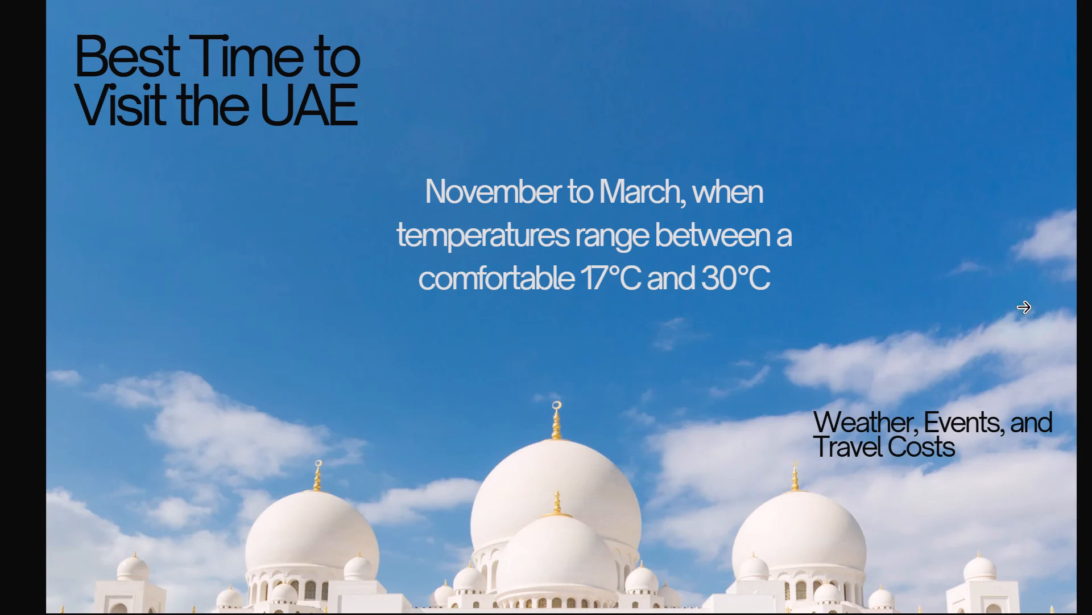
left_click(1023, 307)
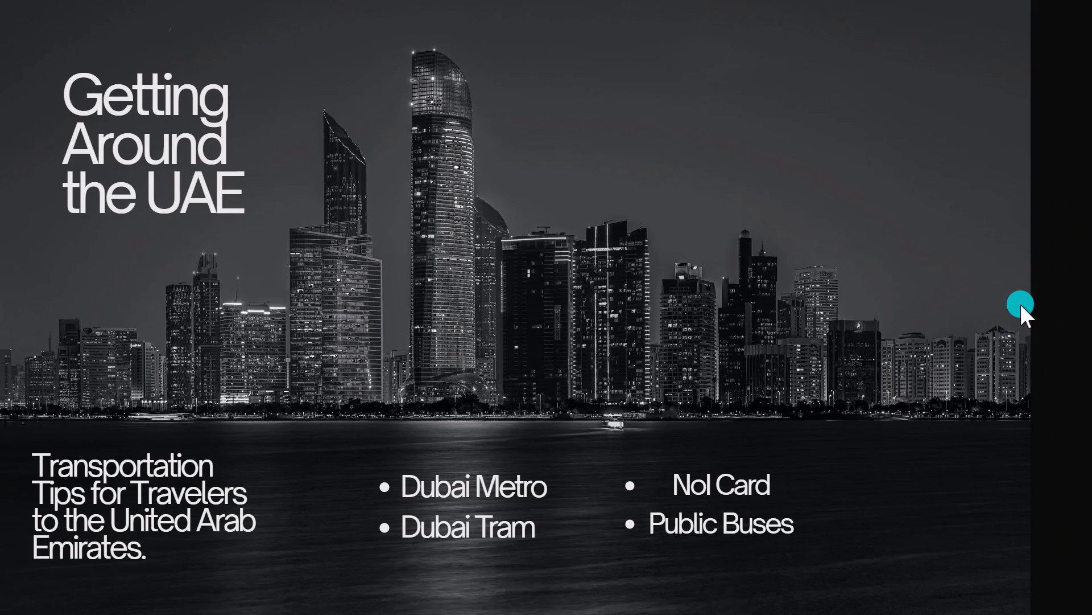
double_click(1020, 304)
left_click(1024, 323)
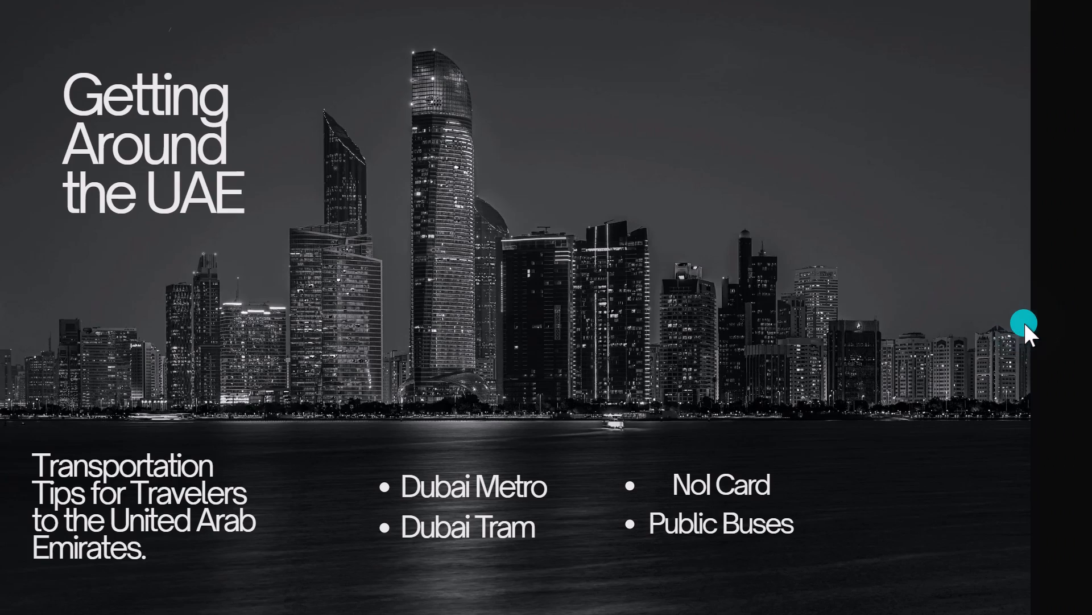
key("Escape")
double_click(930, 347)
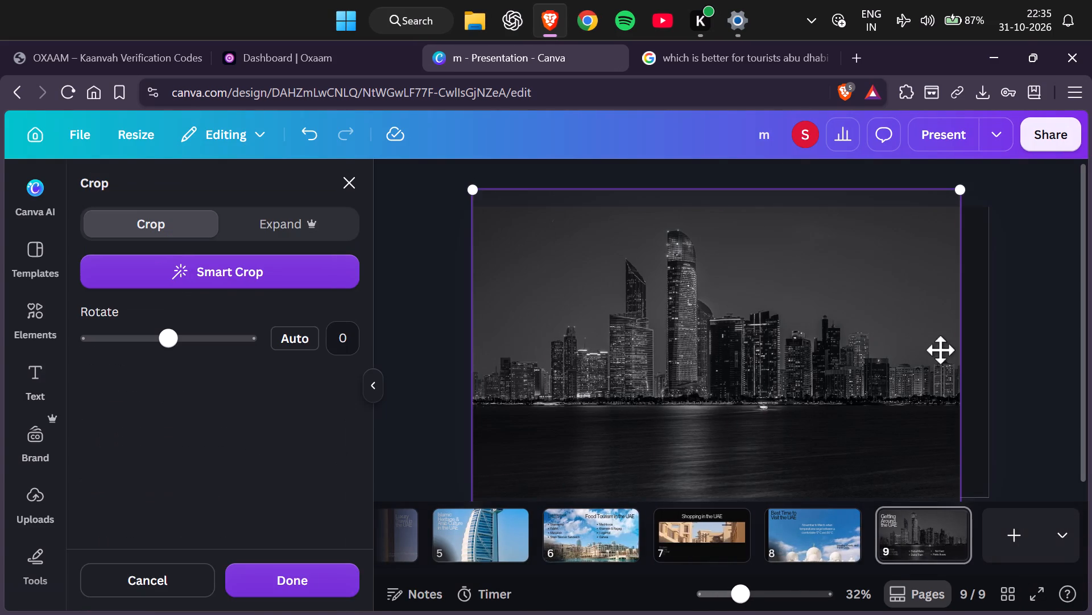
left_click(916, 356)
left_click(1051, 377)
On slide 9, Getting Around the UAE, widen the night skyline photo to cover the entire slide.
left_click(905, 342)
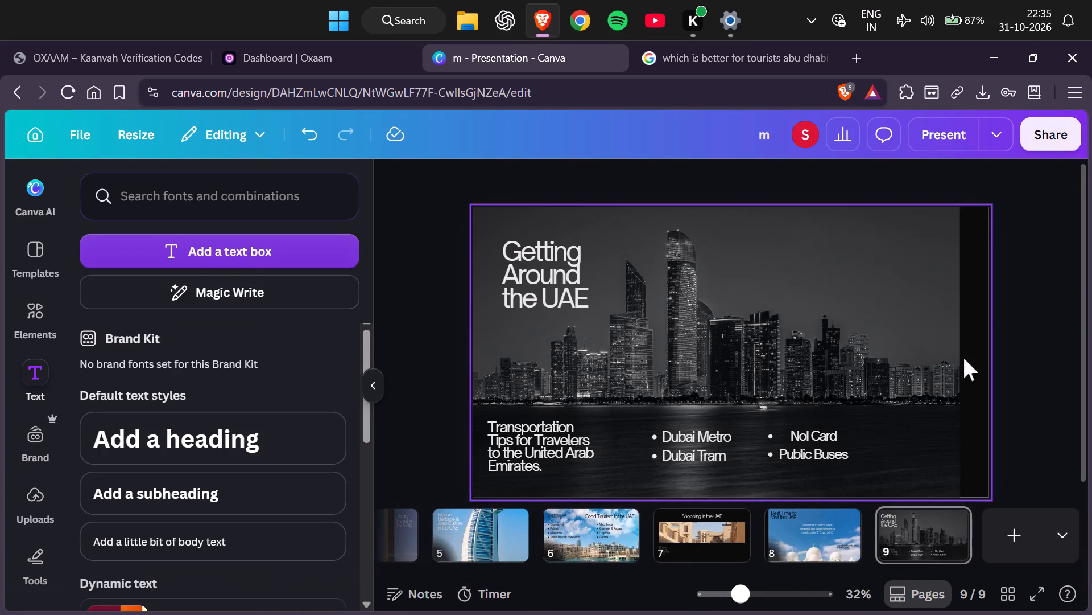
left_click(912, 341)
left_click_drag(961, 355, 969, 359)
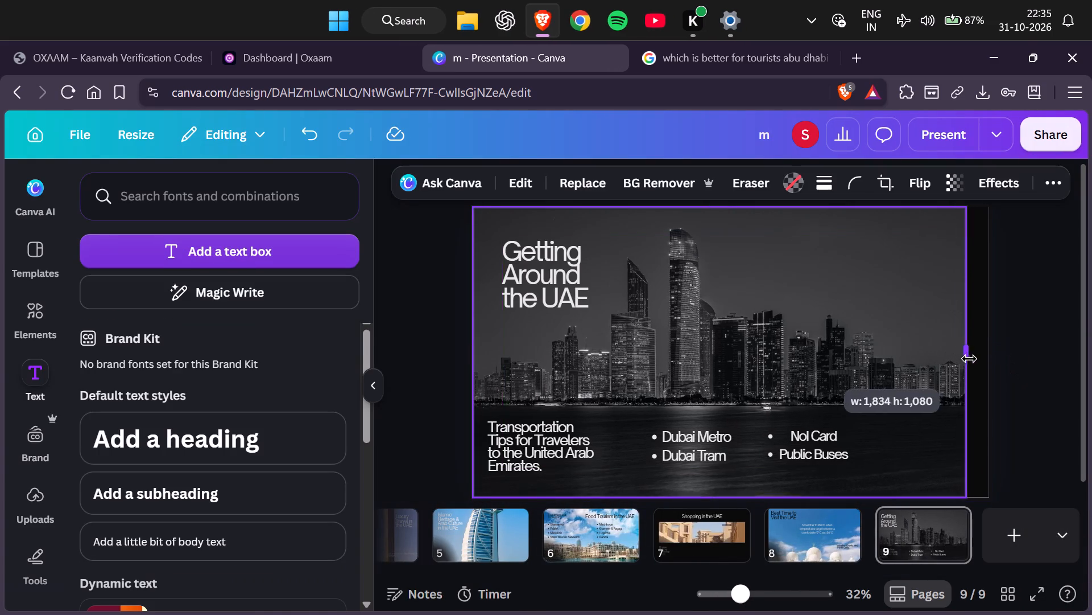
left_click_drag(969, 359, 986, 362)
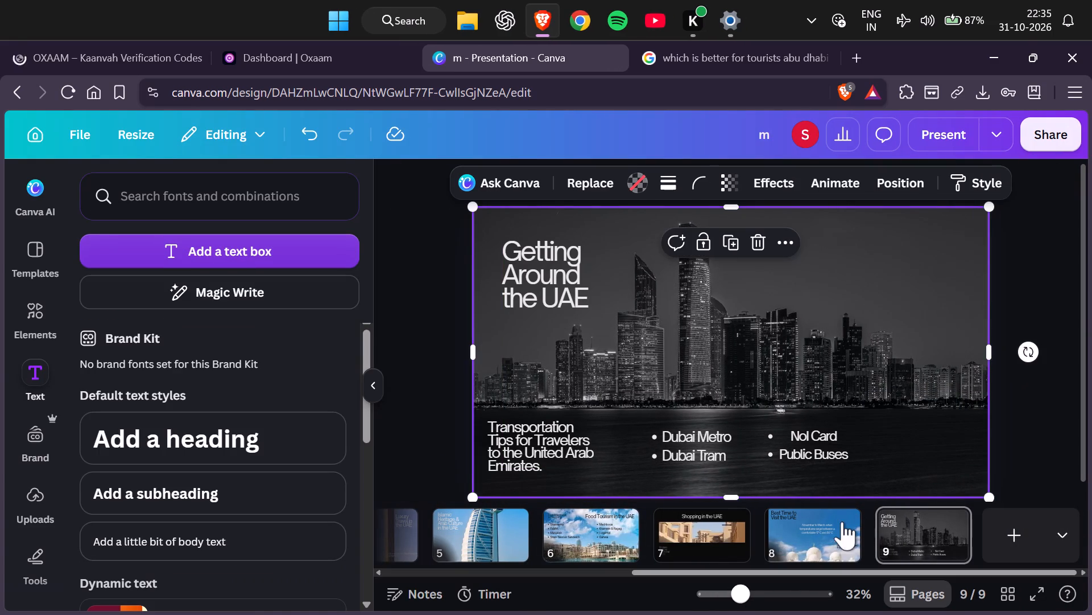
On slide 8, Best Time to Visit the UAE, extend the white mosque photo to both side edges and the top edge of the slide.
left_click(837, 527)
left_click(537, 375)
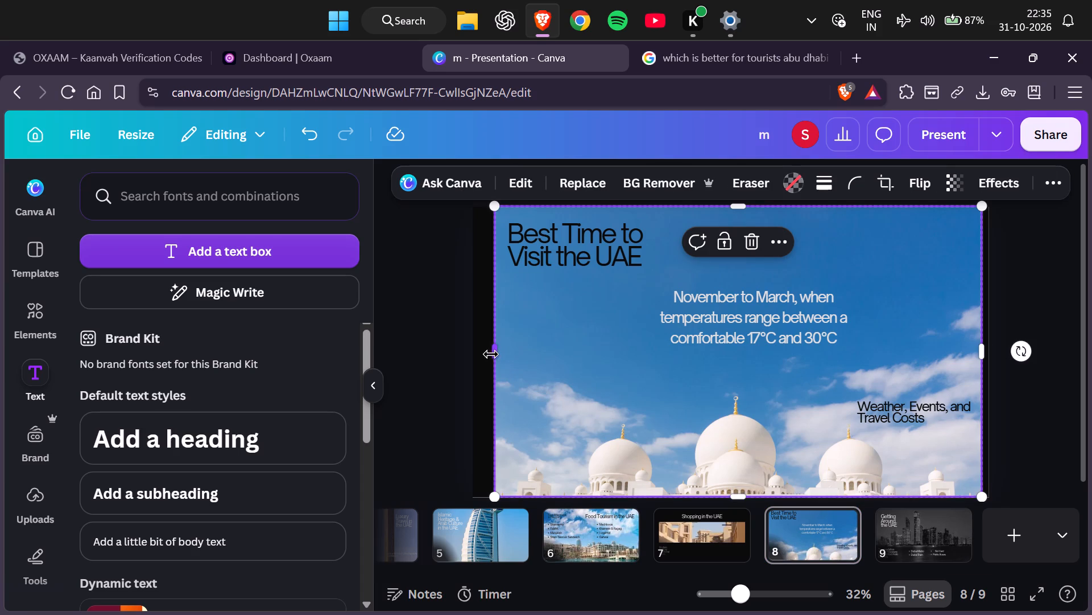
left_click_drag(496, 352, 476, 358)
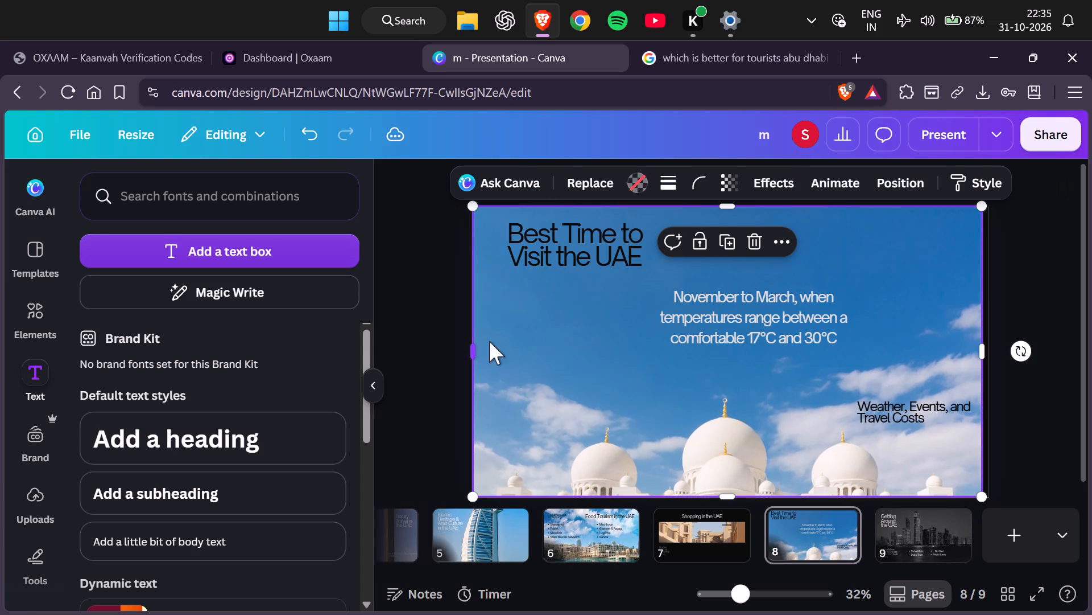
left_click_drag(727, 206, 729, 201)
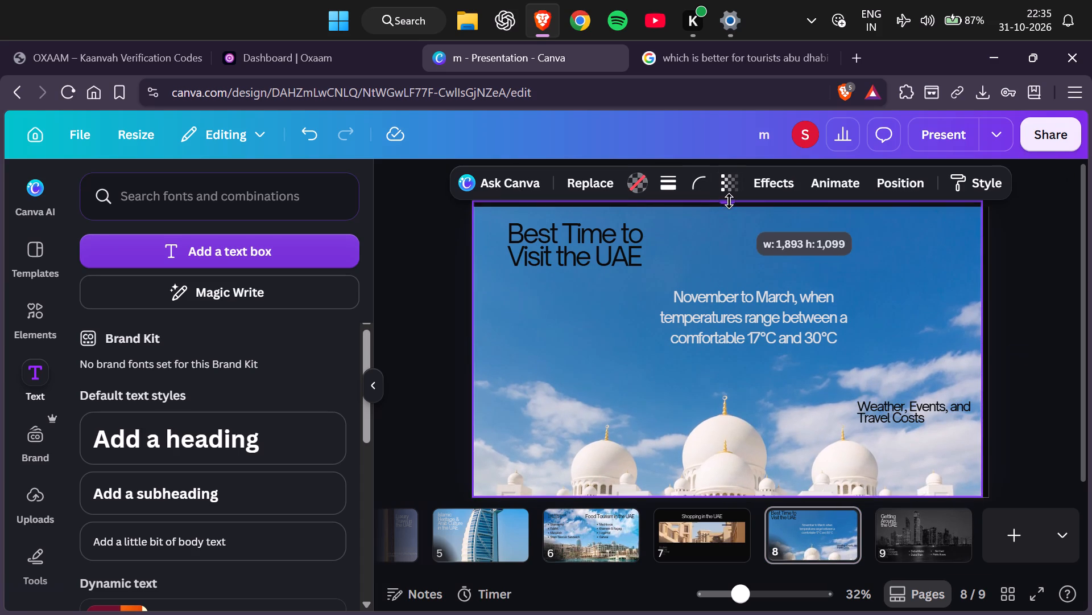
left_click_drag(729, 201, 730, 200)
left_click_drag(730, 201, 734, 210)
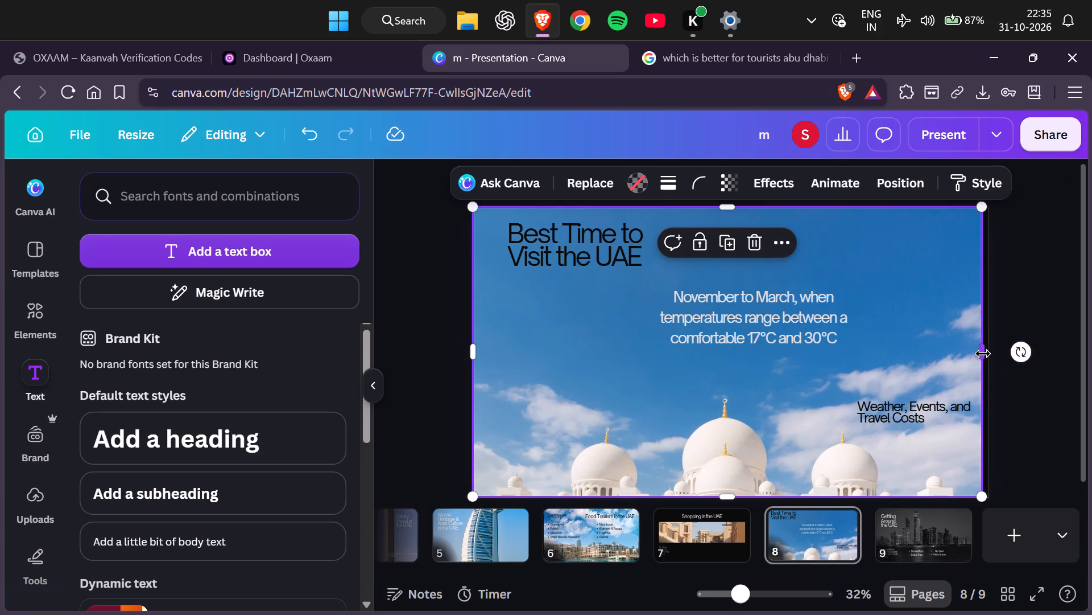
left_click(982, 352)
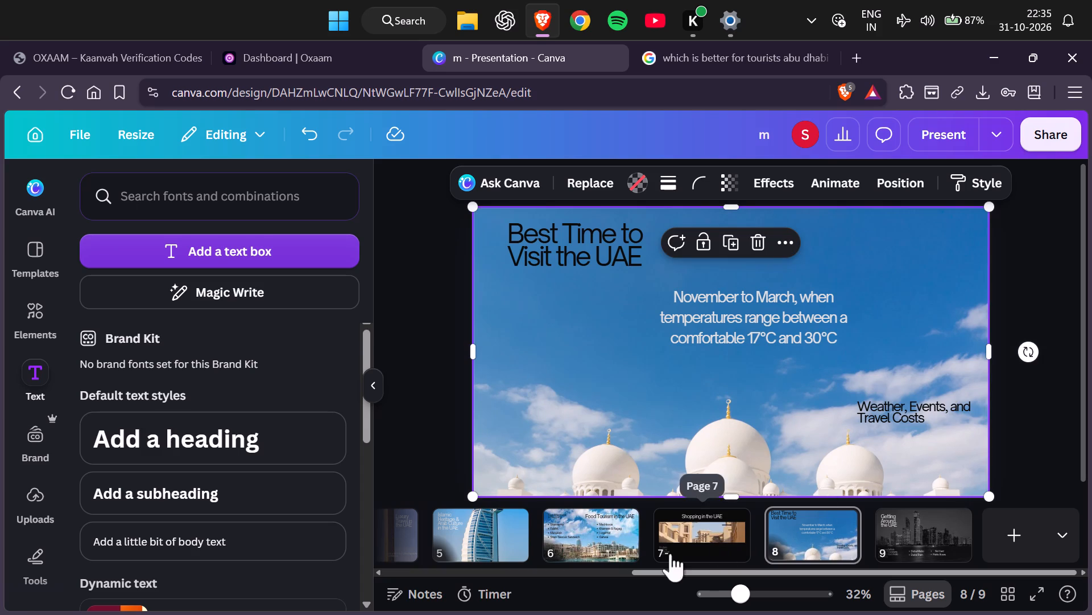
On slide 6, Food Tourism in the UAE, extend the waterfront buildings photo to the slide's left edge.
left_click(611, 559)
left_click(545, 346)
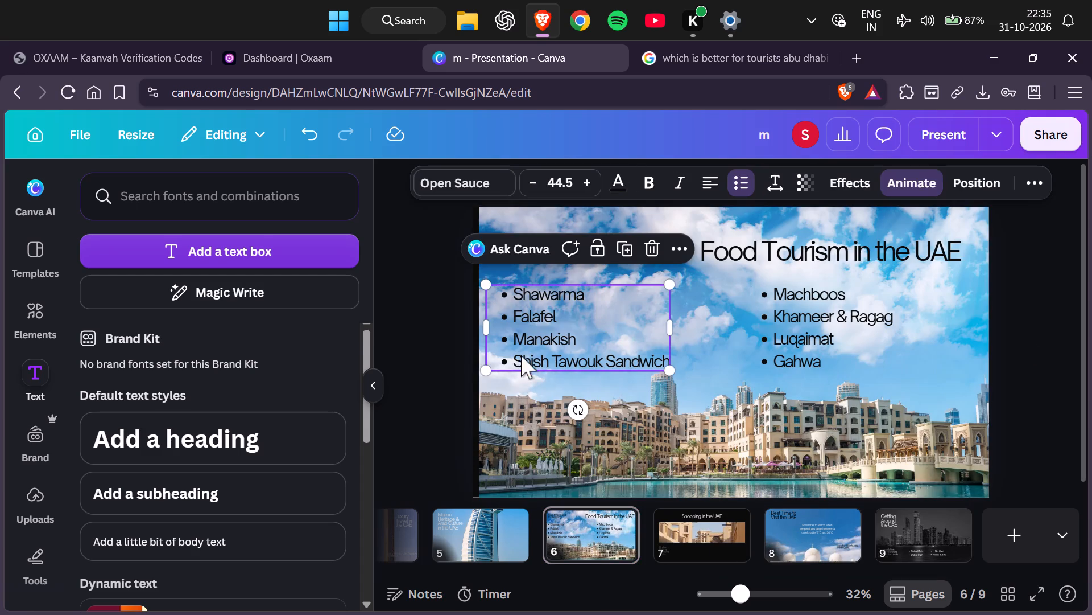
left_click(527, 412)
left_click(480, 359)
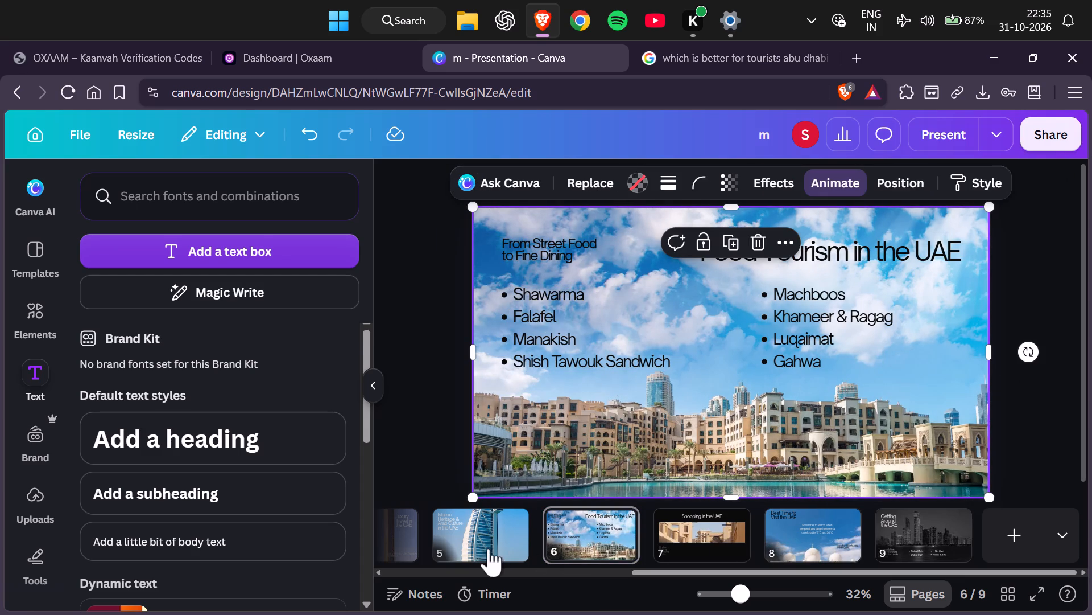
Present in full screen, jump to slide 1 and advance to slide 2 to check photo coverage, and exit.
left_click(564, 567)
left_click(563, 569)
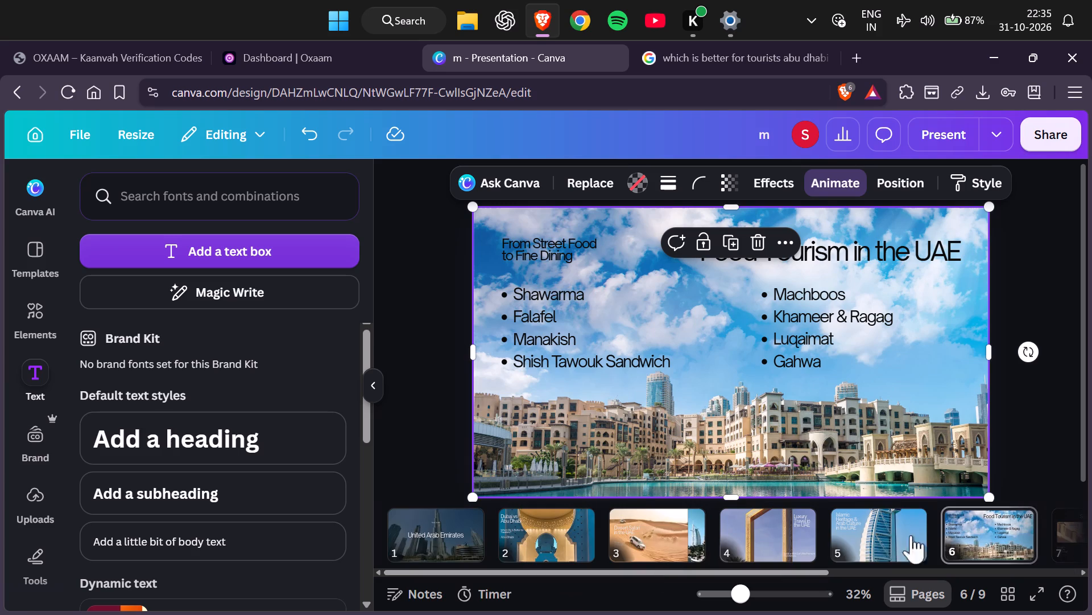
left_click(1029, 581)
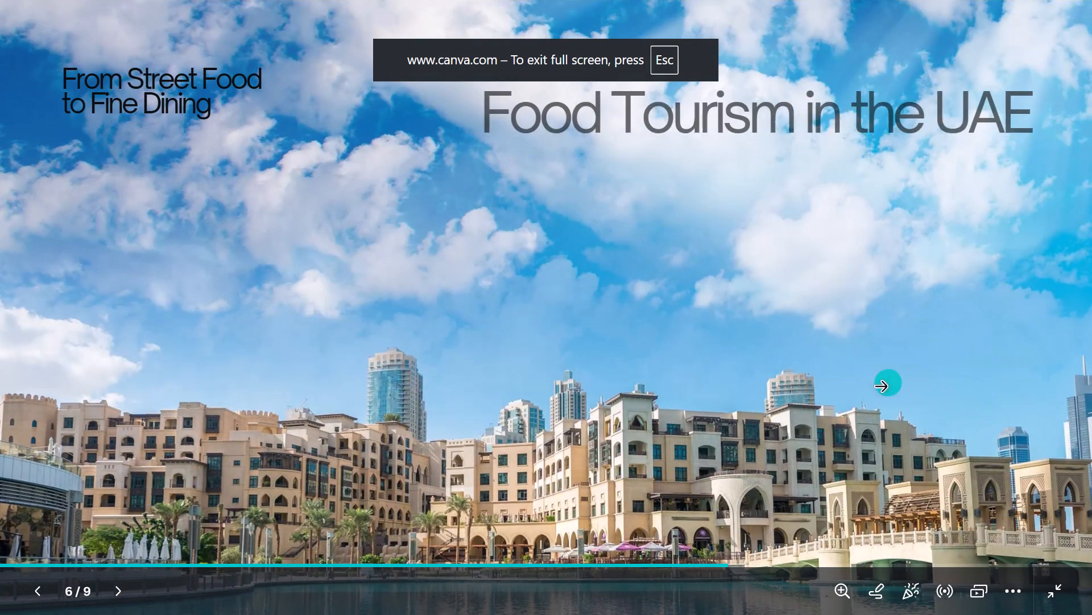
left_click(64, 590)
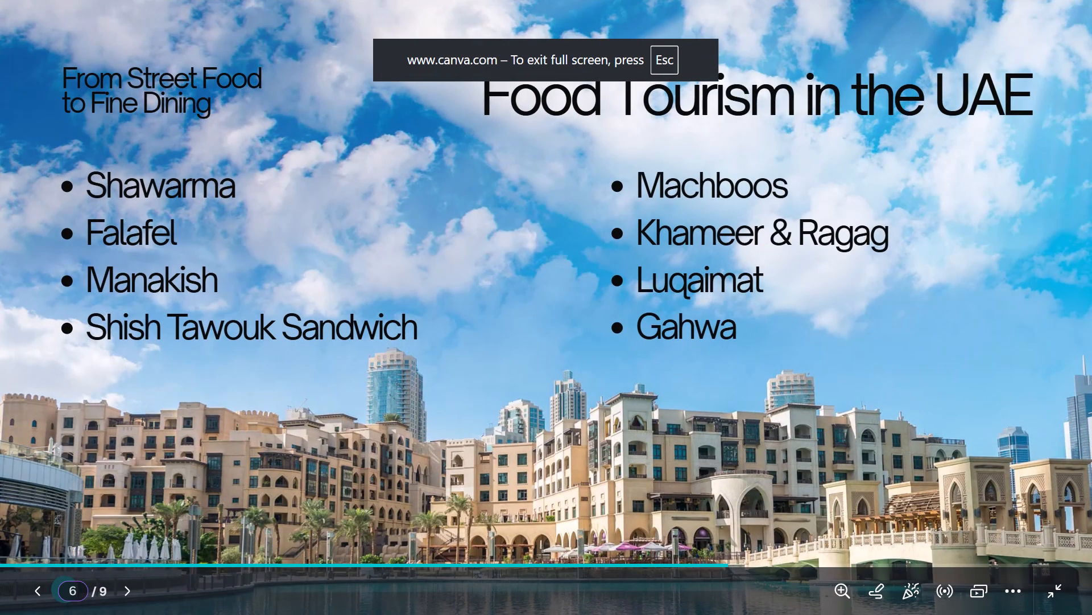
key("BackSpace")
key("1")
key("Return")
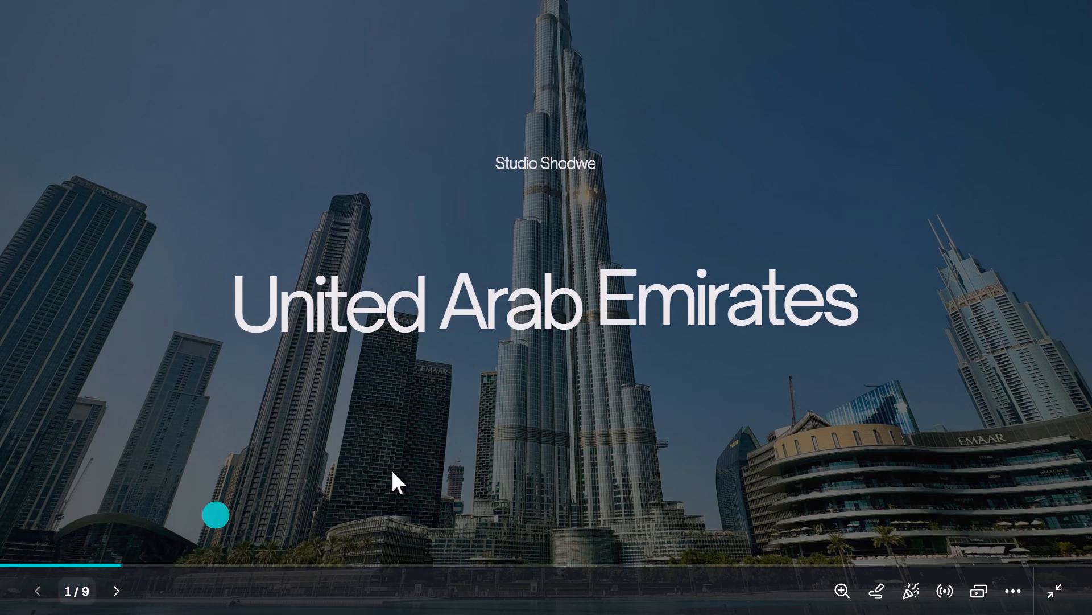
left_click(1066, 263)
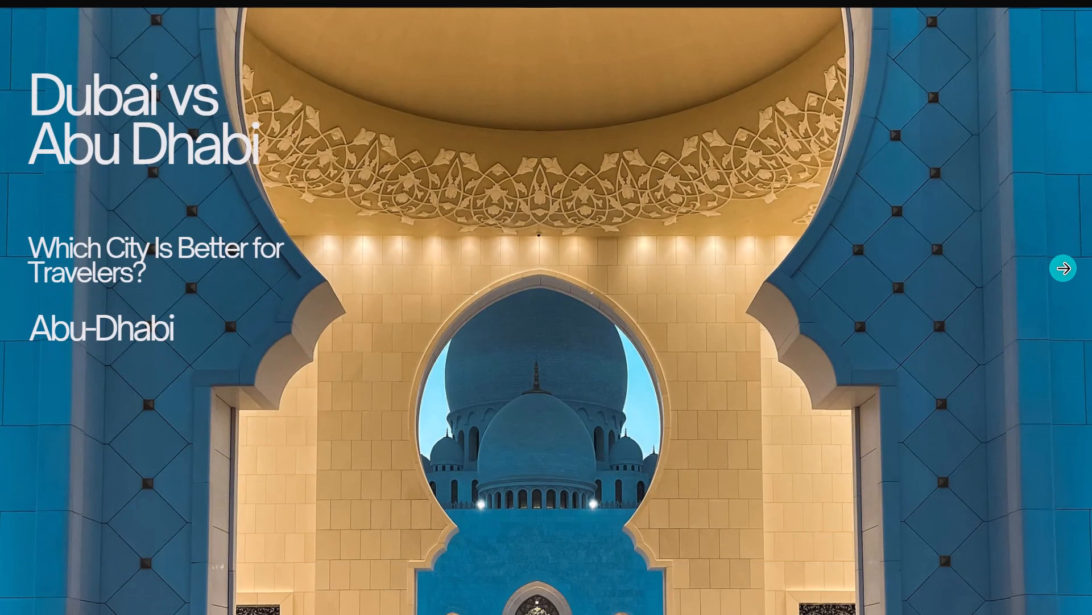
key("Escape")
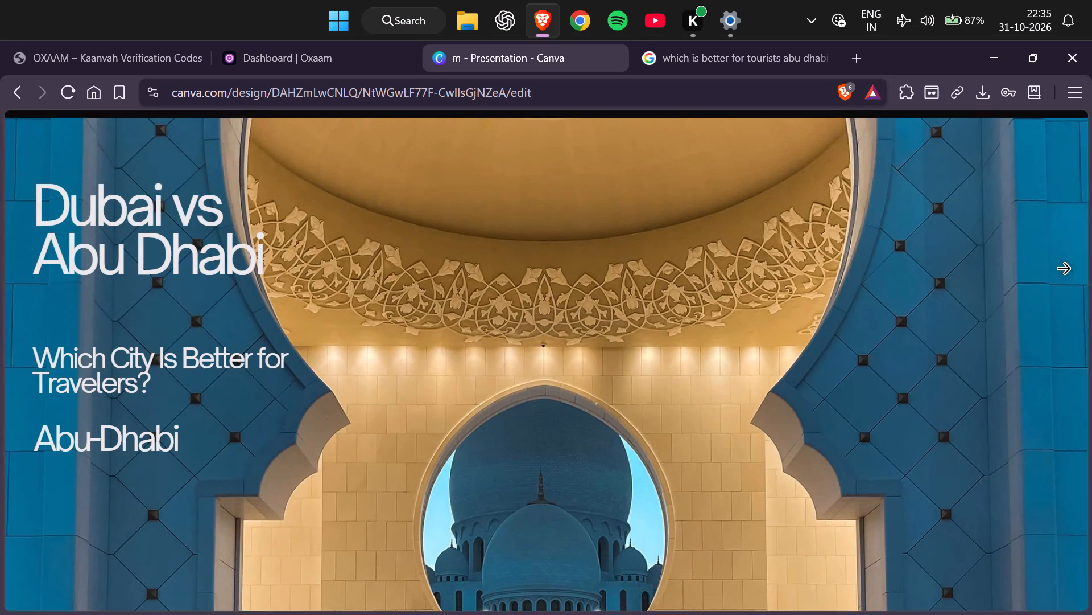
On slide 2, Dubai vs Abu Dhabi, extend the mosque archway photo up to the slide's top edge.
left_click(760, 236)
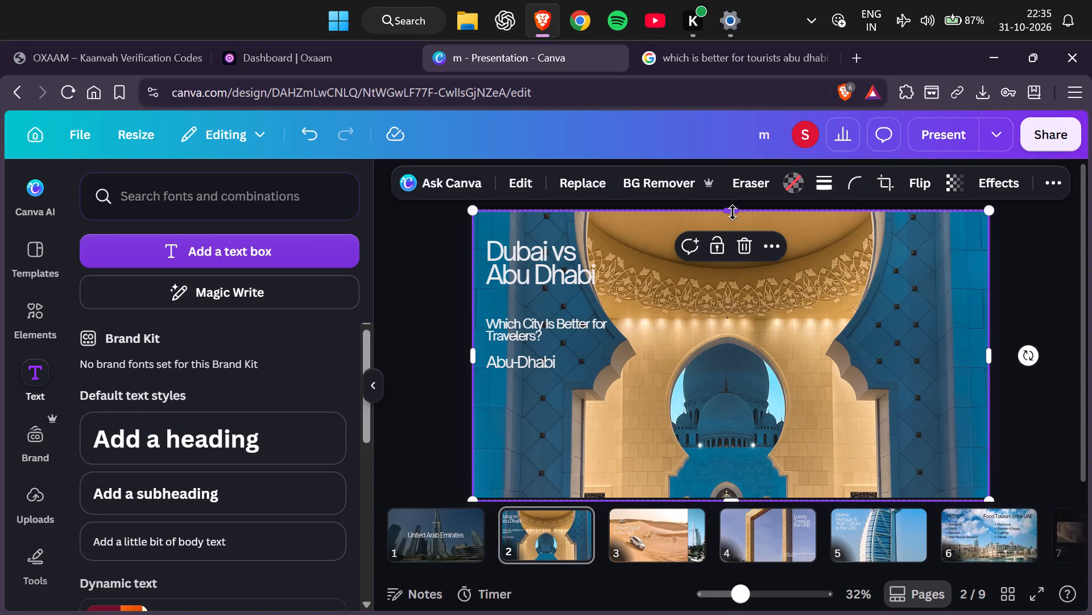
left_click(733, 212)
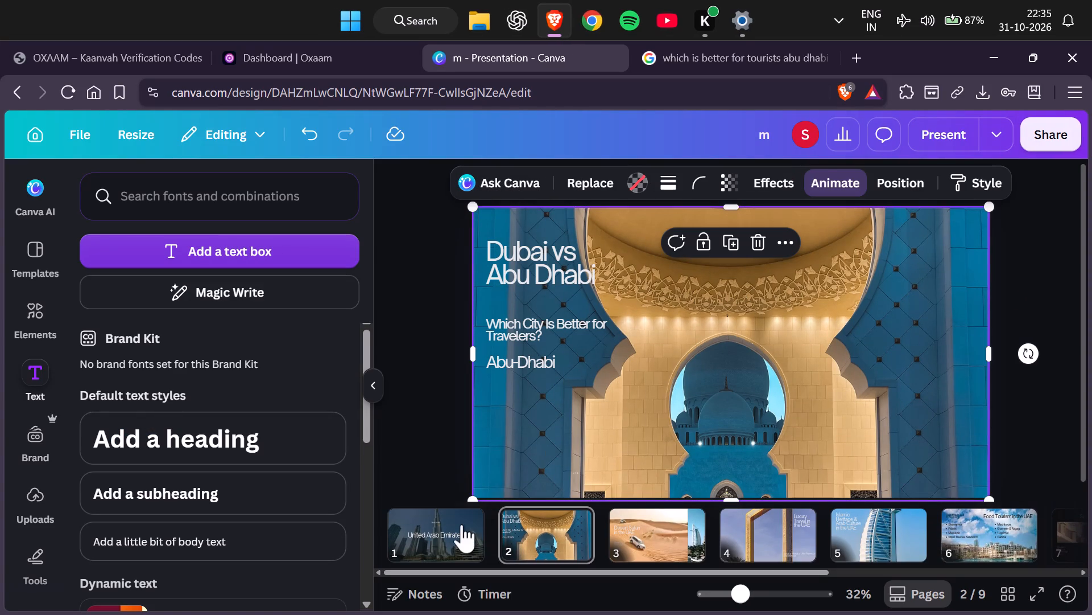
On slide 1, resize the Burj Khalifa skyline photo so its left side aligns with the slide's left edge.
left_click(461, 526)
left_click(590, 379)
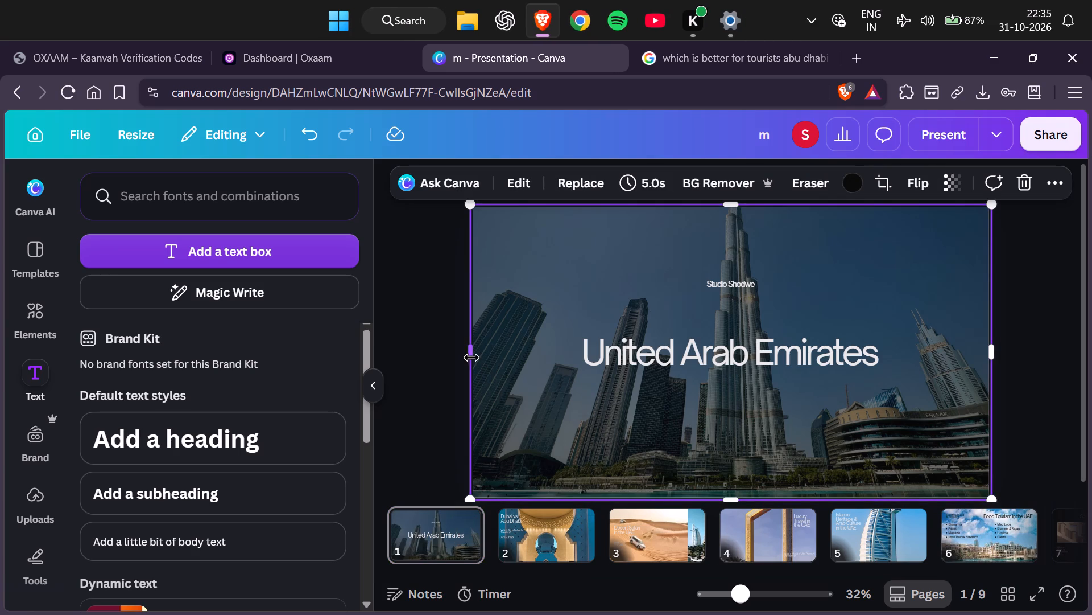
left_click_drag(468, 353, 461, 352)
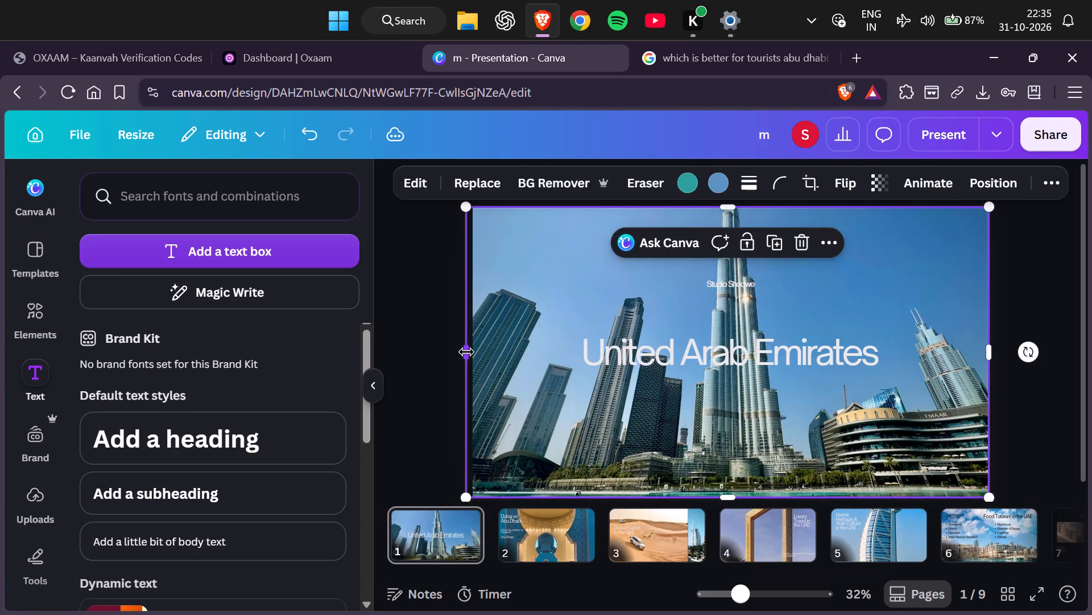
triple_click(473, 351)
double_click(476, 351)
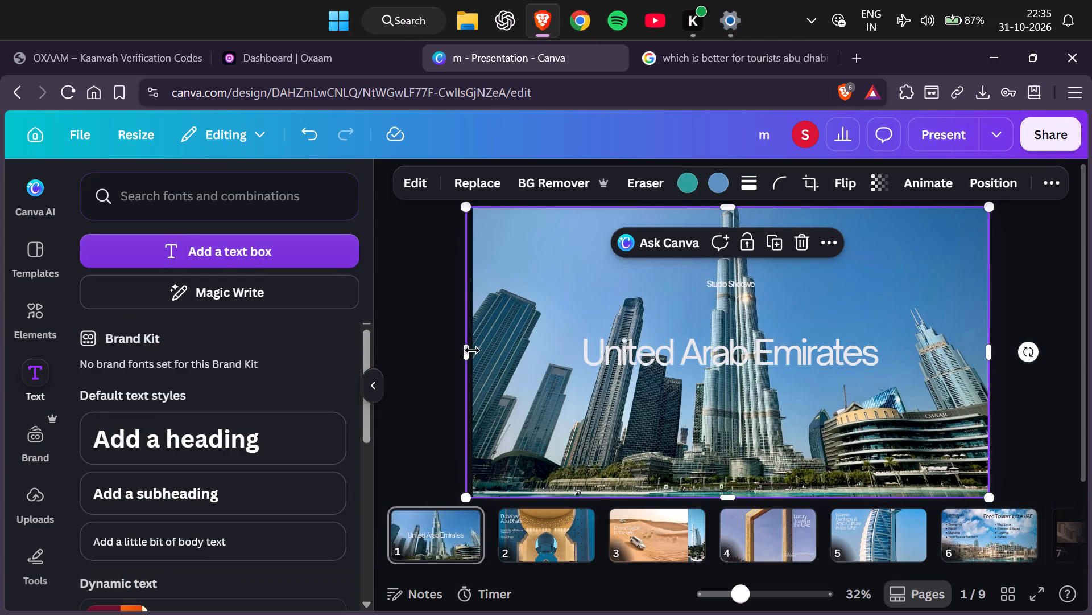
left_click_drag(469, 351, 475, 351)
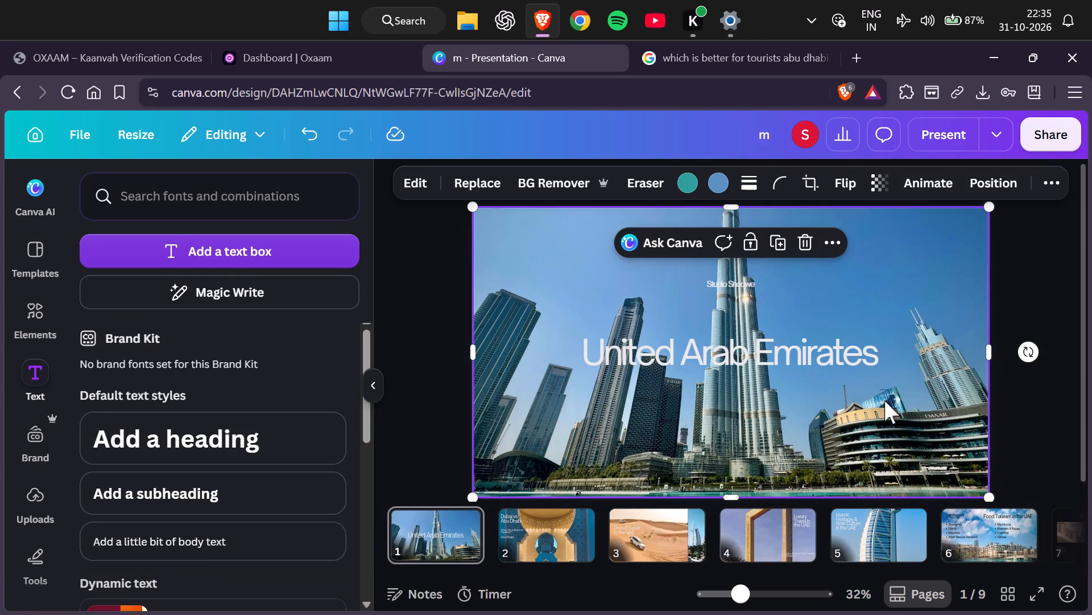
Present slides 1 through 4 in full screen to check photo coverage, and exit.
left_click(1029, 600)
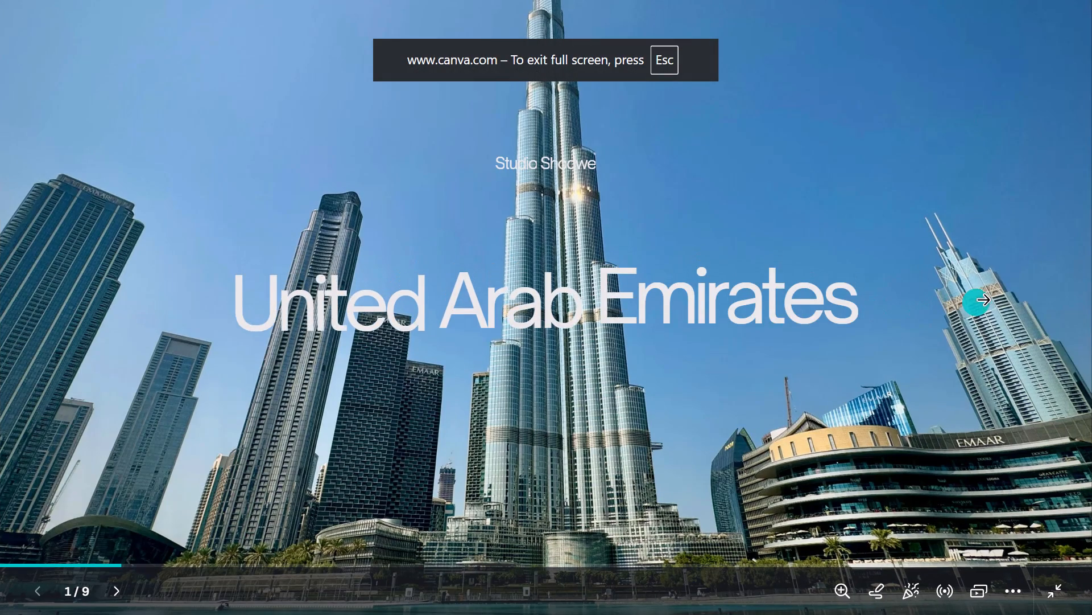
left_click(1075, 343)
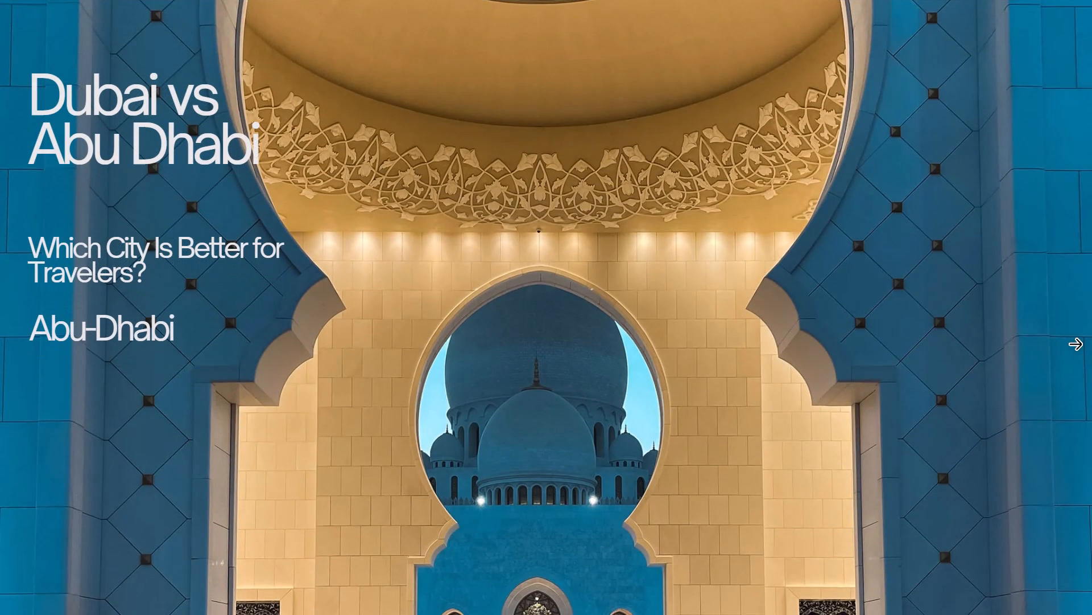
double_click(1071, 348)
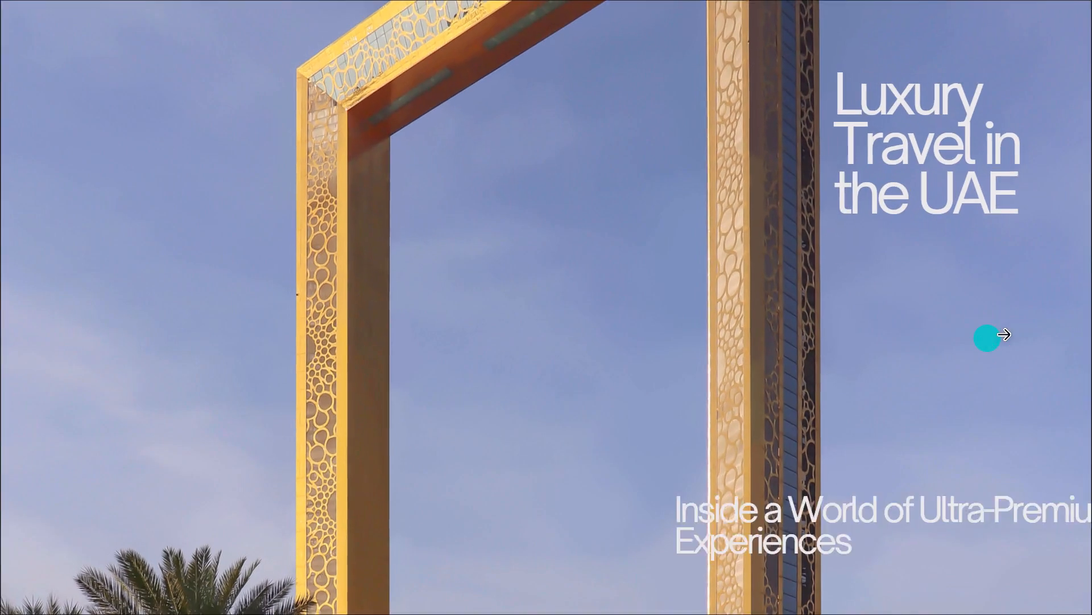
key("Escape")
On slide 3, Desert Safari in the UAE, extend the dune photo to the slide's left edge.
left_click(654, 553)
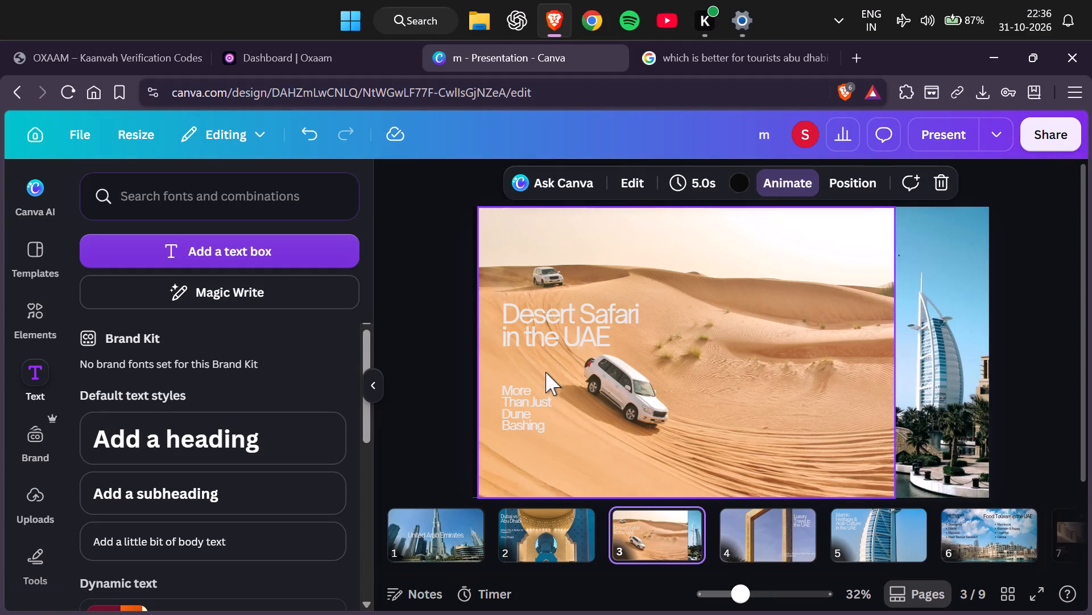
left_click(545, 372)
left_click(520, 239)
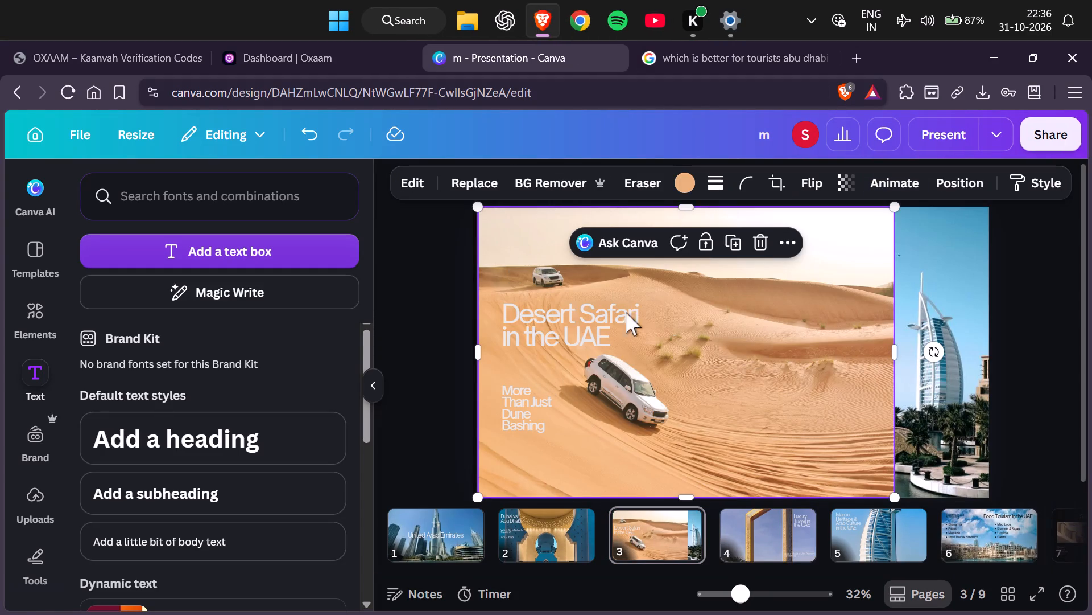
left_click(1046, 599)
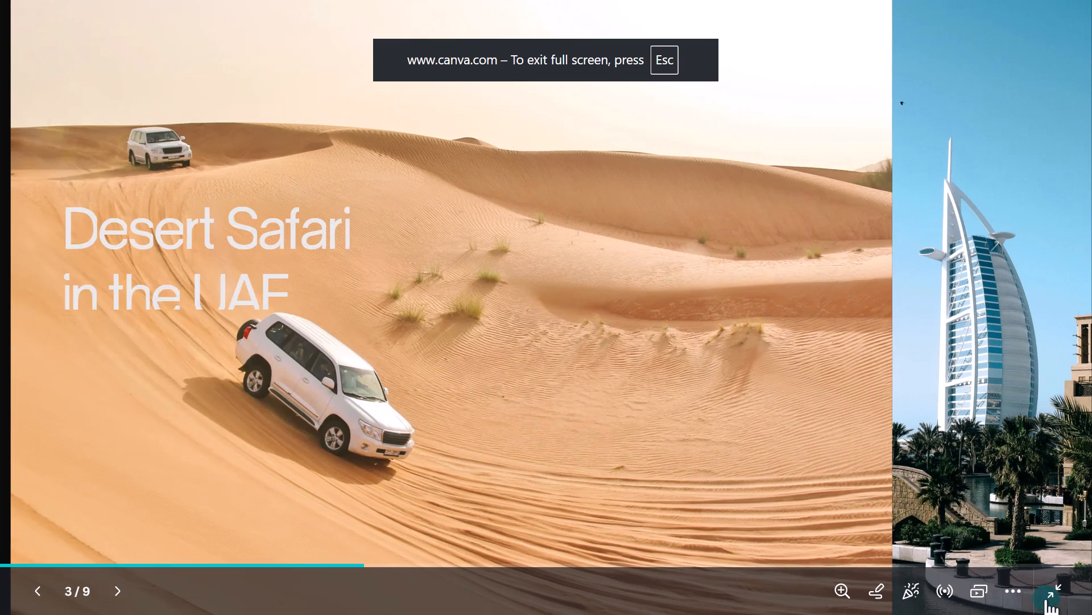
key("Escape")
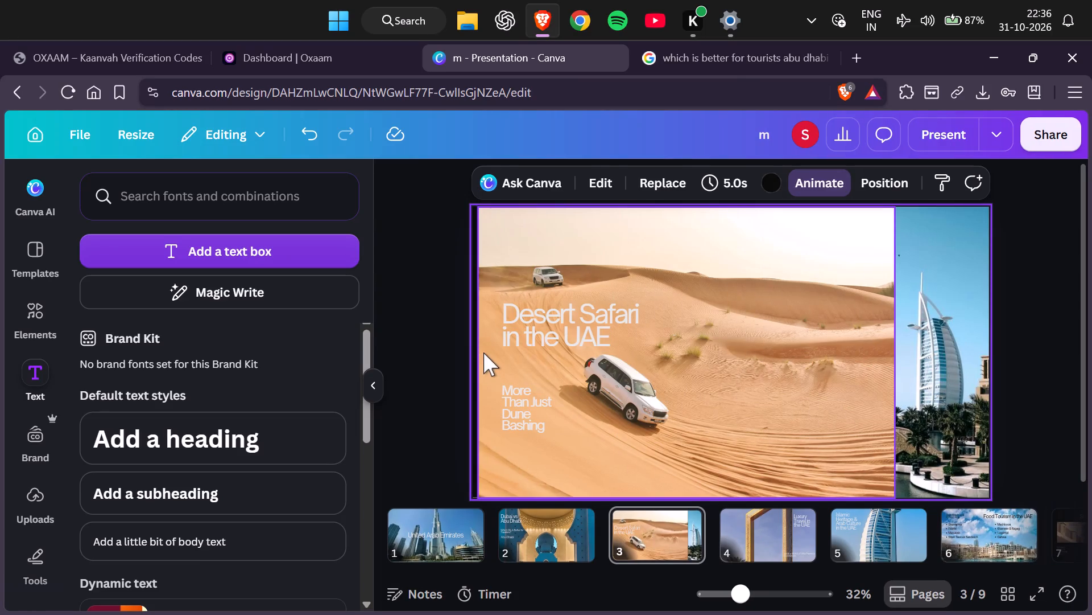
left_click(487, 348)
left_click(478, 350)
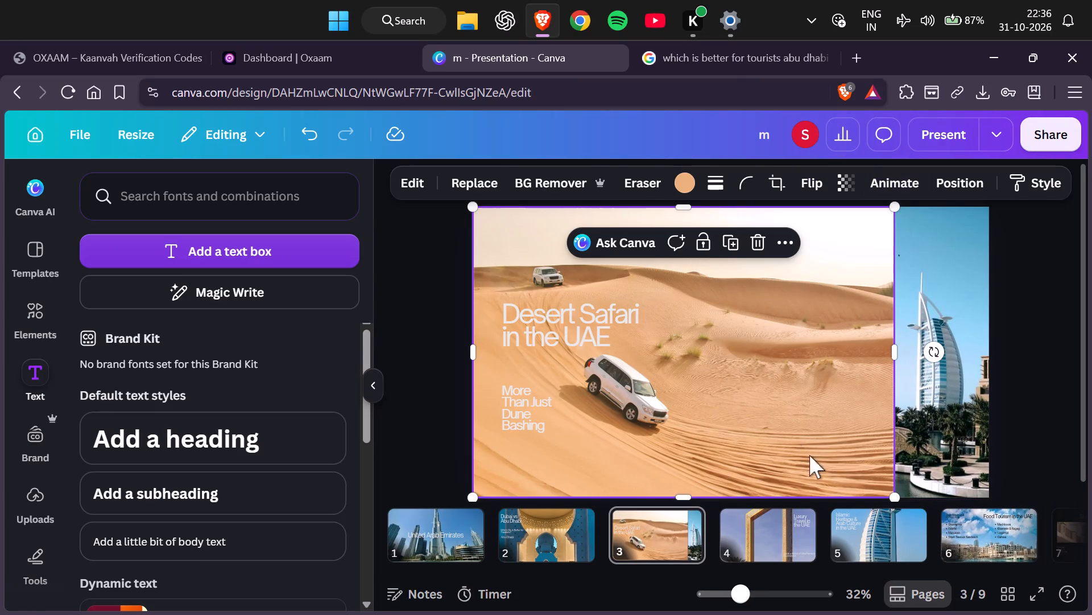
Present the deck in full screen from slide 3 through slide 9 to review photos, text and animations.
left_click(1032, 600)
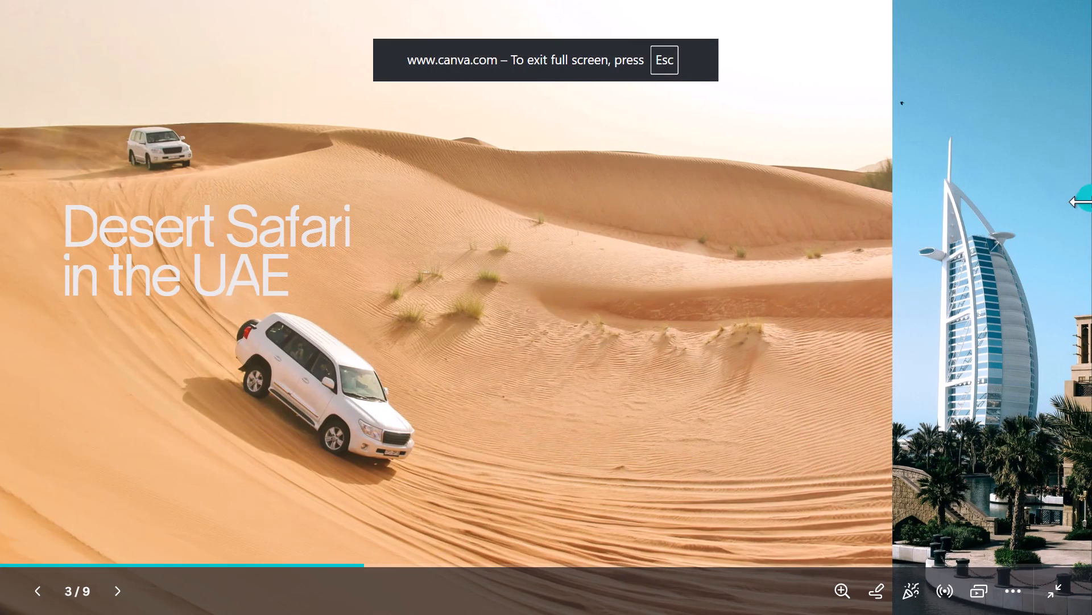
left_click(1085, 239)
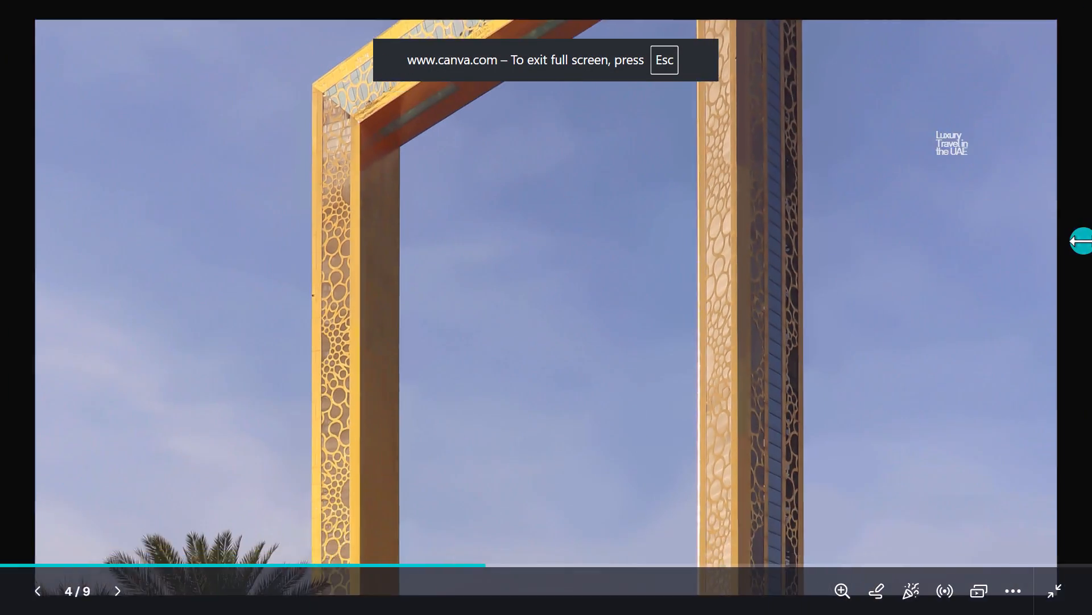
left_click(1084, 240)
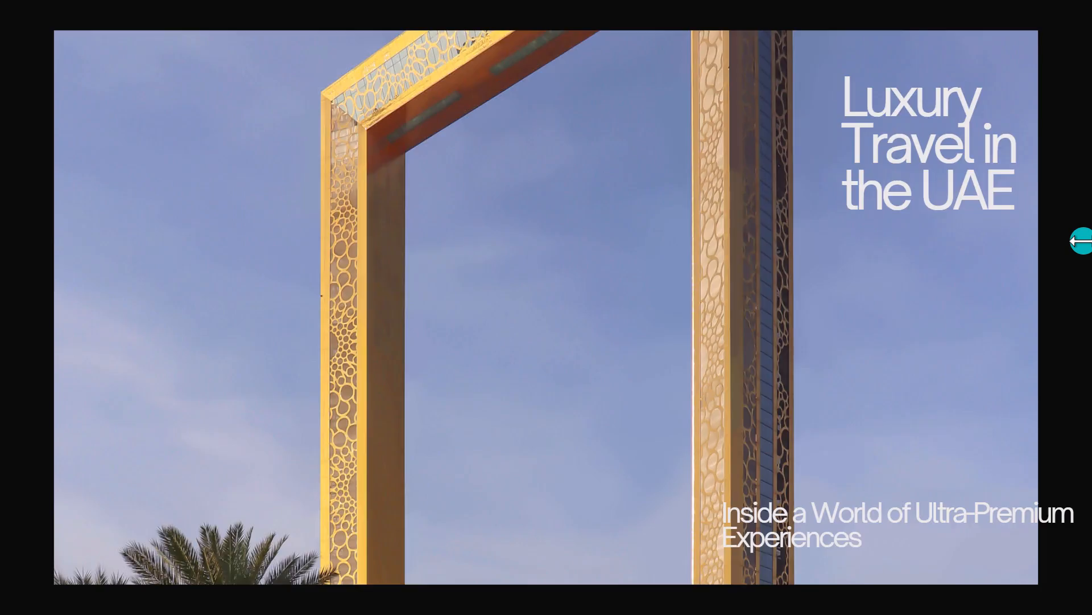
left_click(1073, 259)
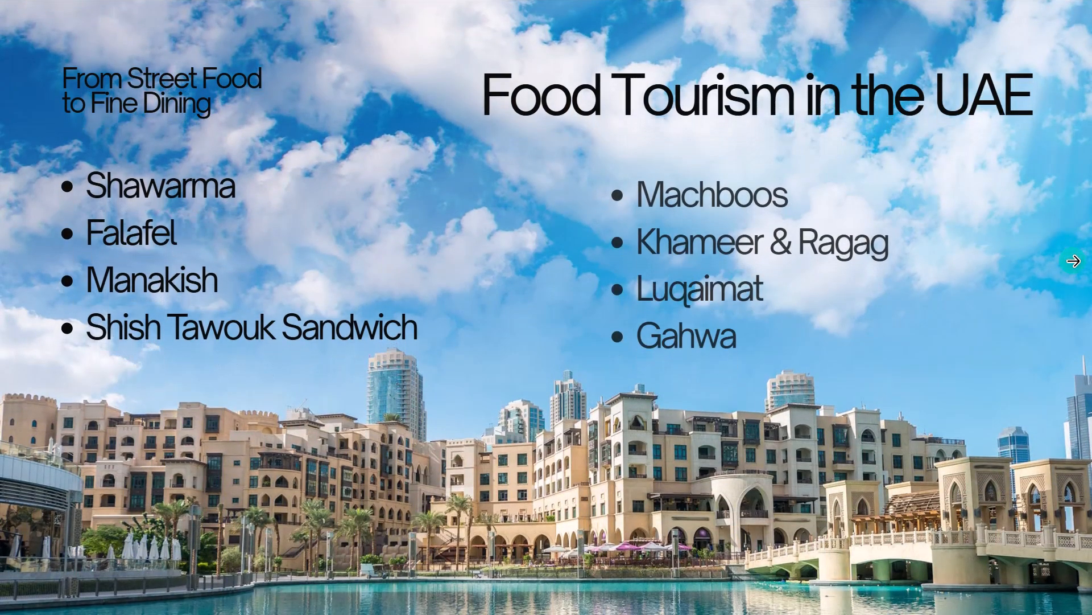
left_click(1070, 263)
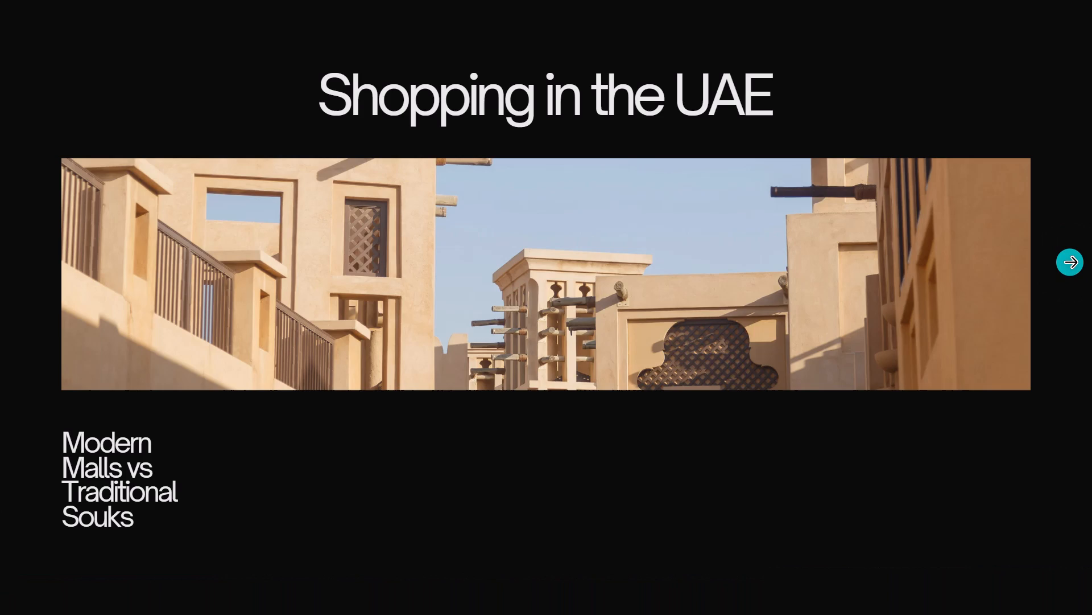
left_click(1071, 260)
left_click(1069, 288)
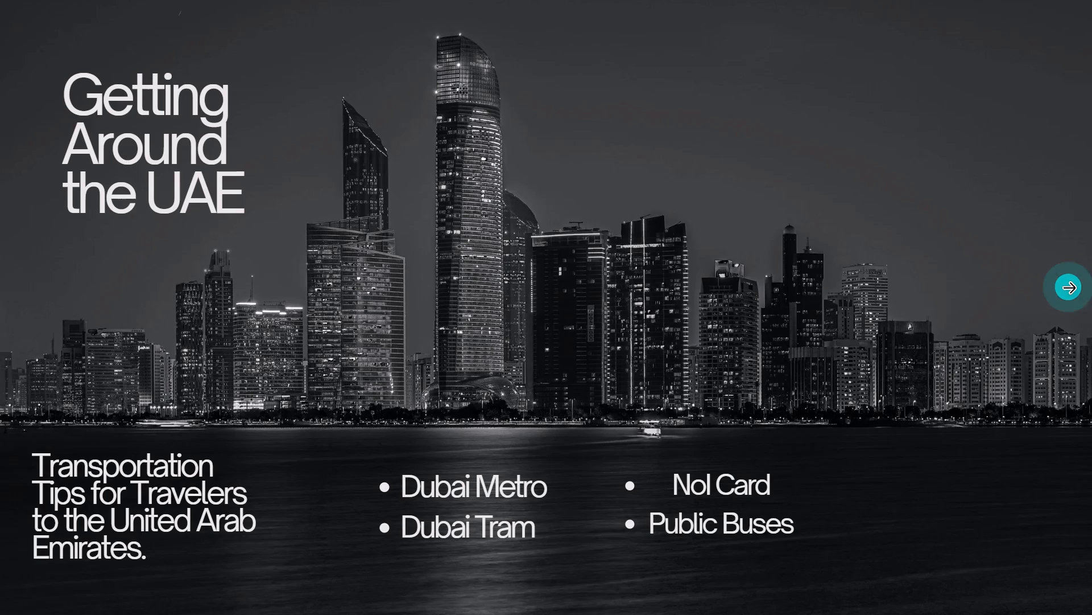
left_click(1069, 288)
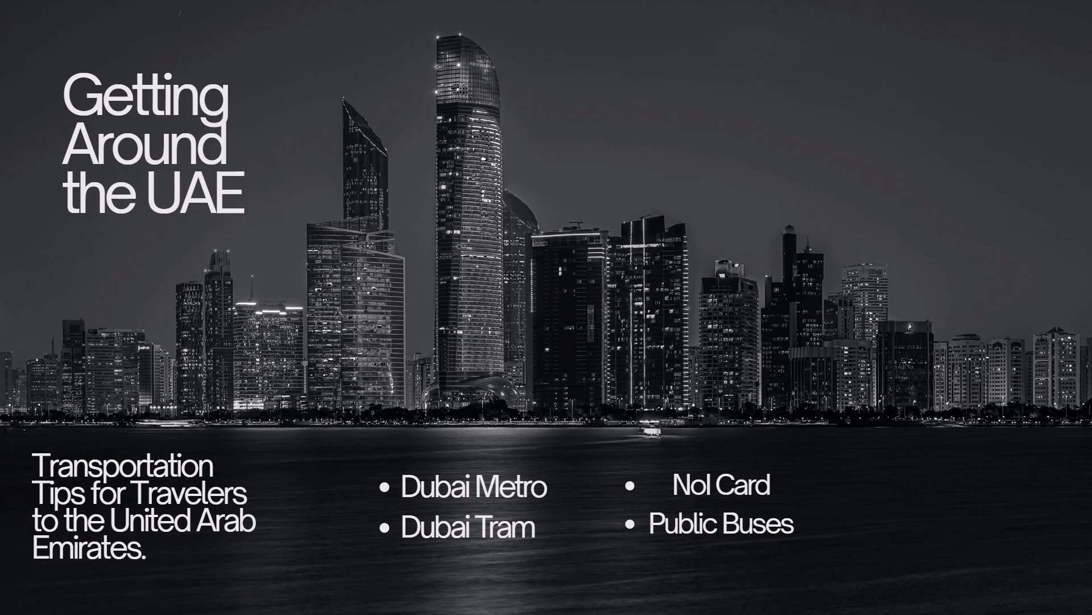
left_click(1069, 286)
left_click(1067, 285)
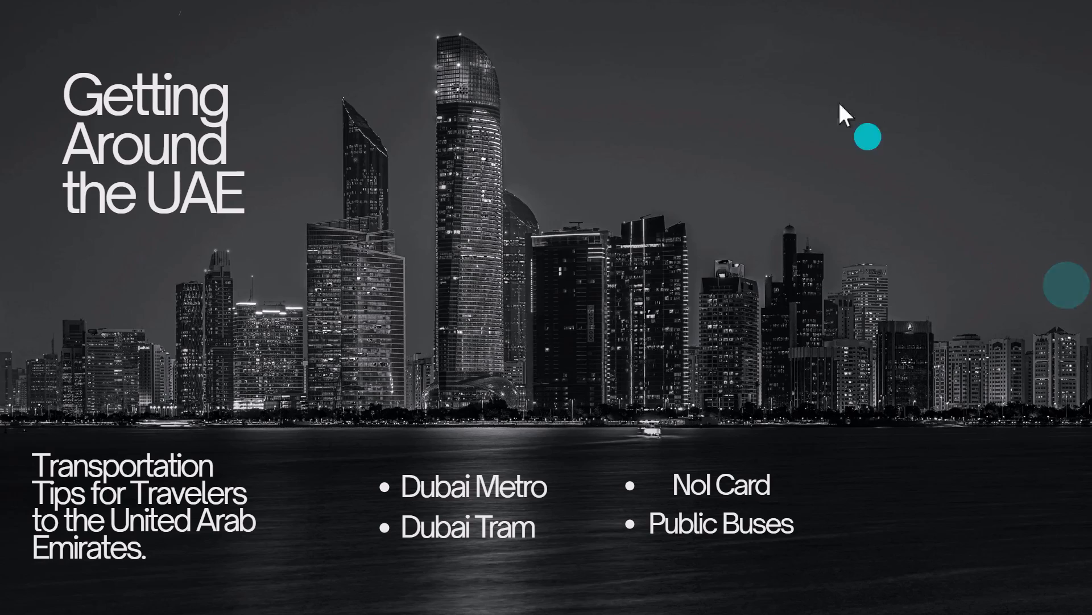
Leave the full-screen presentation and close the Google search tab comparing Abu Dhabi and Dubai for tourists.
left_click(545, 62)
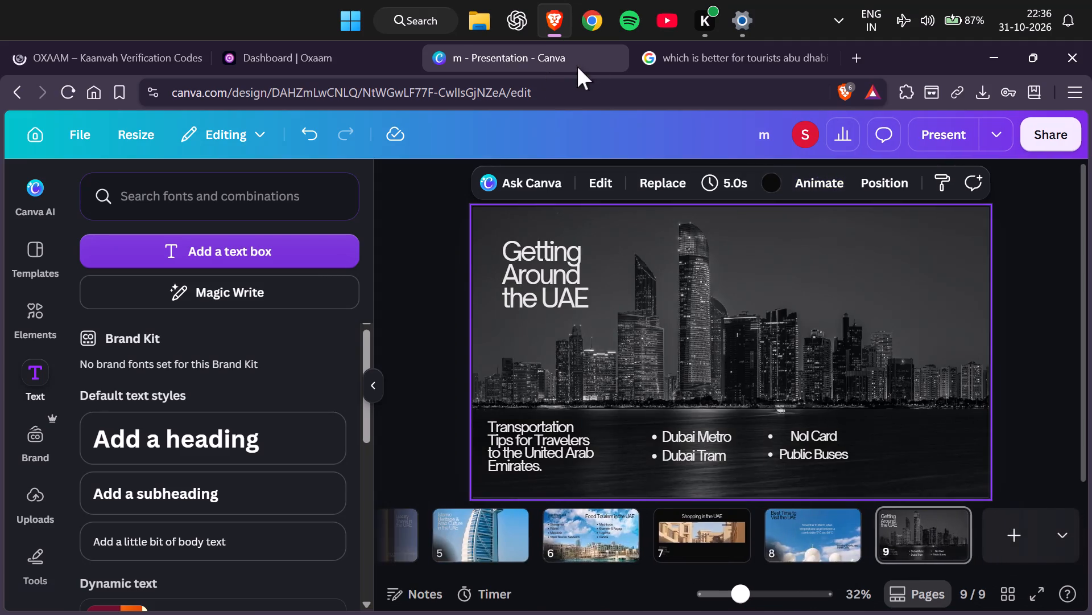
right_click(797, 50)
left_click(768, 55)
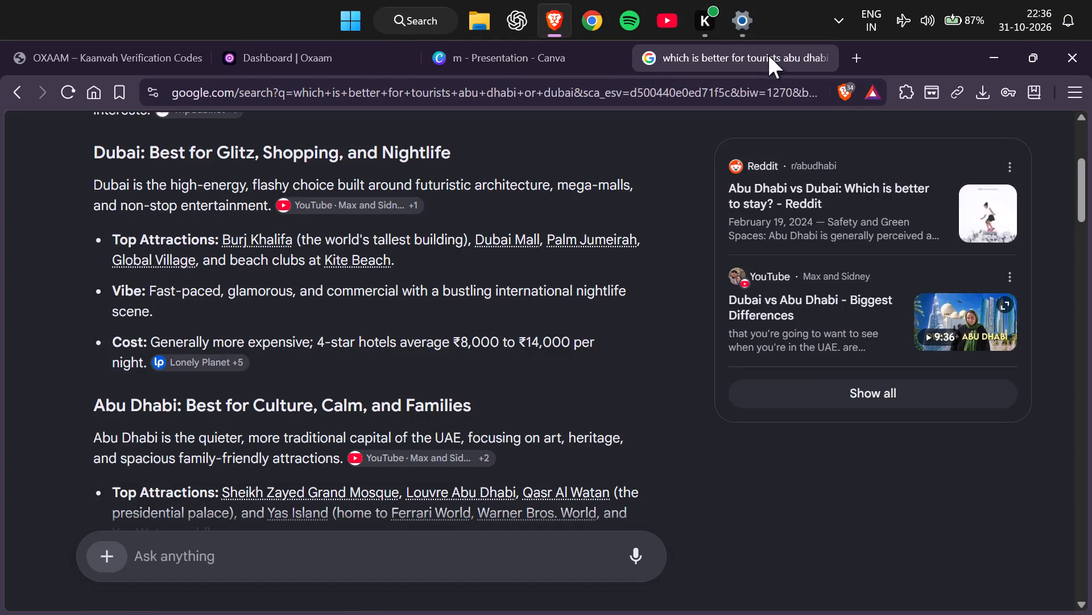
right_click(768, 55)
left_click(859, 358)
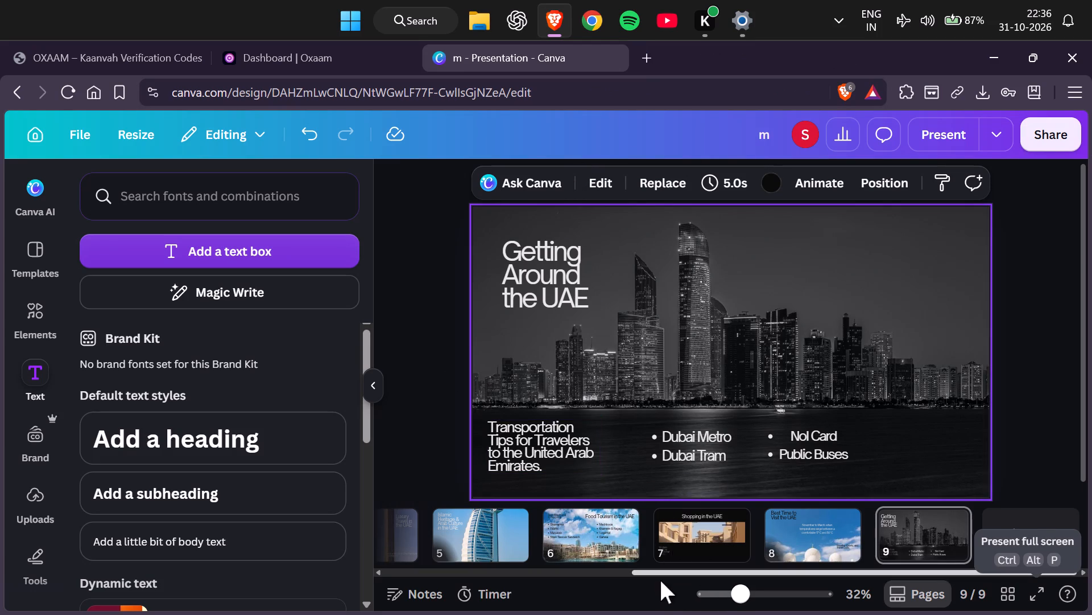
Download all pages of the UAE presentation as a PPTX file, reviewing the download tip and checking the download's progress.
left_click_drag(657, 573, 369, 589)
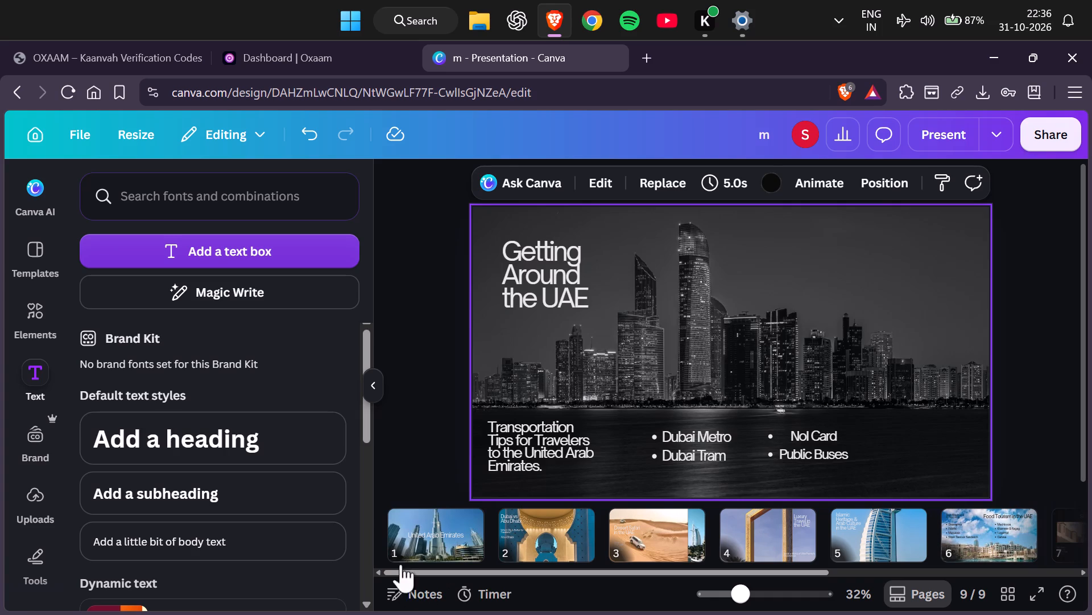
left_click(407, 555)
left_click(1048, 125)
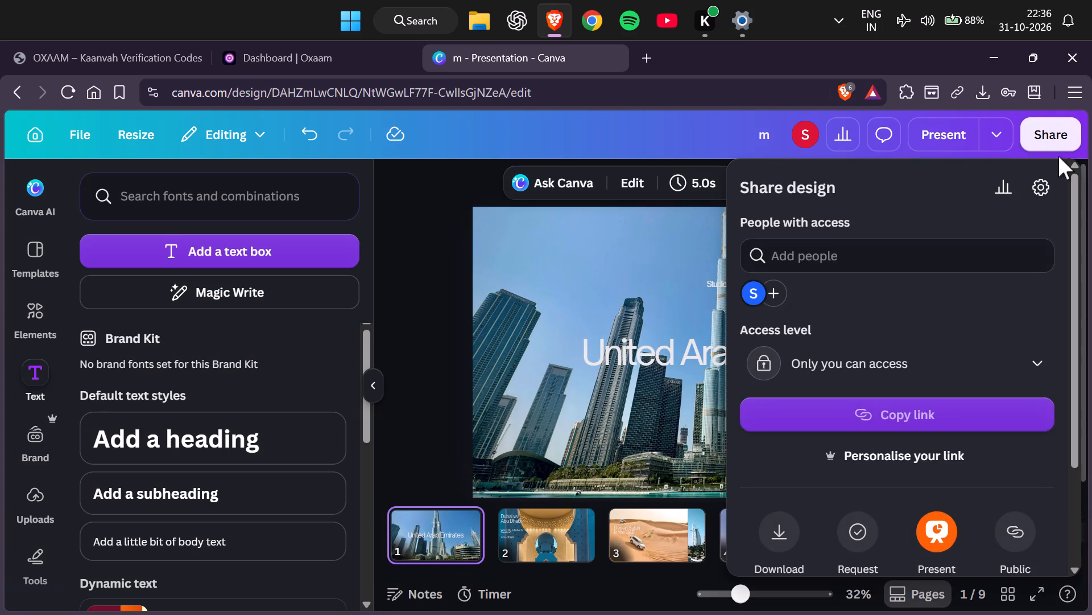
scroll(931, 265, "down", 1)
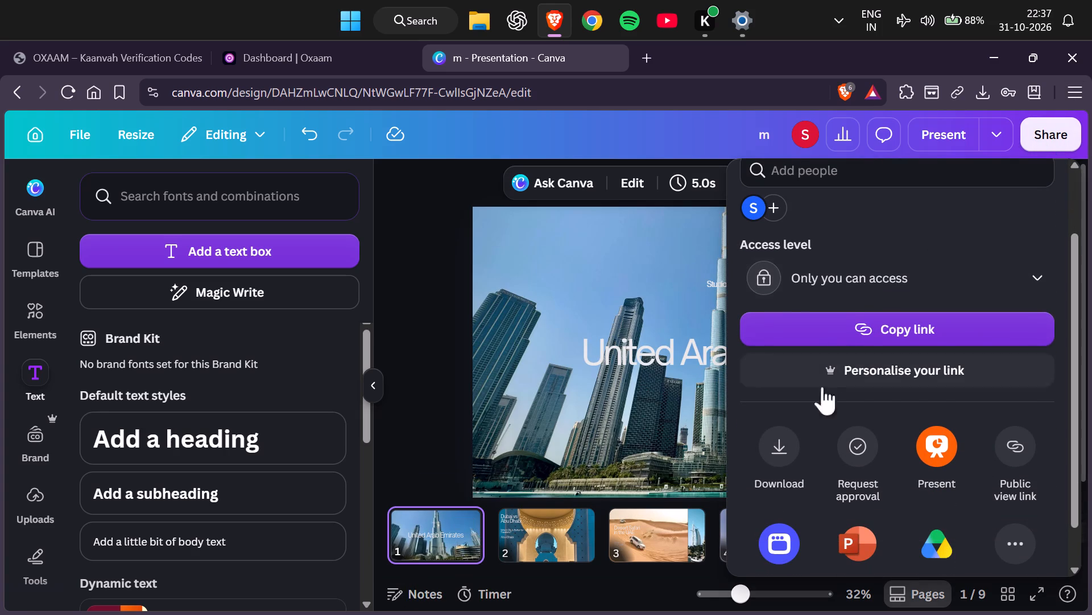
left_click(787, 445)
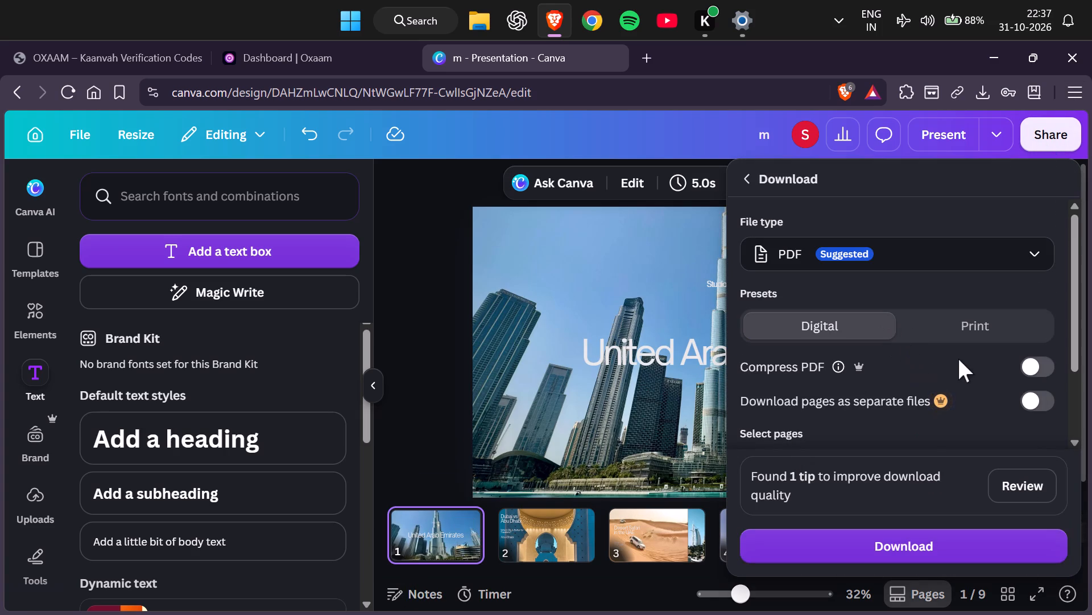
left_click(980, 243)
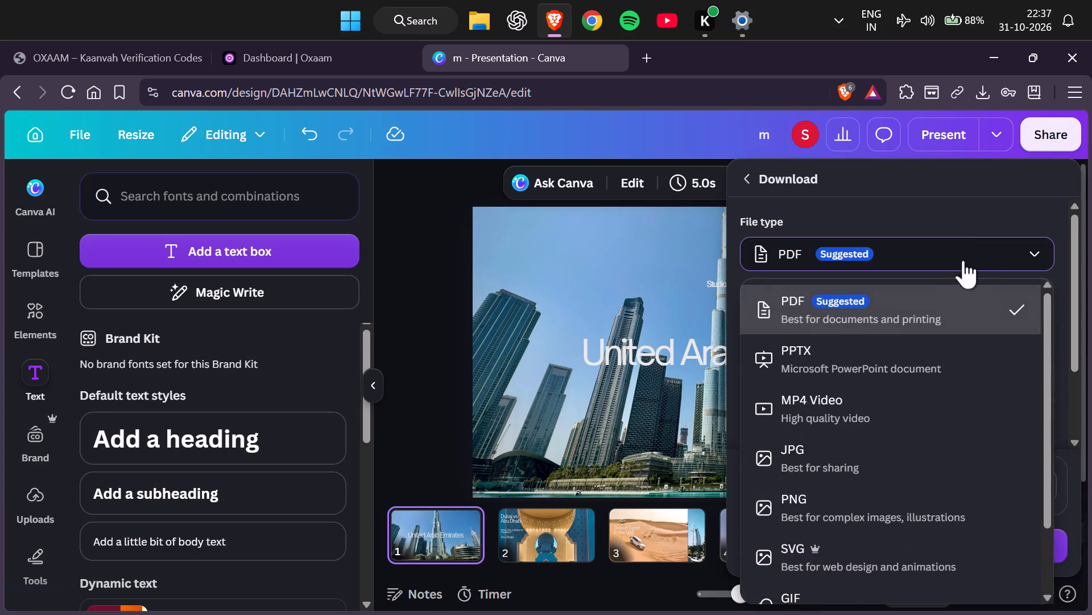
left_click(931, 366)
scroll(937, 374, "down", 1)
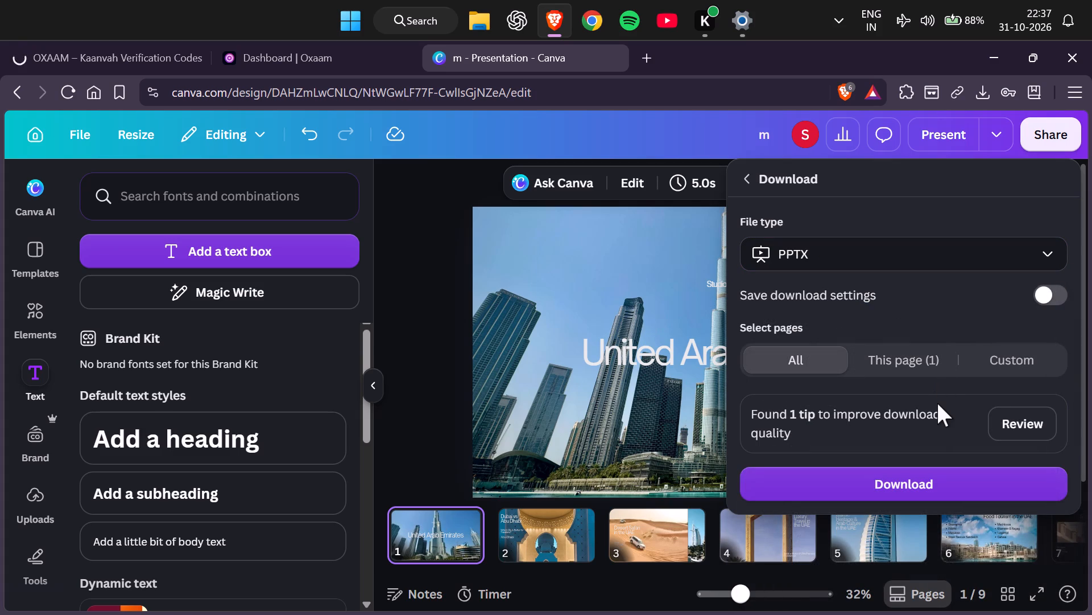
left_click(998, 370)
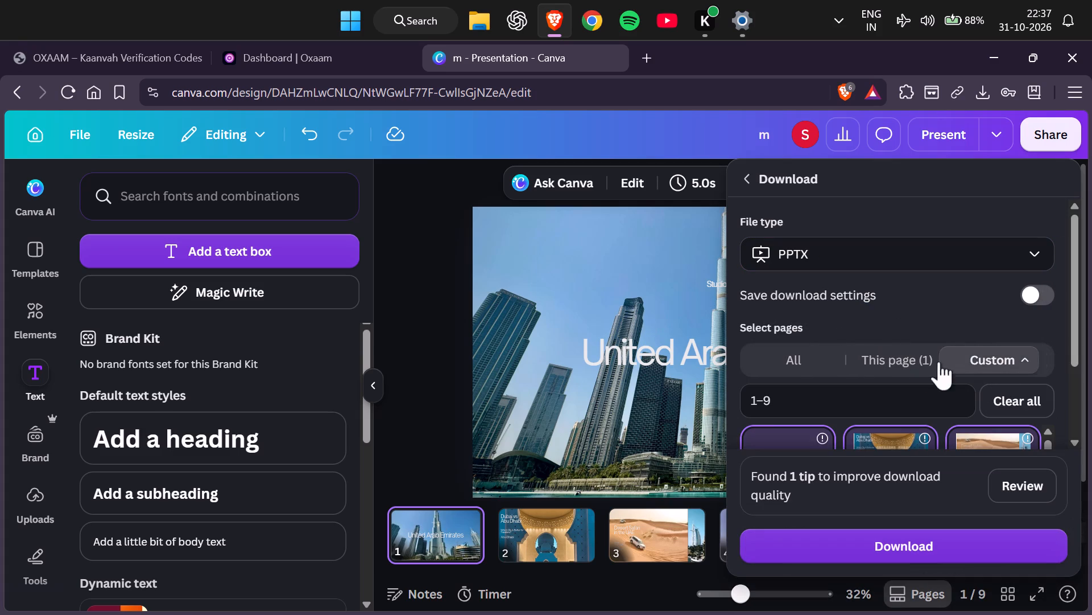
left_click(828, 359)
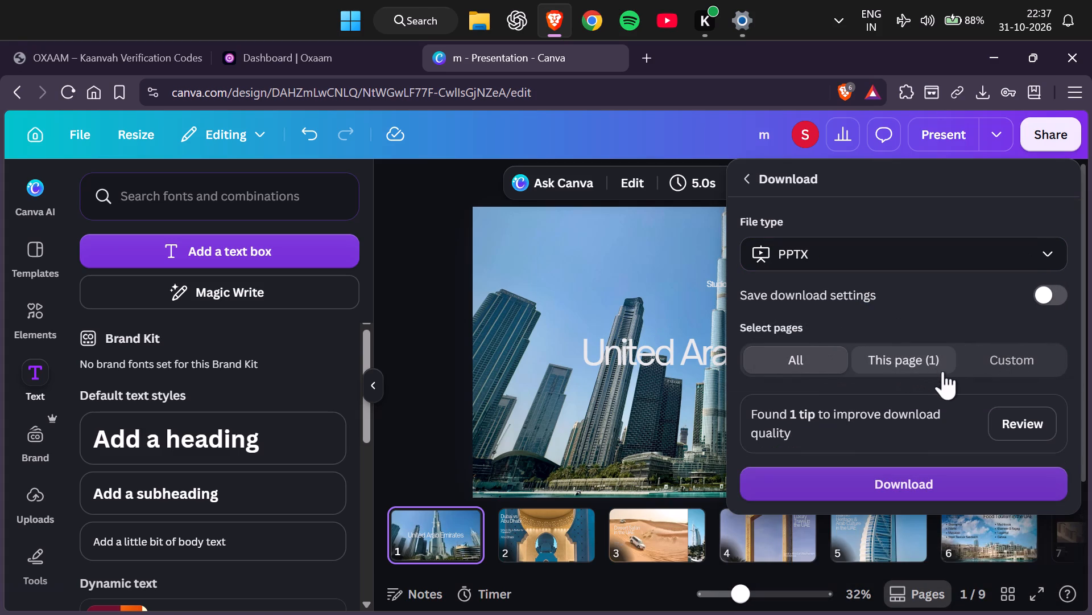
left_click(1022, 426)
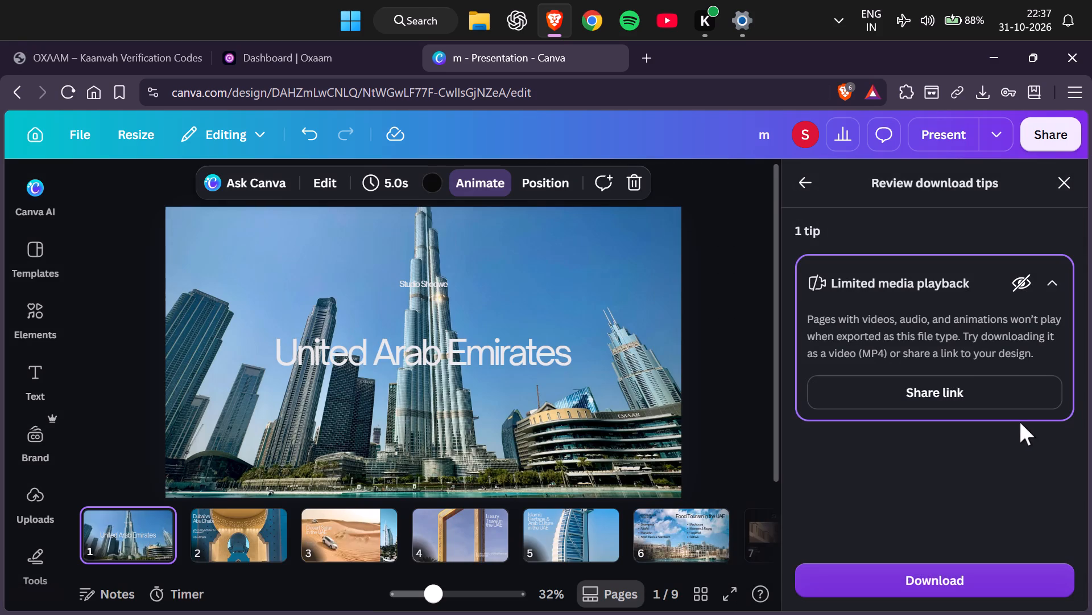
left_click(804, 188)
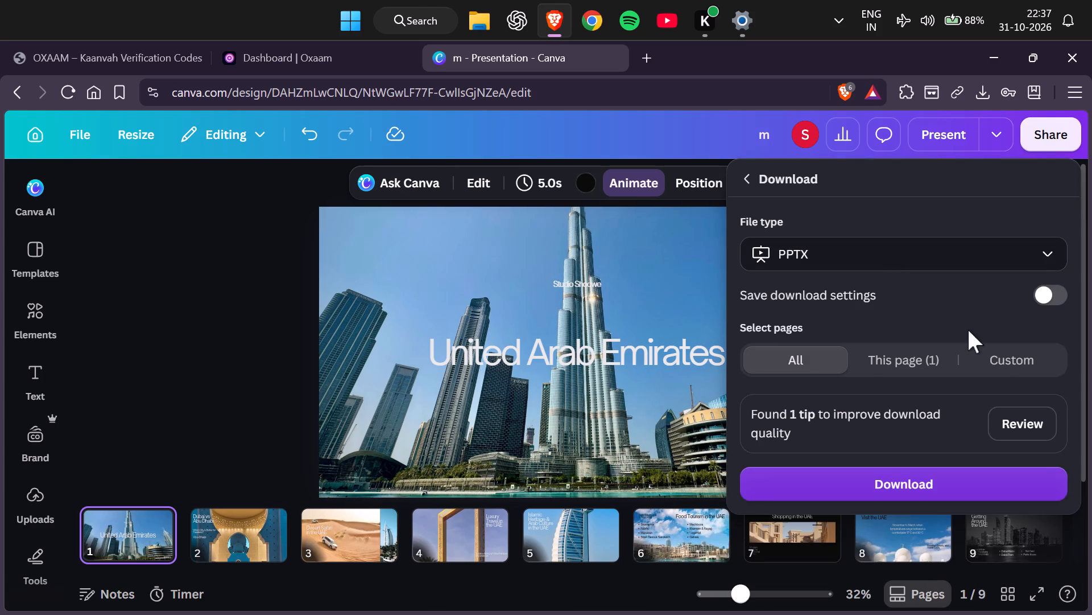
scroll(948, 350, "down", 2)
left_click(947, 479)
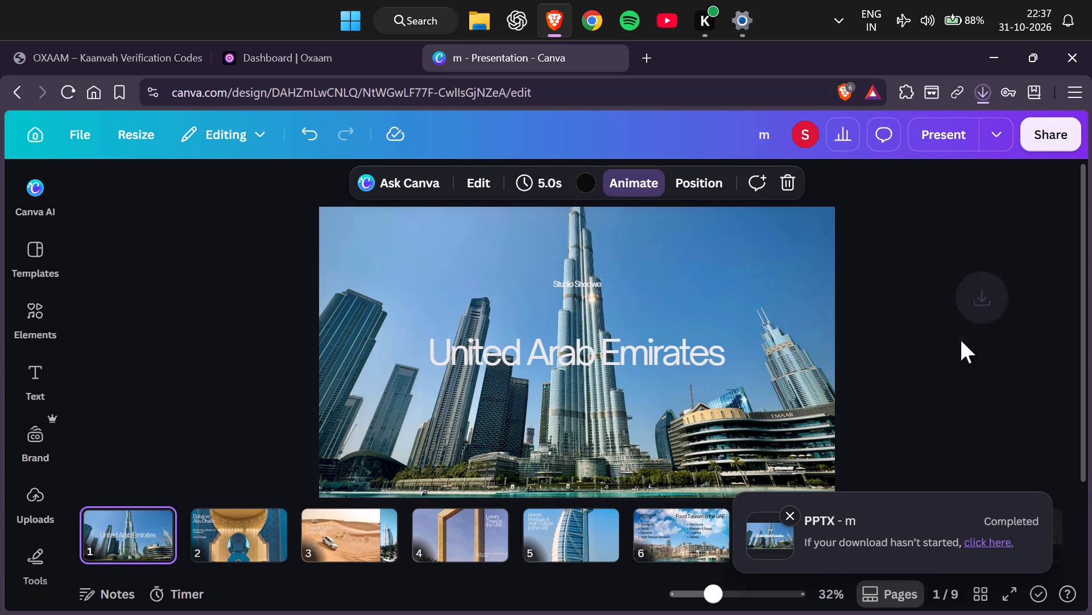
left_click(986, 98)
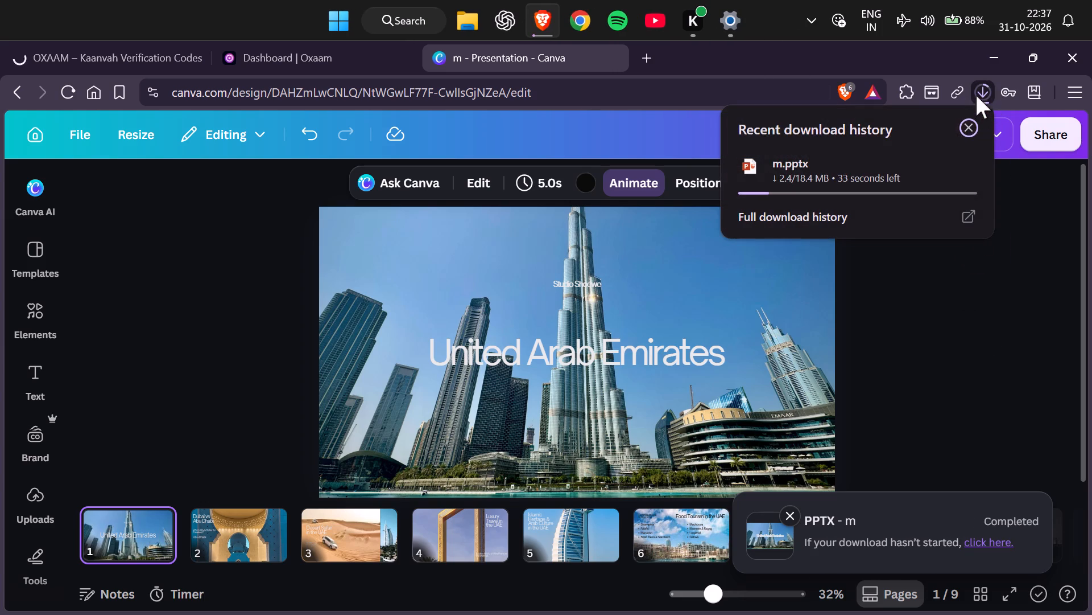
left_click(977, 93)
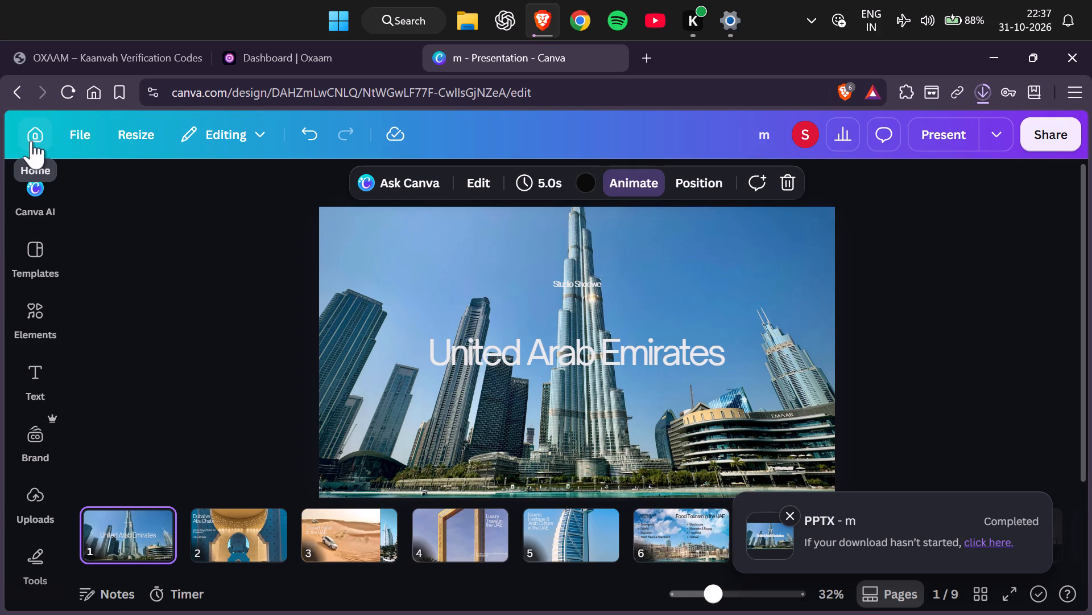
Leave the presentation editor and return to the Canva home page.
left_click(30, 141)
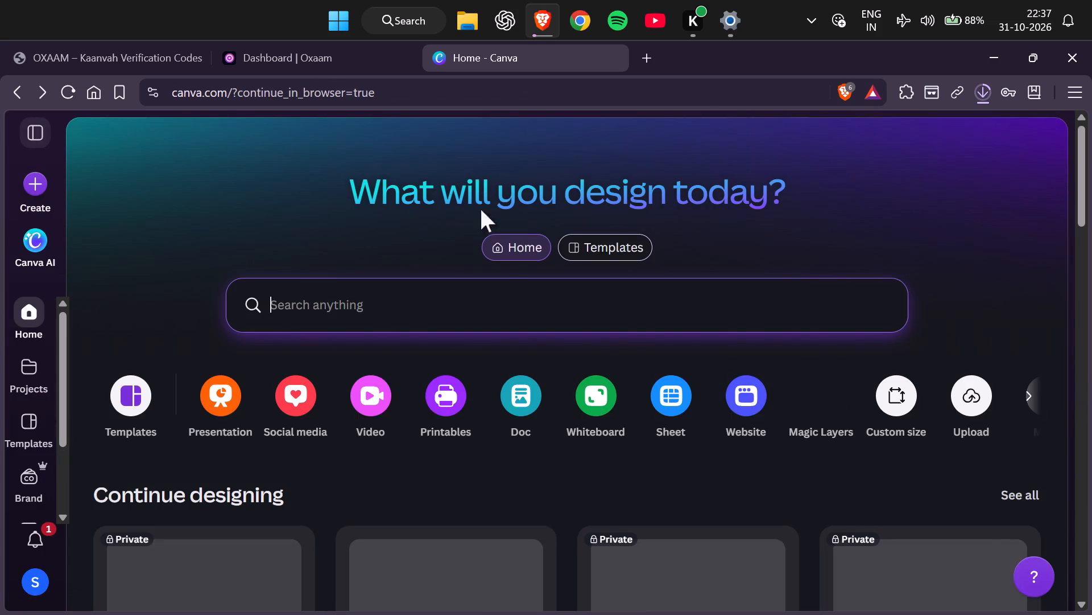
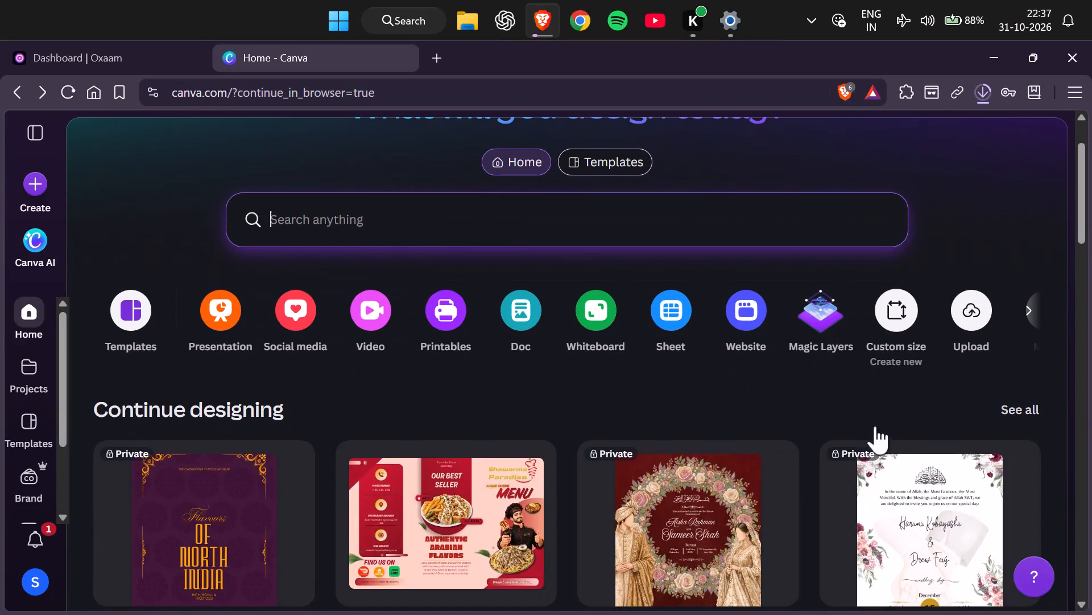
Browse the recent designs under Continue designing, repeatedly expanding the list to show older designs.
scroll(867, 404, "down", 2)
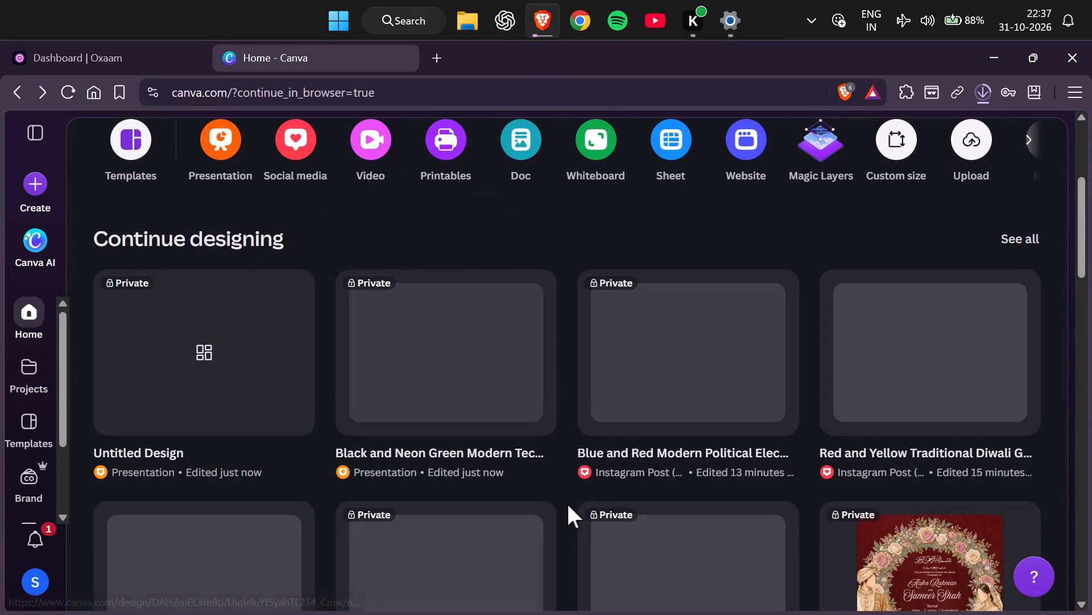
scroll(567, 505, "down", 4)
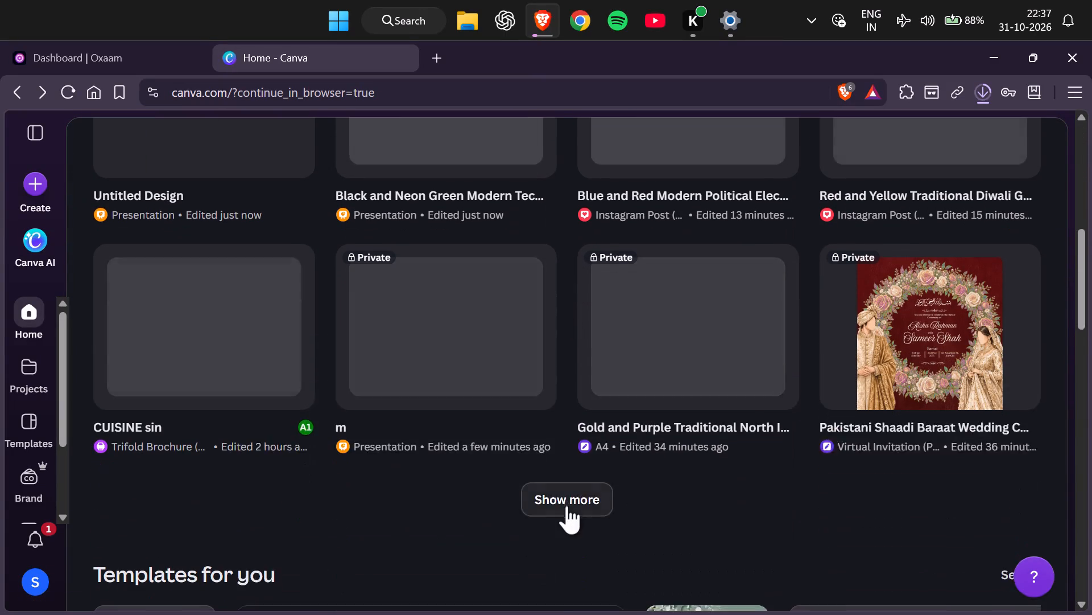
left_click(559, 411)
scroll(558, 412, "down", 3)
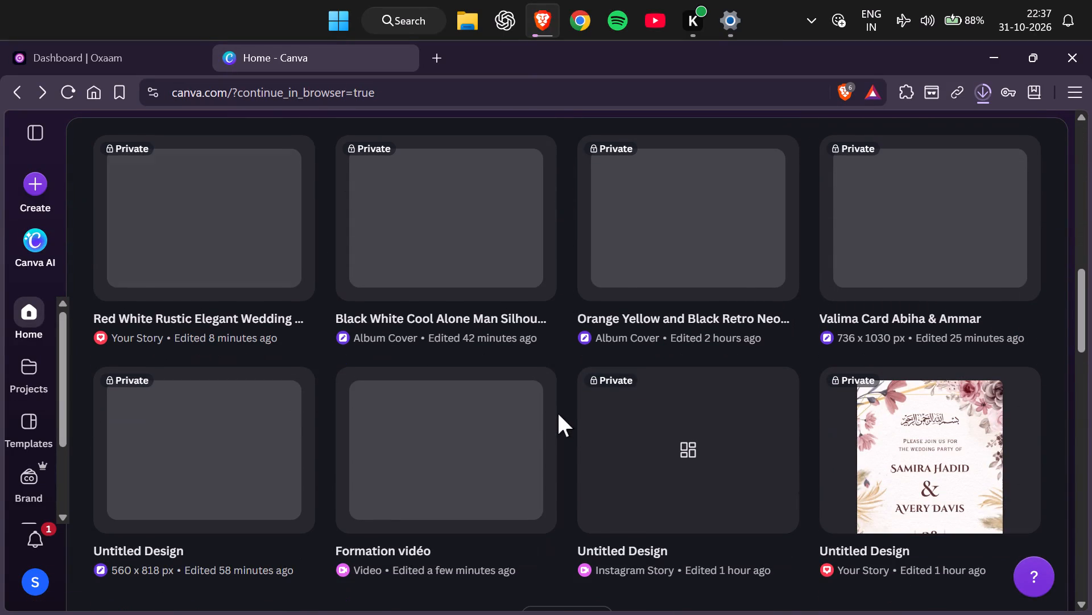
scroll(558, 414, "down", 4)
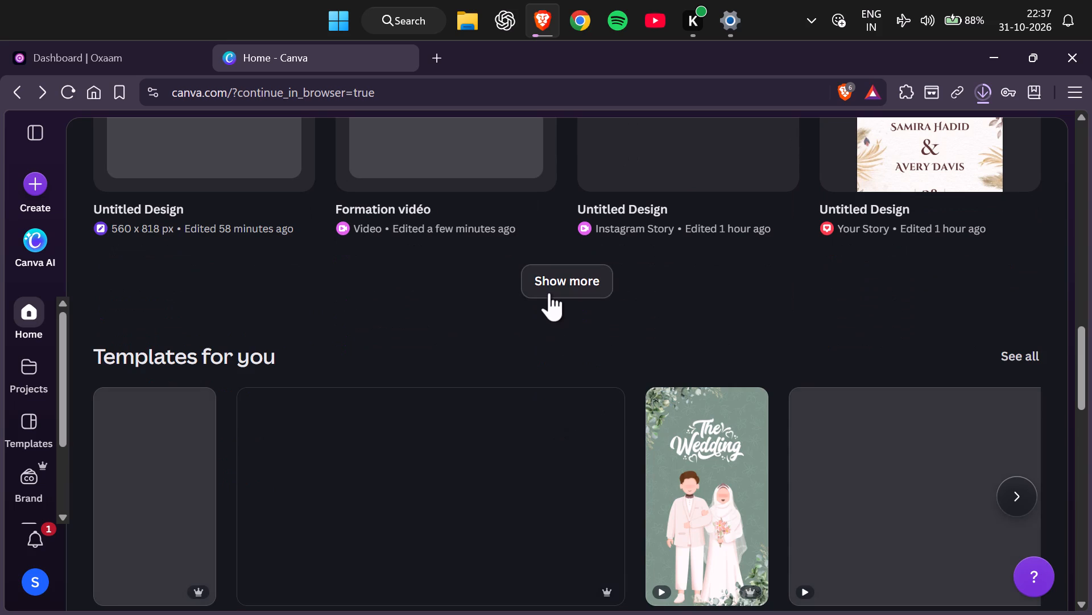
left_click(549, 293)
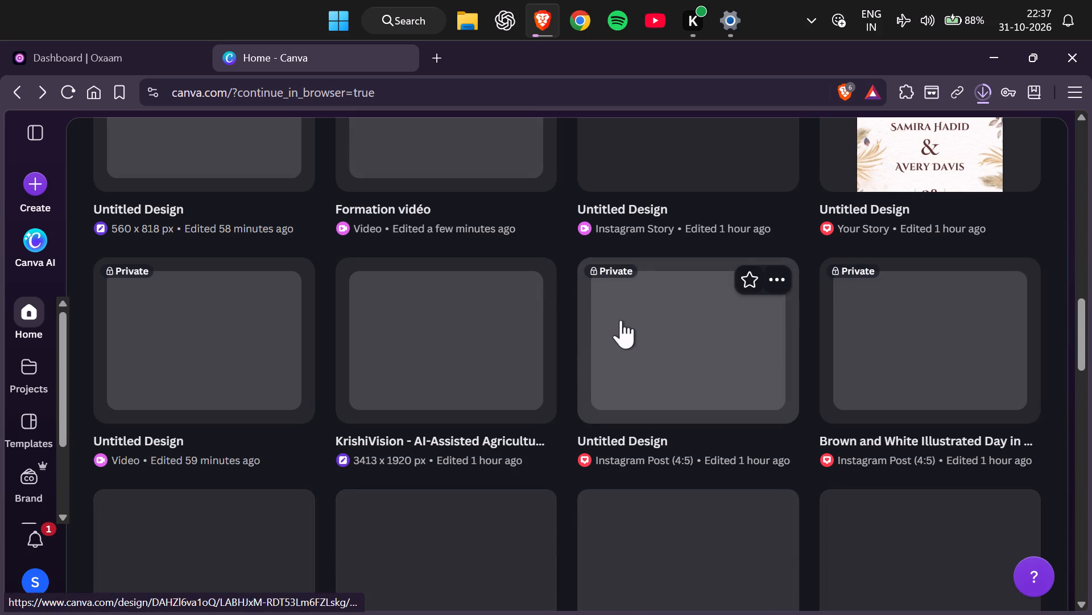
scroll(559, 384, "down", 5)
left_click(572, 302)
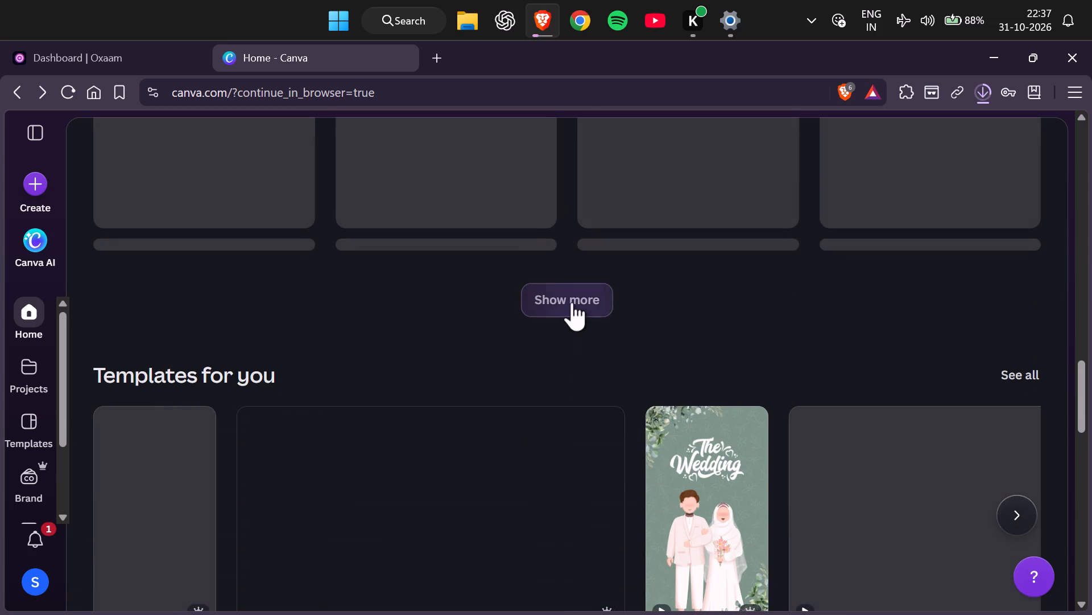
scroll(557, 323, "down", 3)
scroll(557, 325, "up", 3)
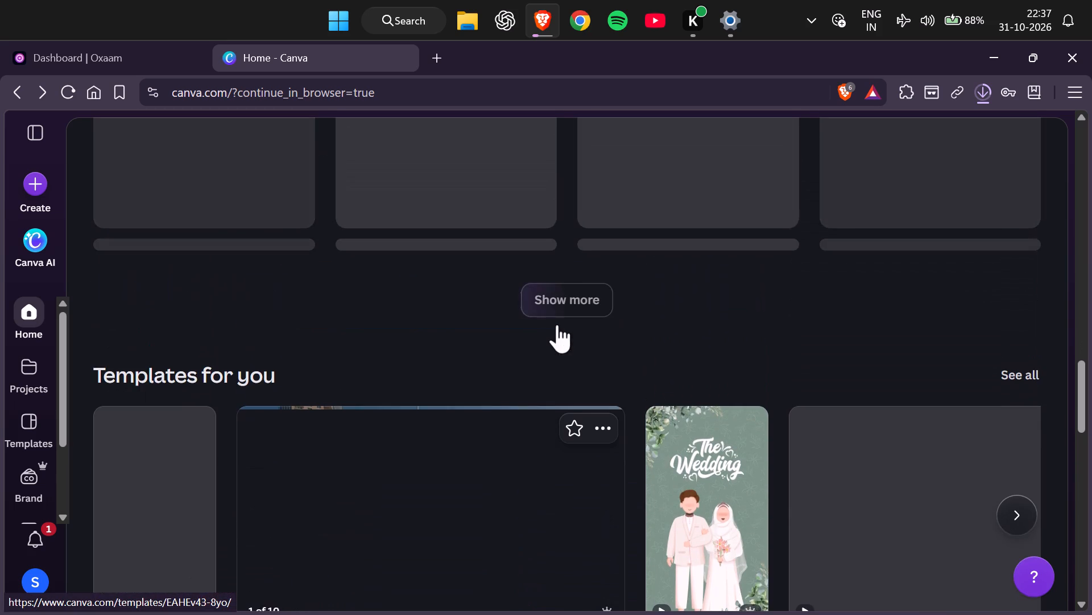
scroll(589, 326, "up", 1)
left_click(560, 380)
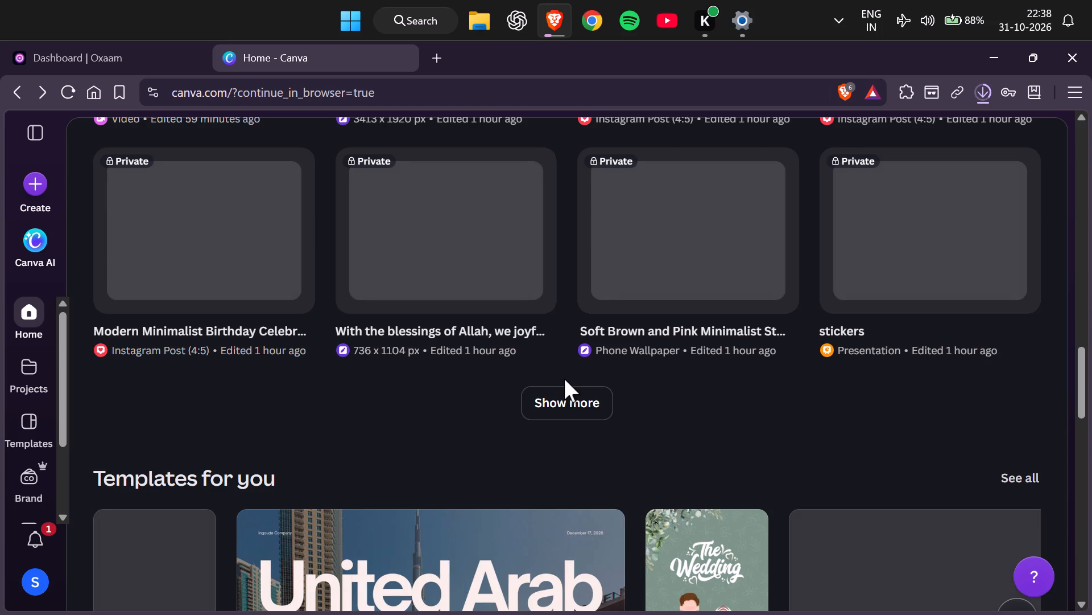
left_click(575, 392)
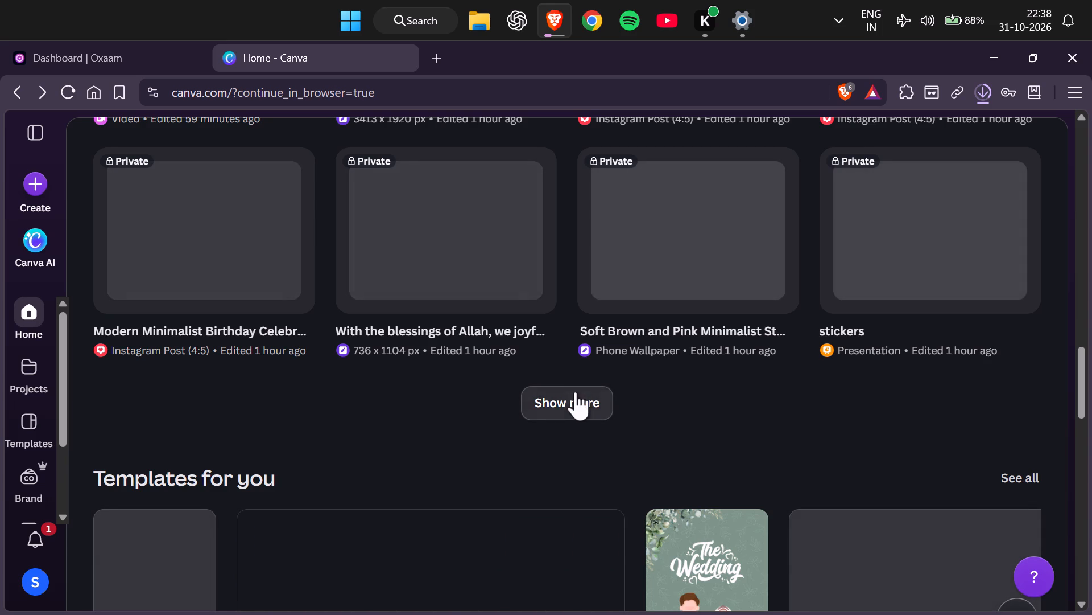
Check the download progress of m.pptx in the browser's recent download history.
left_click(989, 87)
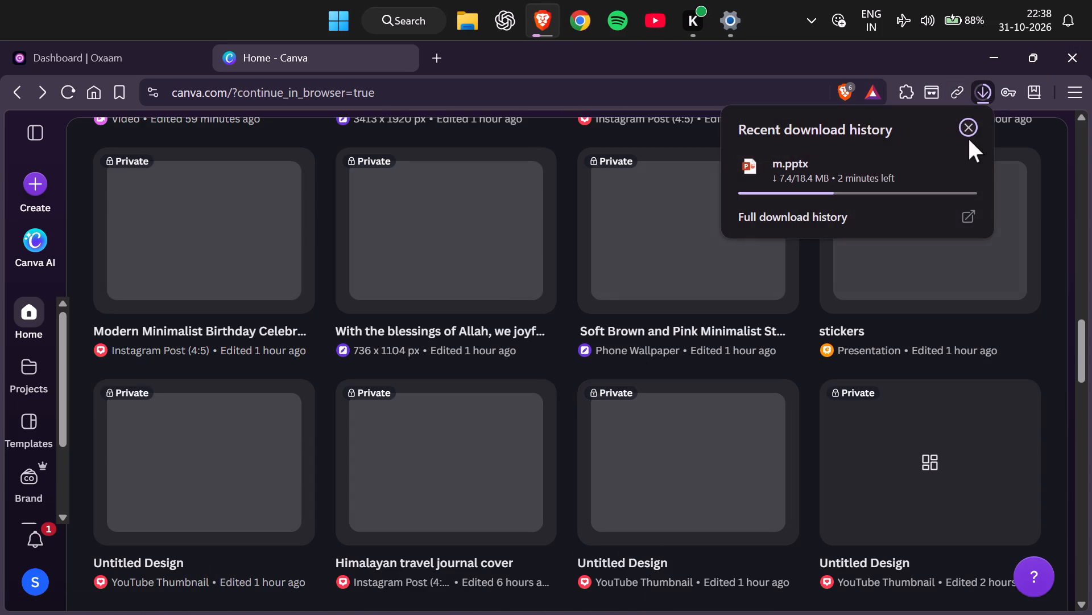
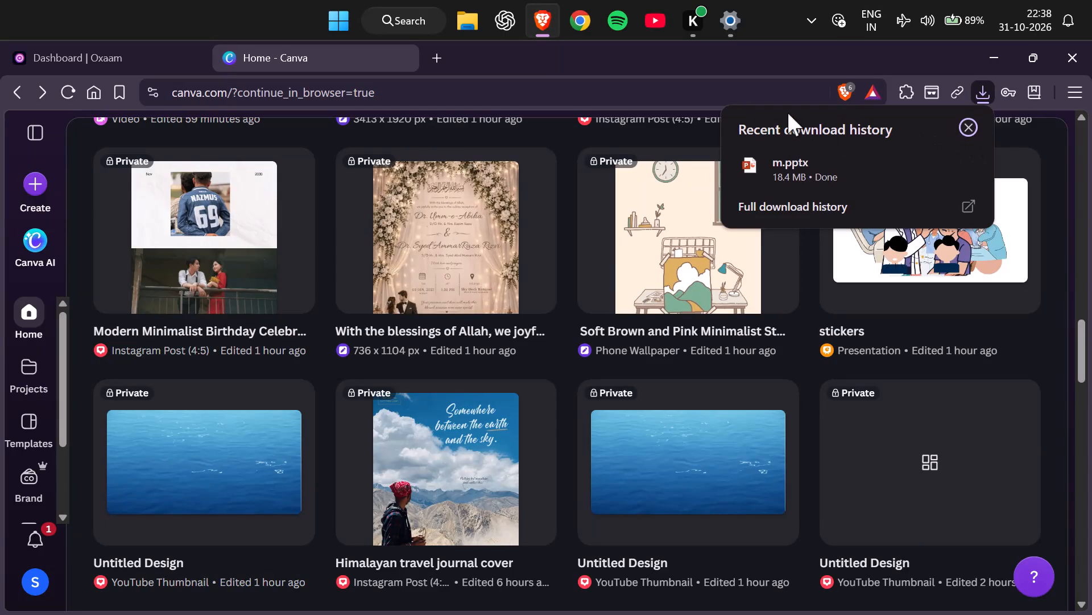
Dismiss the download history and browse older recent designs, expanding the list twice to show more.
left_click(811, 58)
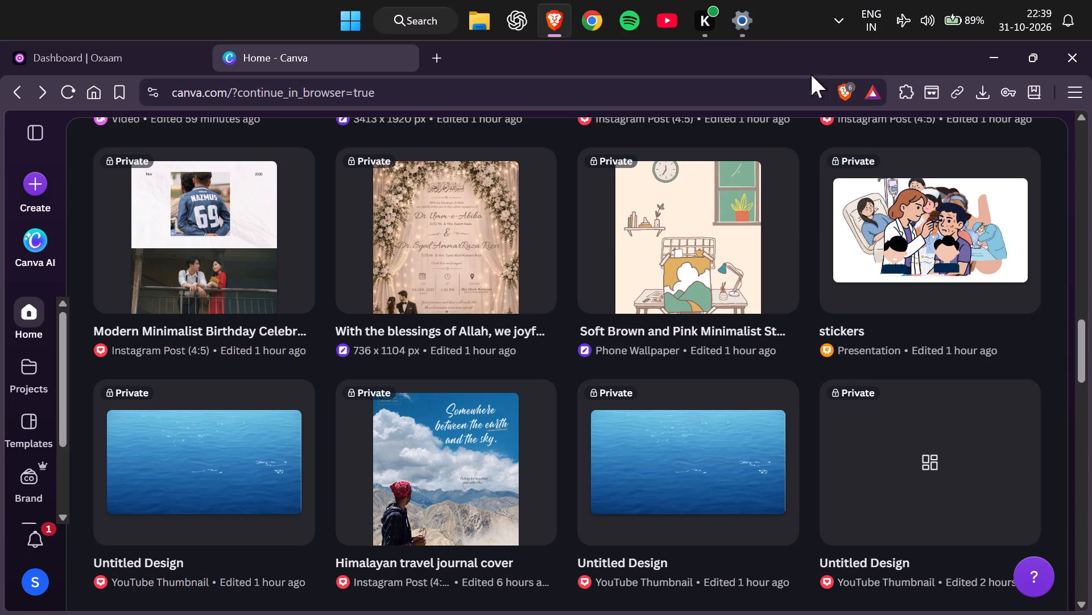
scroll(827, 150, "down", 4)
scroll(764, 216, "down", 2)
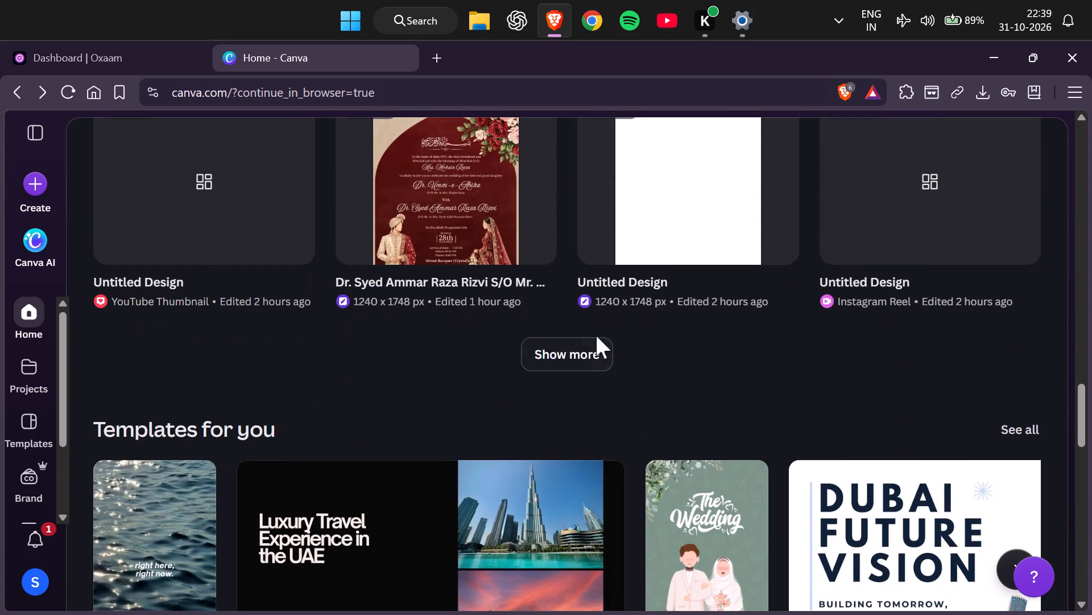
left_click(589, 348)
scroll(603, 326, "down", 3)
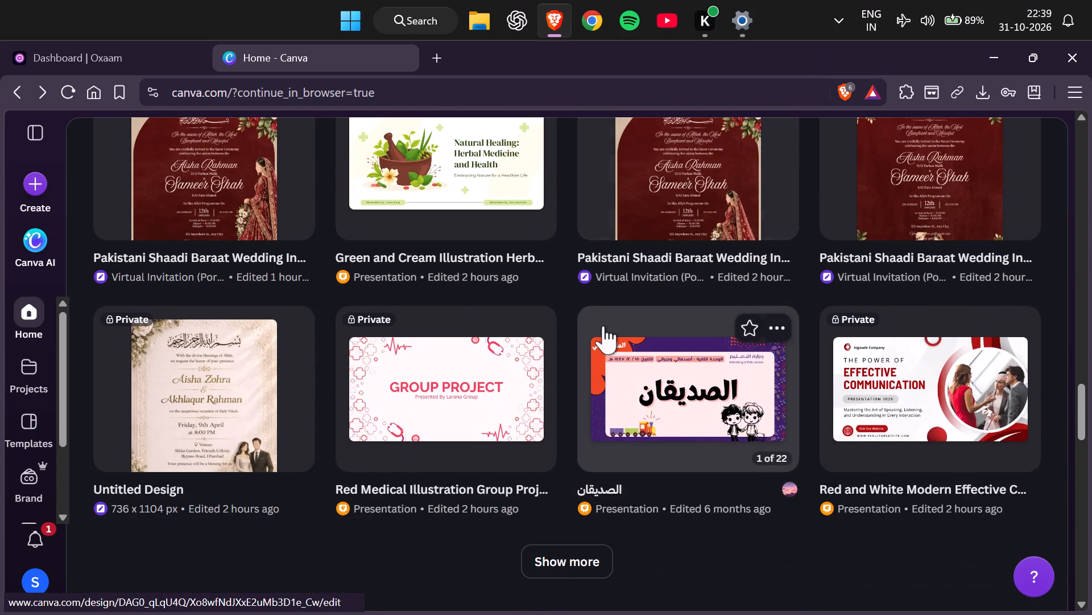
scroll(603, 326, "down", 2)
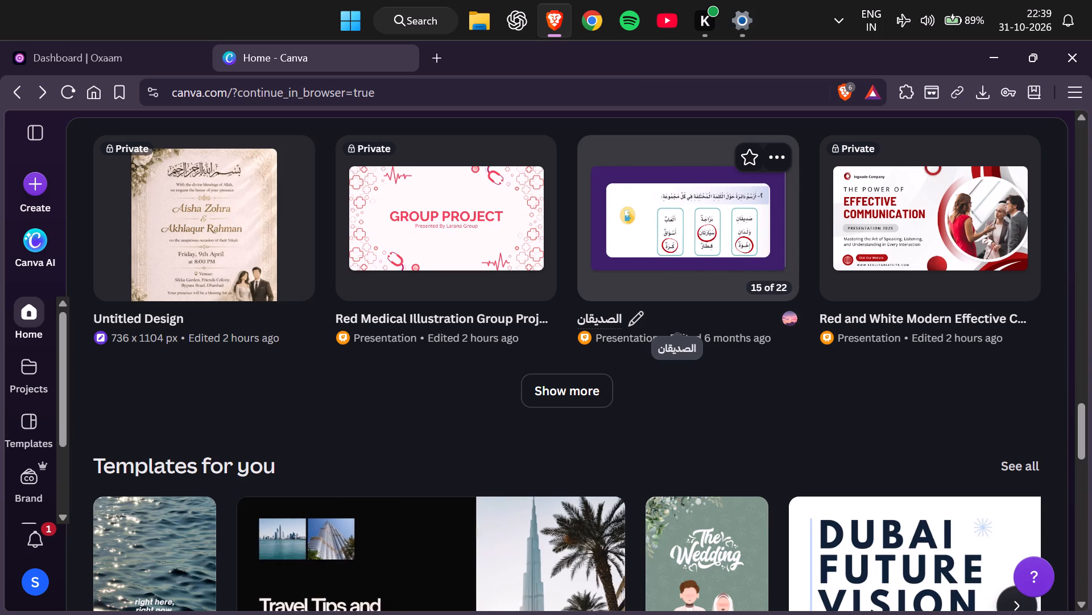
scroll(612, 392, "down", 1)
scroll(643, 348, "down", 2)
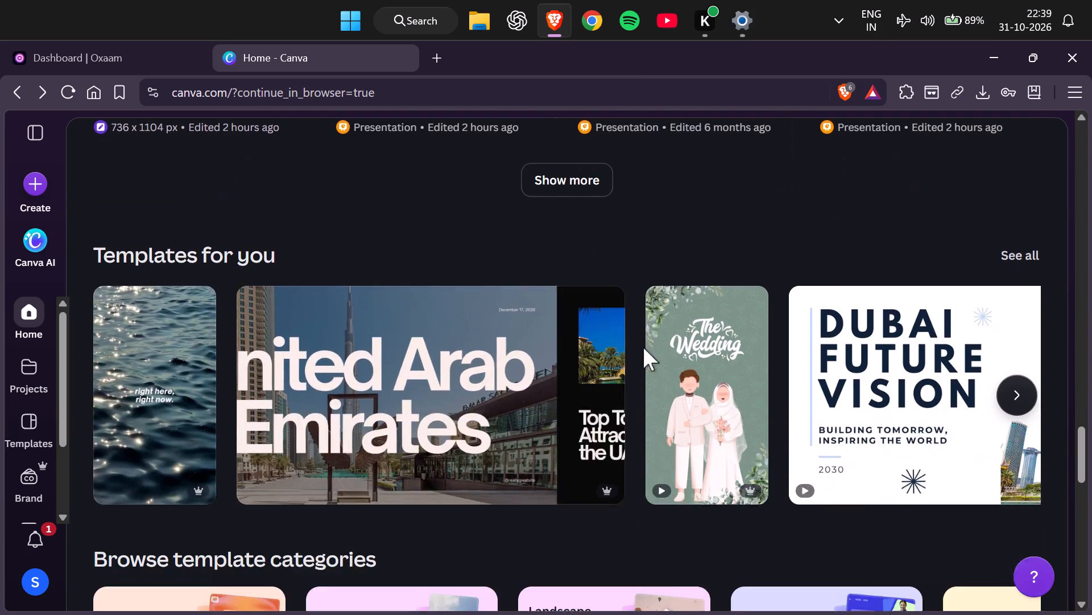
scroll(605, 285, "up", 2)
left_click(583, 304)
scroll(583, 304, "up", 2)
Open the Red Medical Illustration Group Project presentation from the recent designs.
left_click(513, 283)
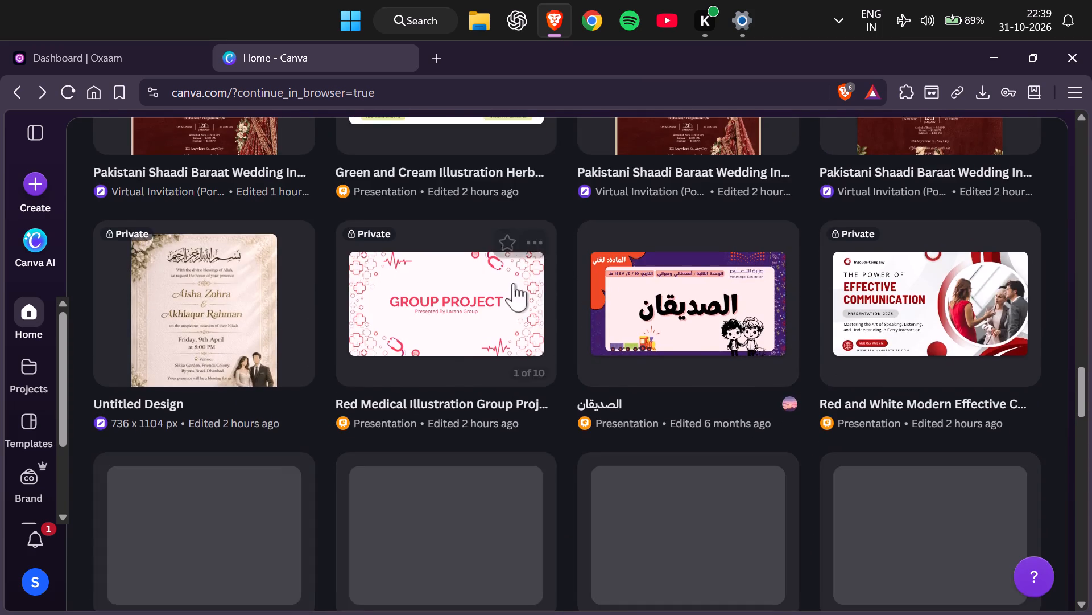
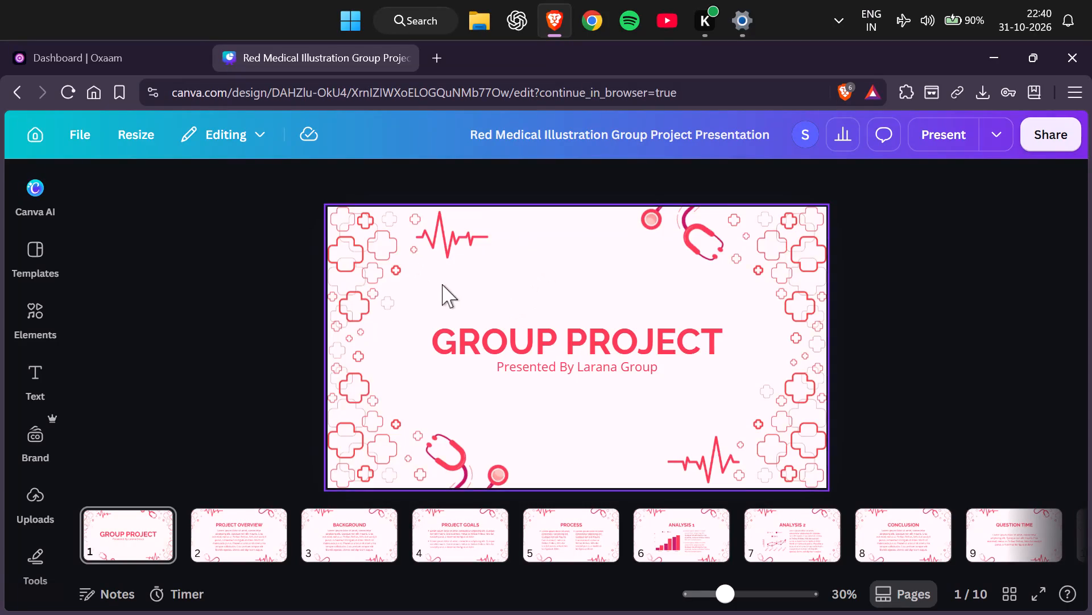
View the Project Goals page, page 4, of the group project presentation.
scroll(442, 284, "down", 3)
left_click(481, 530)
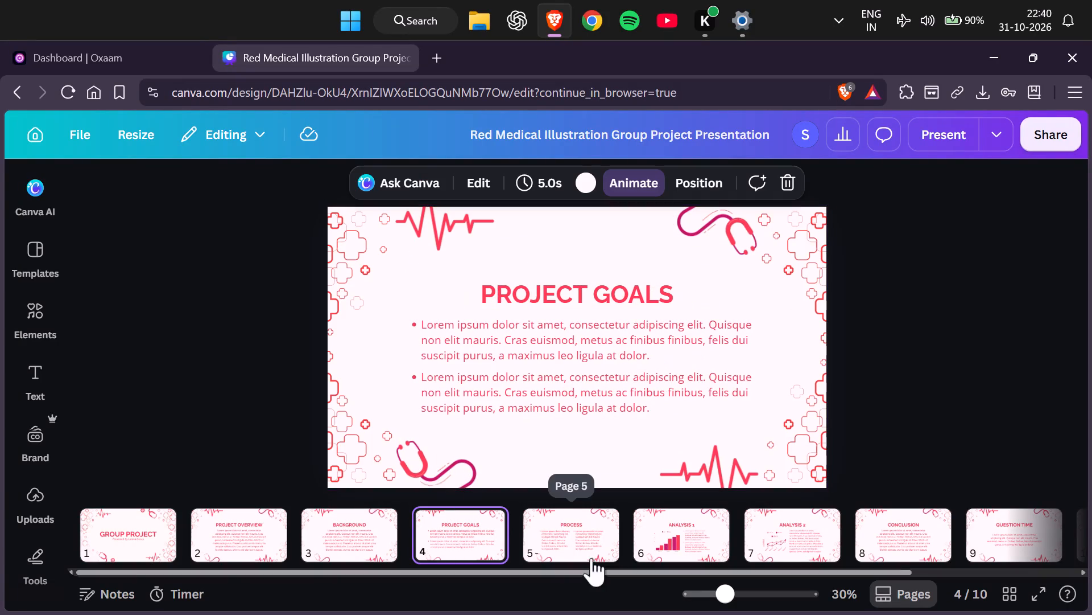
Return to the home page and open the Blue and Red Modern Political Election Campaign Instagram post from the recent designs.
left_click(47, 140)
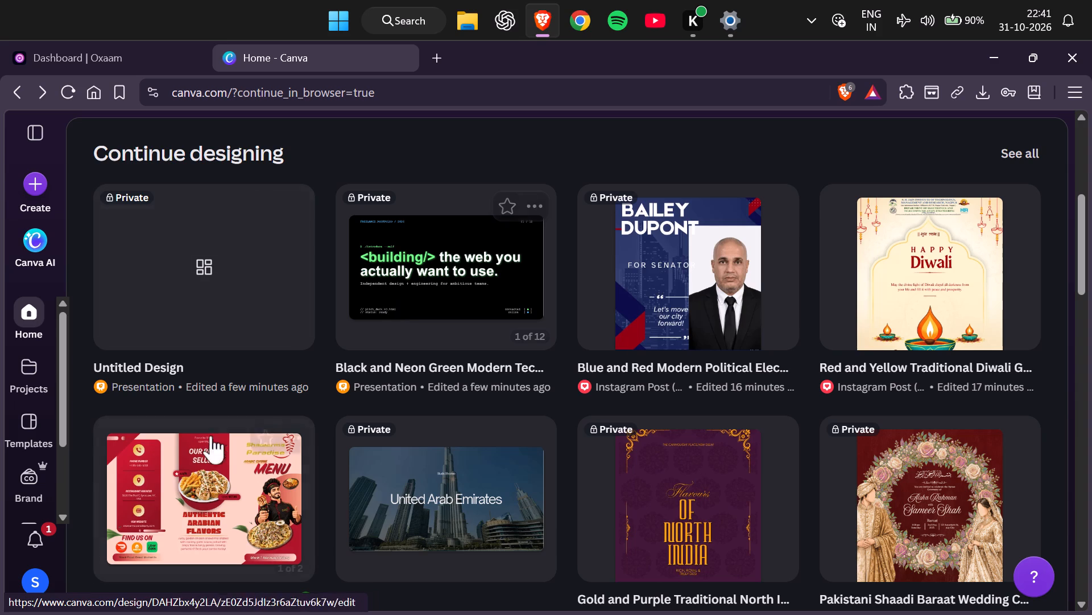
scroll(718, 304, "down", 3)
scroll(713, 263, "up", 2)
left_click(715, 205)
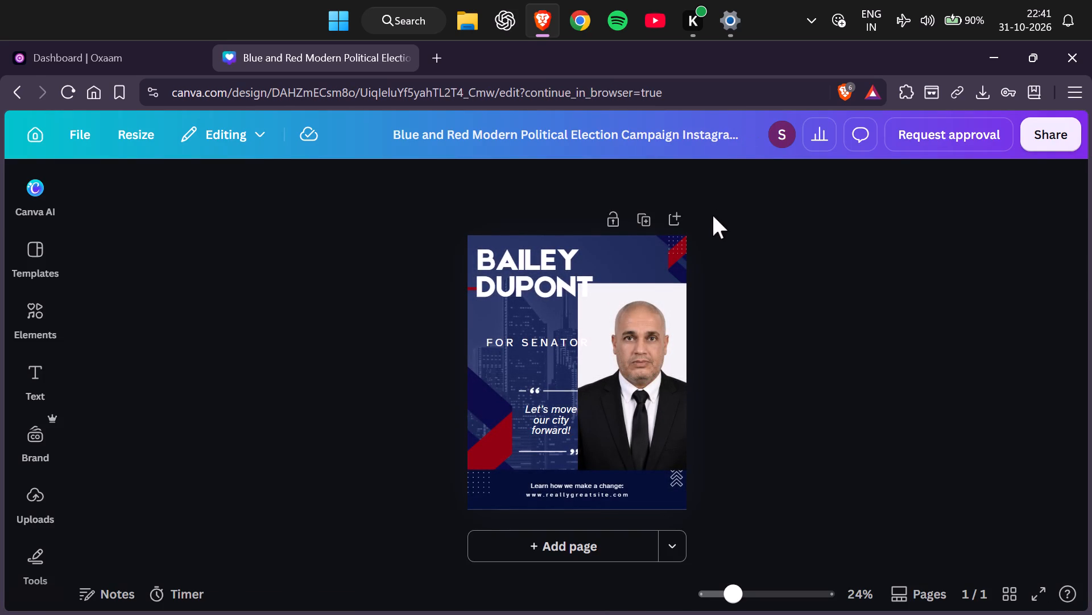
scroll(635, 335, "down", 3)
Go back to the home page and browse older recent designs, expanding the list four times to show more.
left_click(33, 145)
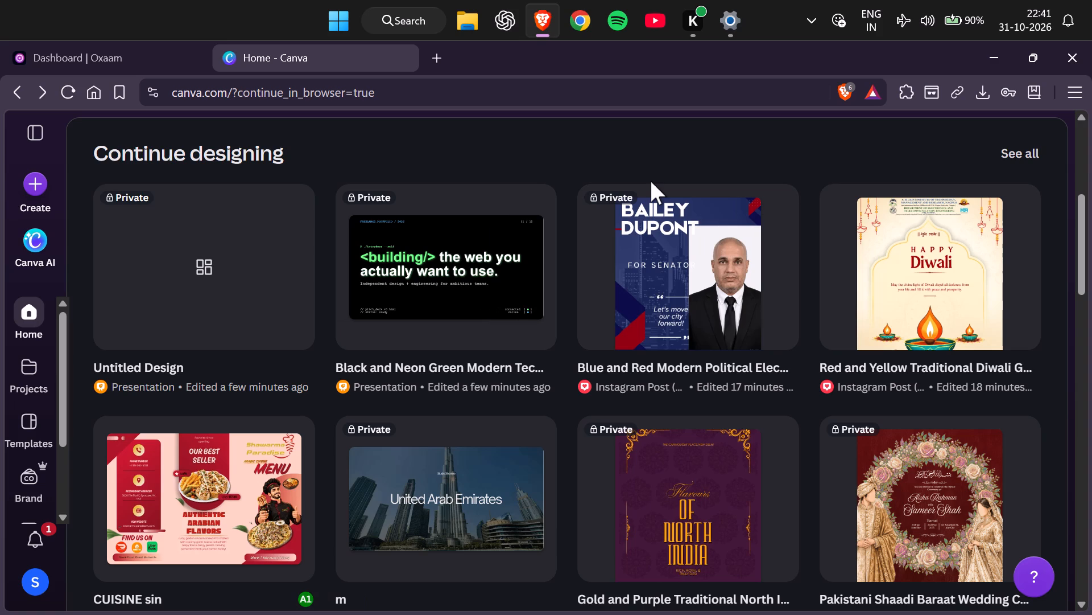
scroll(664, 176, "down", 2)
scroll(637, 248, "down", 2)
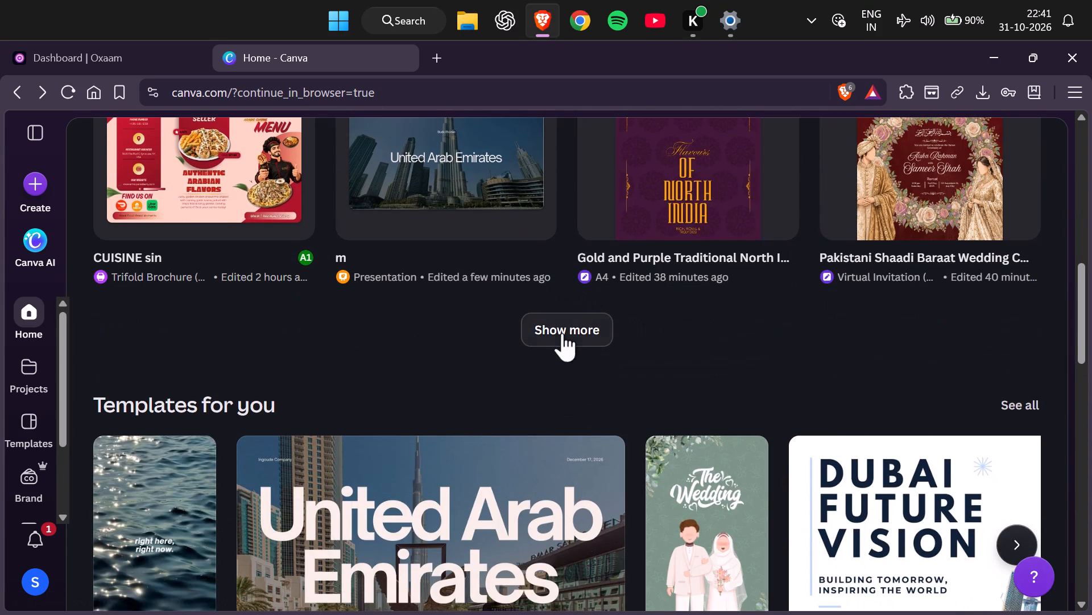
left_click(564, 332)
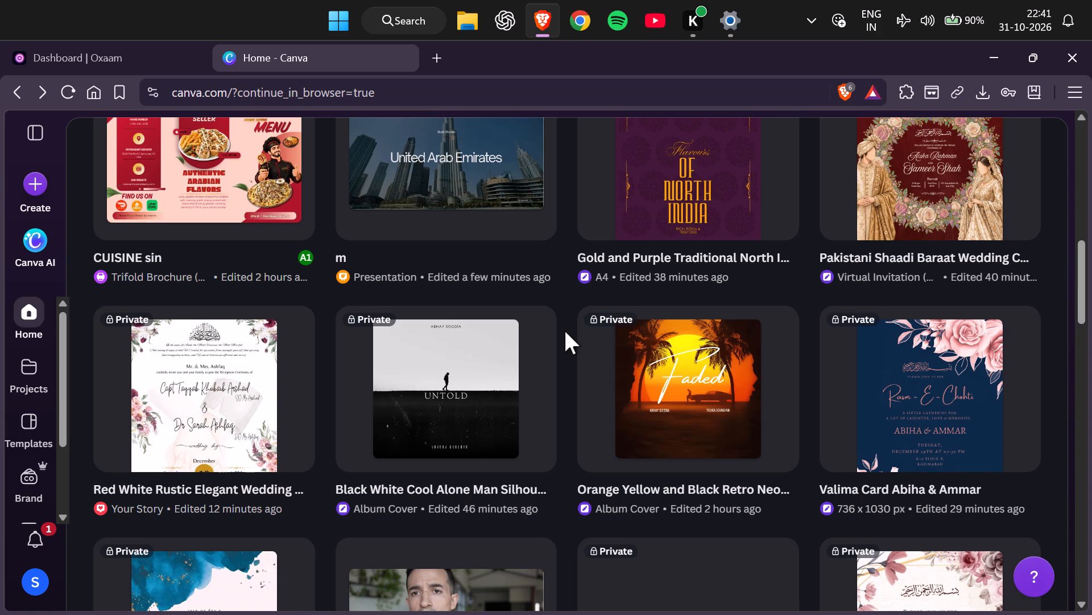
scroll(563, 342, "down", 3)
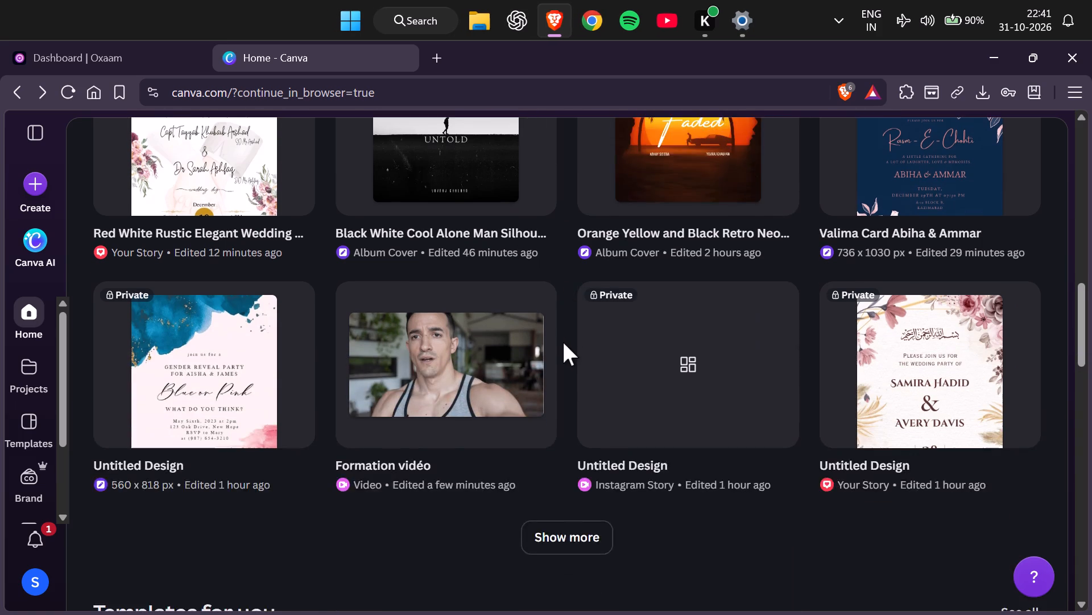
scroll(563, 342, "down", 1)
left_click(566, 448)
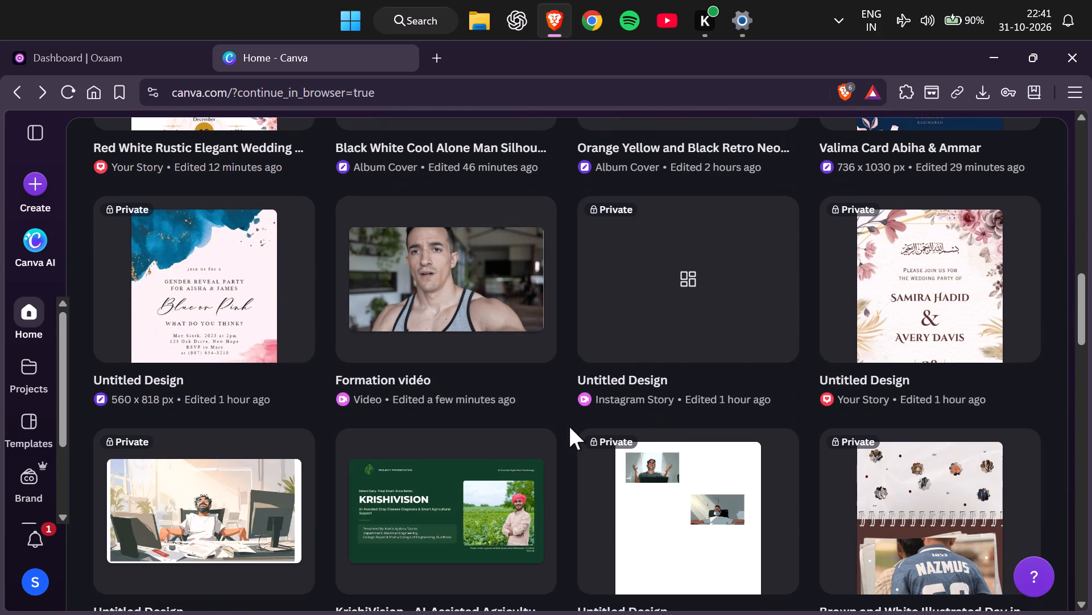
scroll(569, 427, "down", 2)
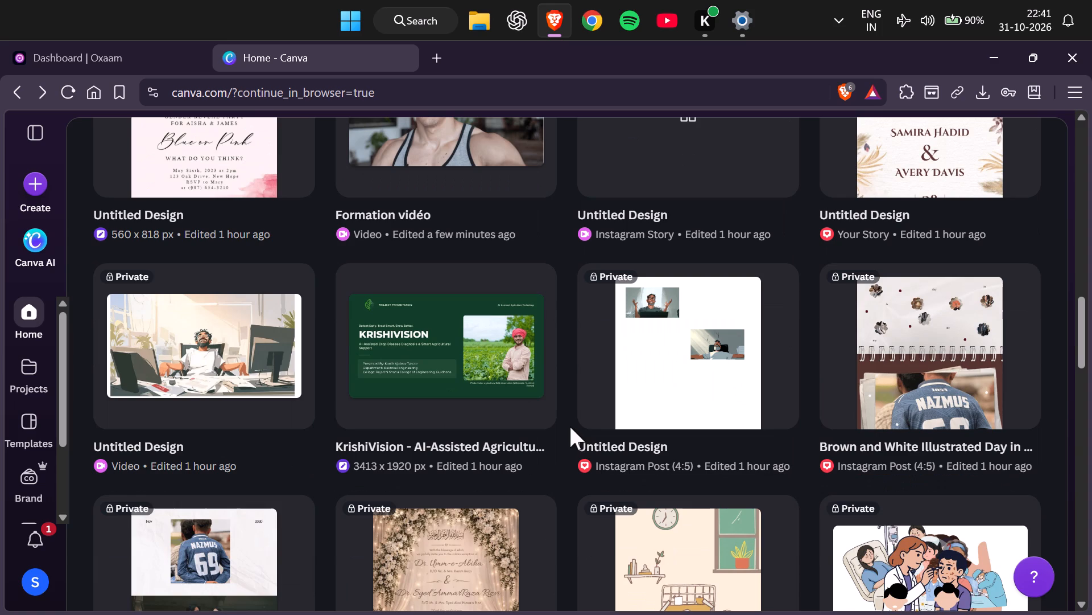
scroll(857, 330, "down", 3)
scroll(767, 374, "up", 1)
left_click(572, 564)
scroll(583, 457, "down", 3)
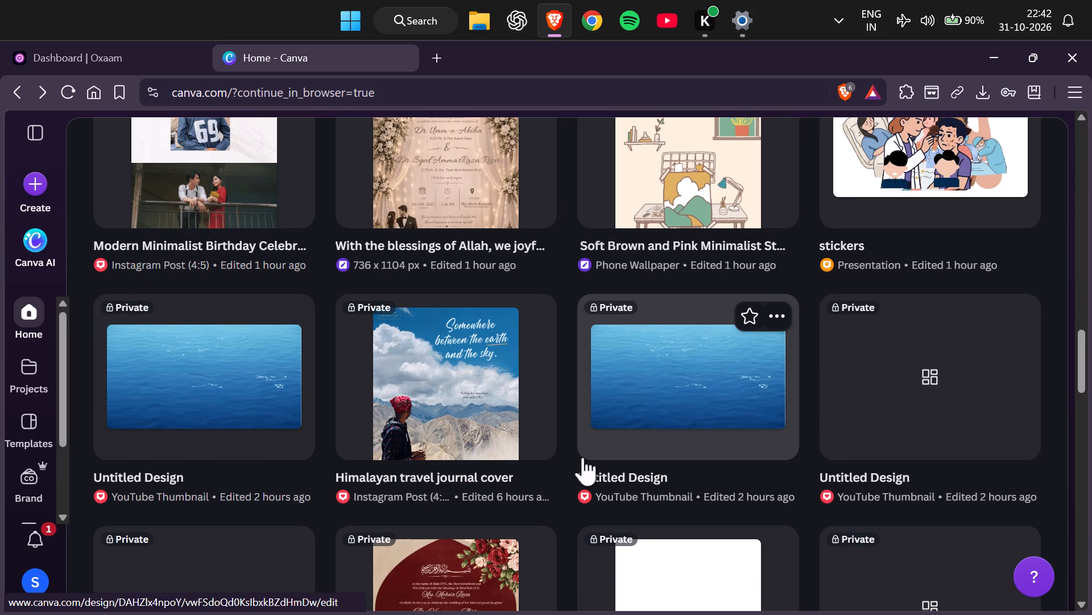
scroll(498, 548, "down", 4)
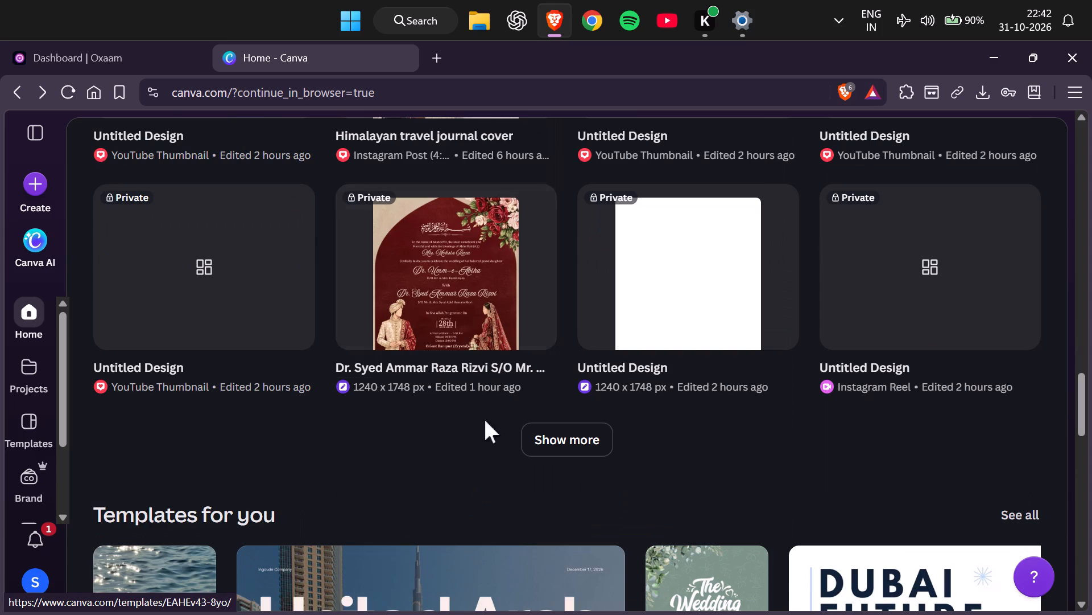
scroll(764, 315, "down", 1)
left_click(580, 350)
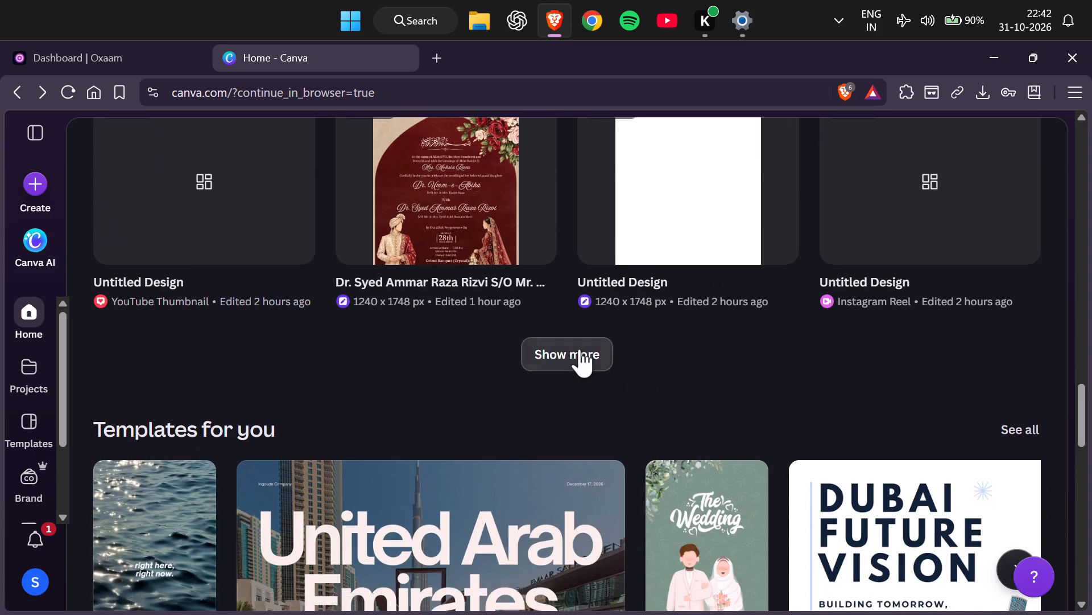
Open the Pakistani Shaadi Baraat Wedding Invitation from the older recent designs and view it.
left_click(673, 420)
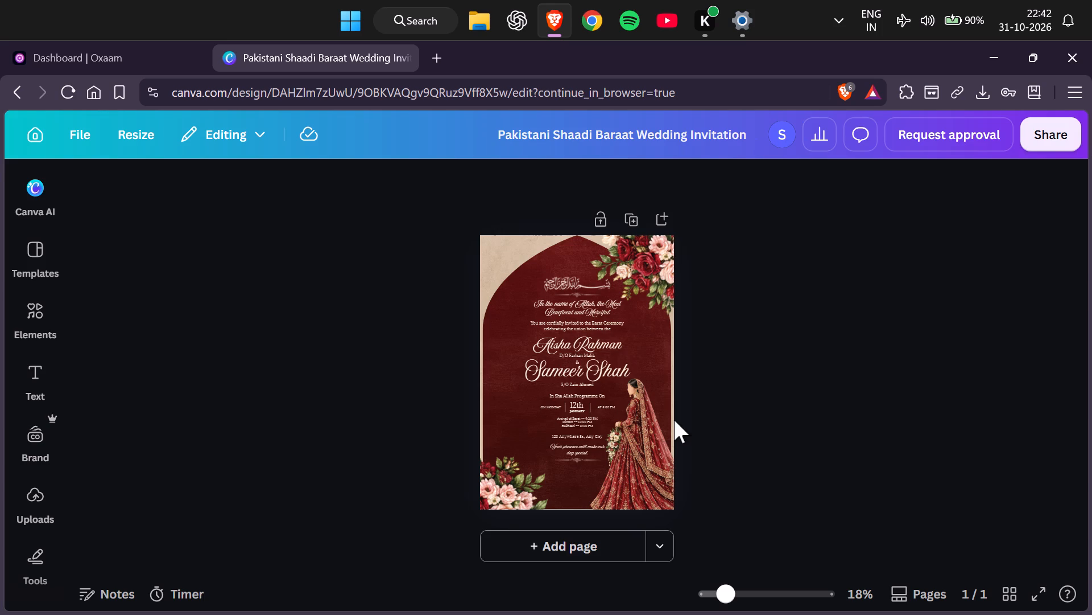
scroll(648, 449, "down", 4)
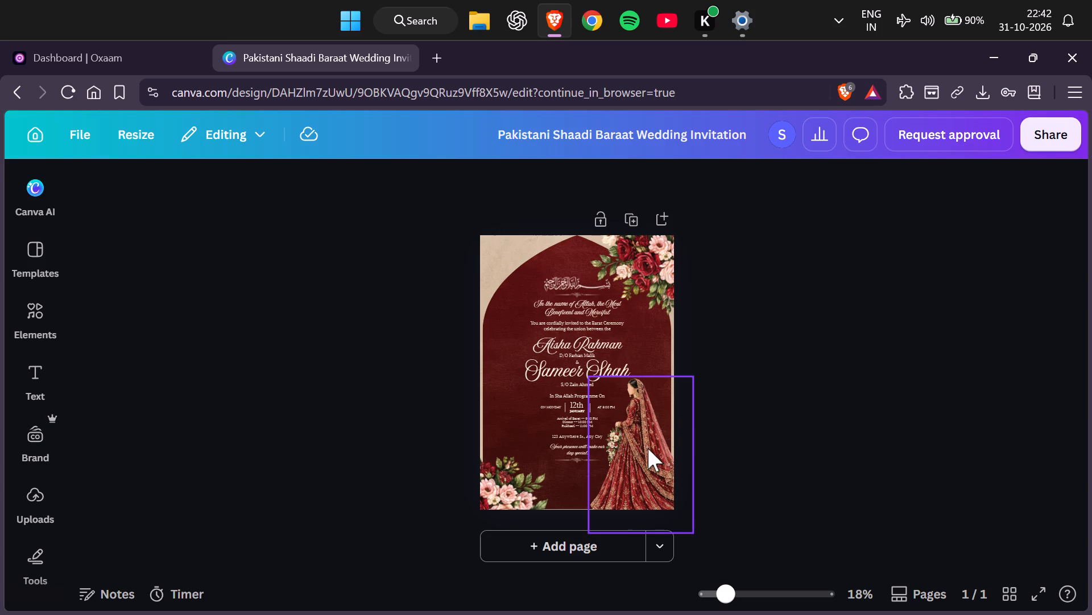
Return to the home page and open the black and neon green presentation from the recent designs.
left_click(32, 126)
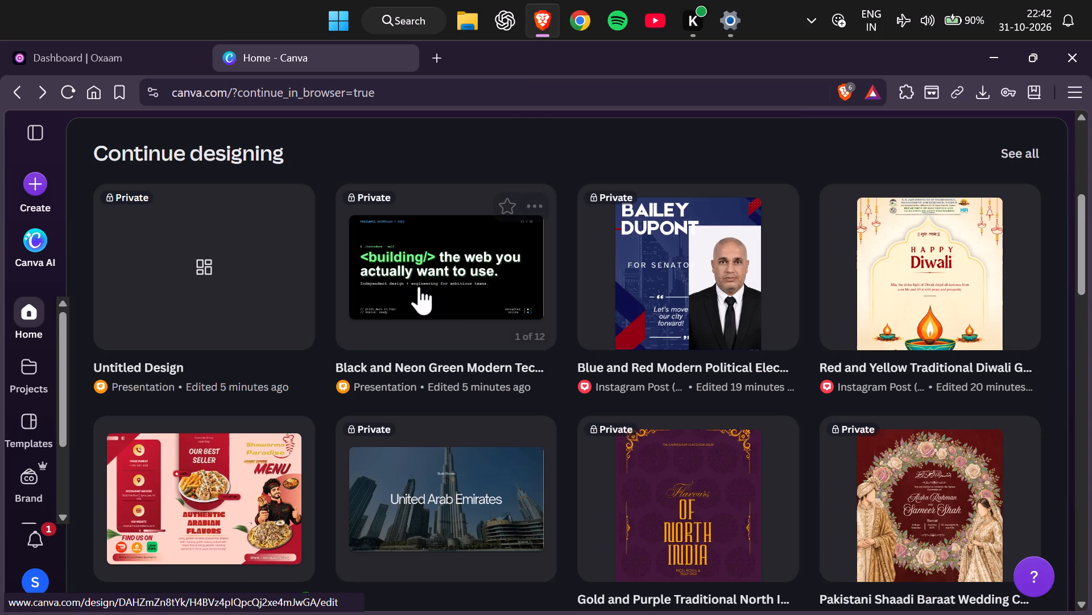
scroll(453, 326, "down", 2)
scroll(526, 360, "down", 2)
scroll(526, 361, "up", 1)
scroll(526, 361, "down", 1)
scroll(526, 361, "up", 4)
scroll(526, 361, "down", 4)
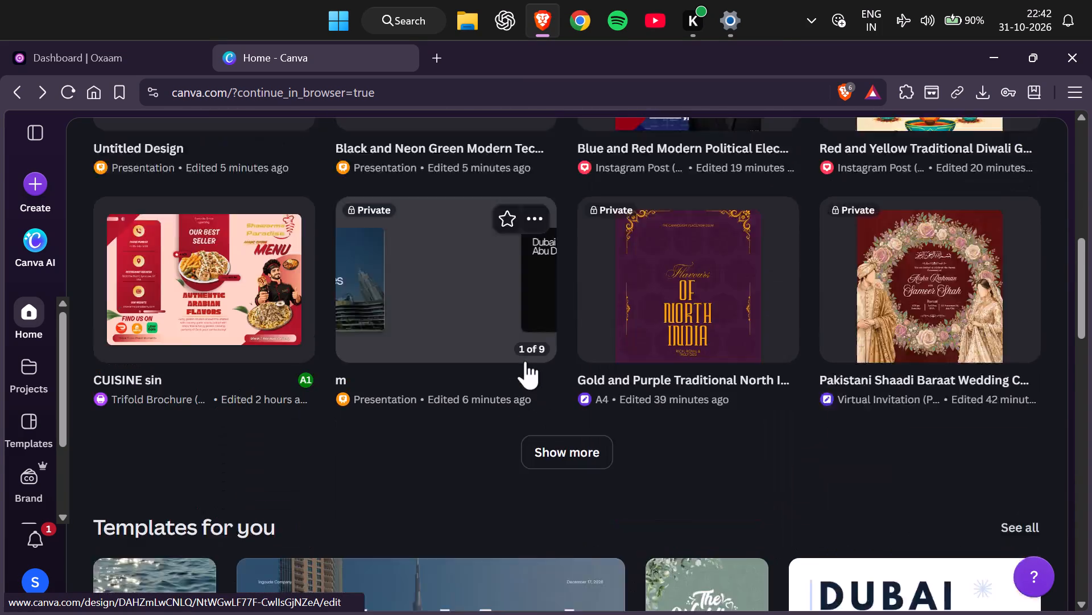
scroll(526, 361, "up", 4)
left_click(452, 267)
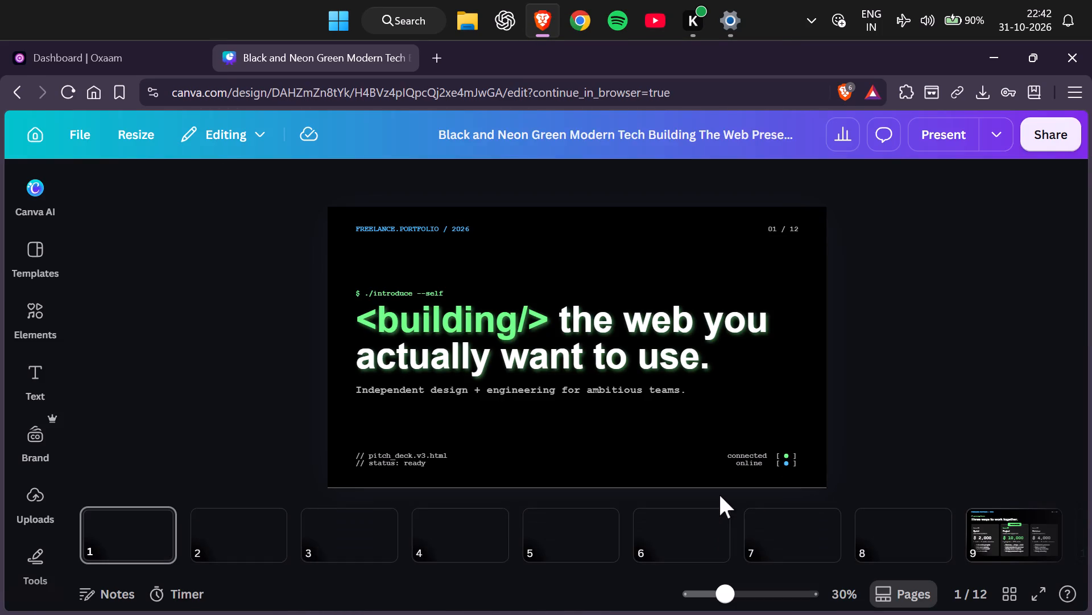
View page 4 of the black and neon green presentation.
left_click(465, 539)
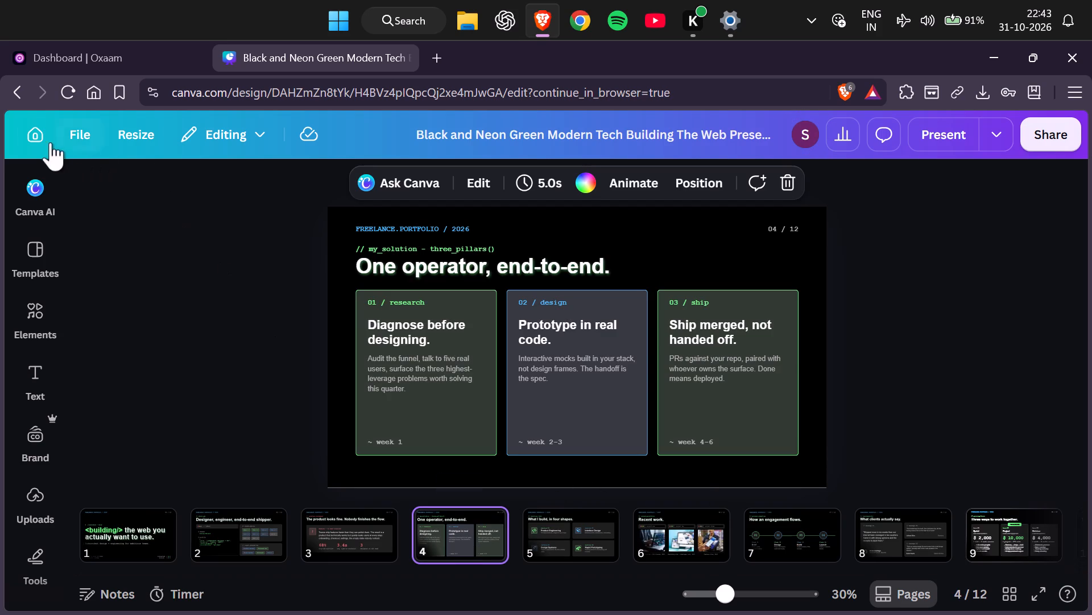
Return to the home page, expand the recent designs twice, and open the Modern Minimalist Birthday Celebration Instagram Post to view it.
left_click(45, 141)
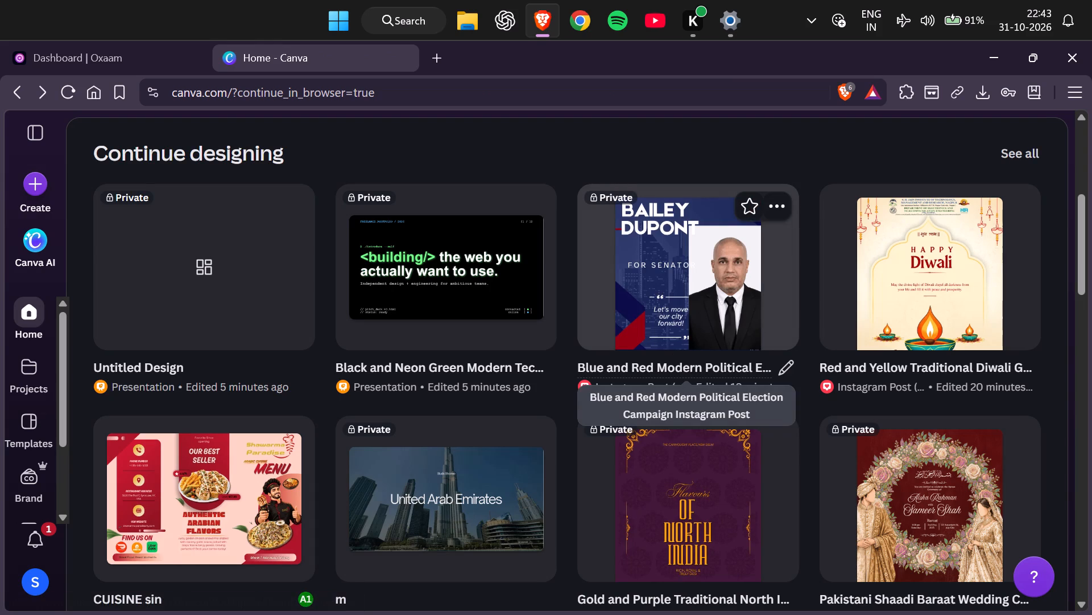
scroll(952, 434, "down", 3)
left_click(598, 416)
scroll(586, 404, "down", 4)
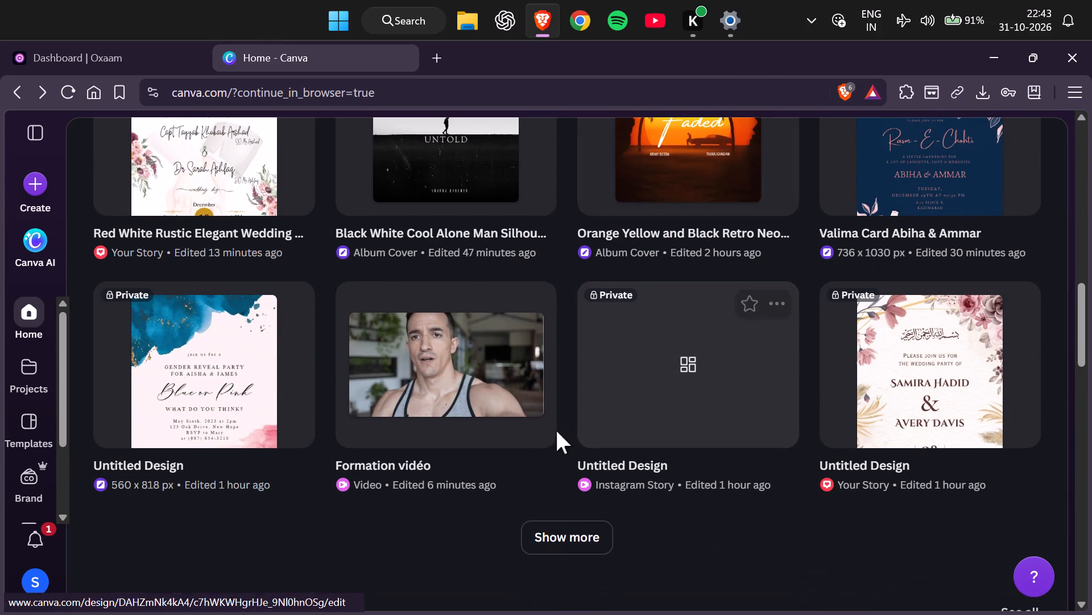
left_click(580, 544)
scroll(566, 428, "down", 6)
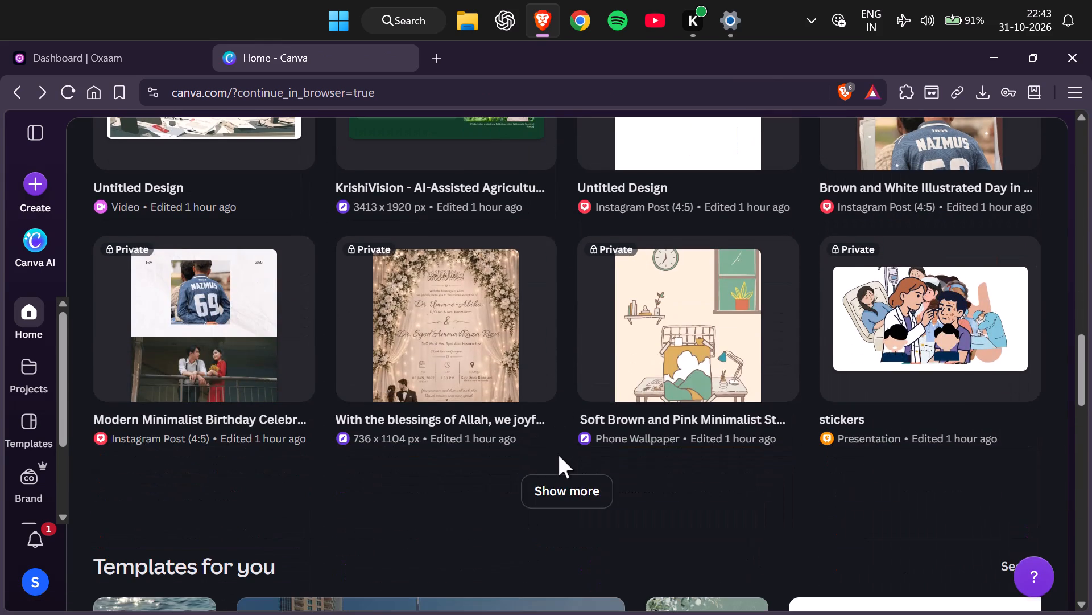
left_click(255, 384)
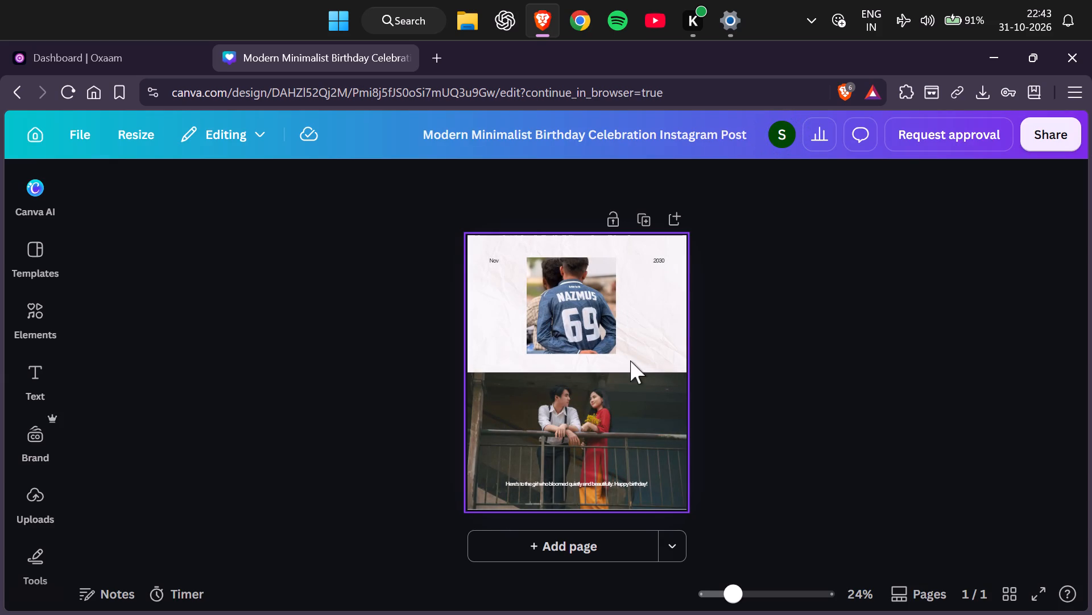
Return to the home page and expand the recent designs to look for another earlier design.
left_click(43, 139)
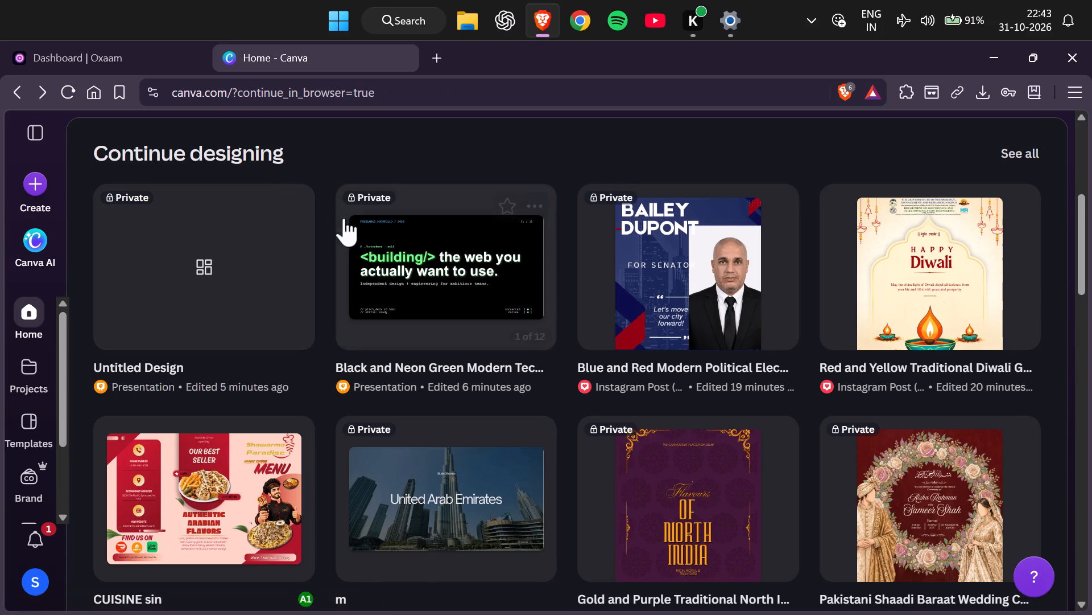
scroll(421, 245, "down", 3)
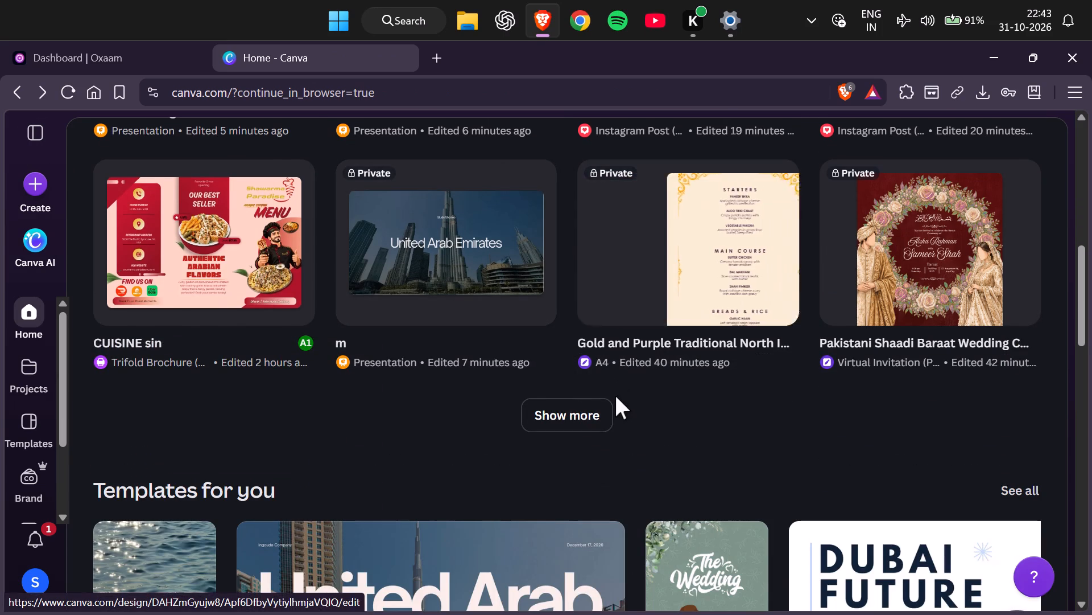
left_click(573, 429)
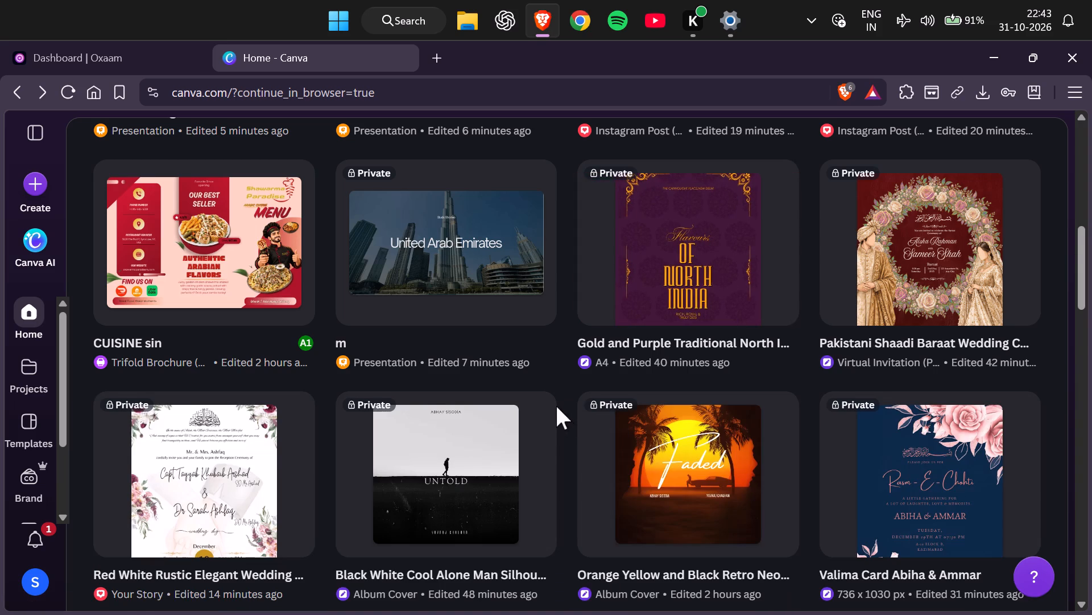
Expand the home page's recent designs to reach older items and open the Orange and White Modern Podcast YouTube Banner.
scroll(556, 406, "down", 6)
left_click(573, 343)
left_click(573, 356)
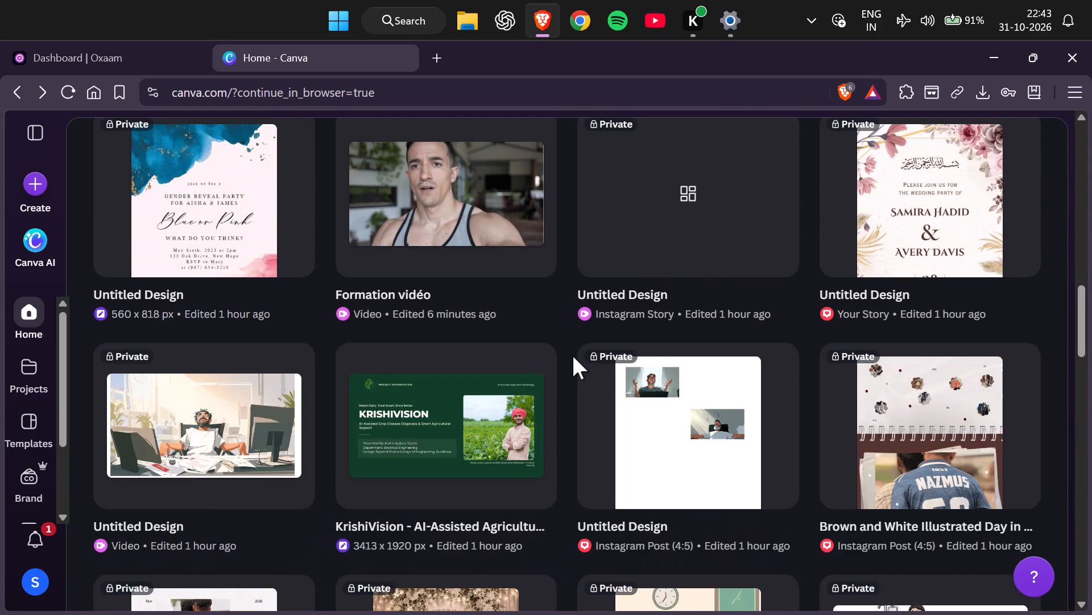
scroll(573, 356, "down", 6)
left_click(569, 330)
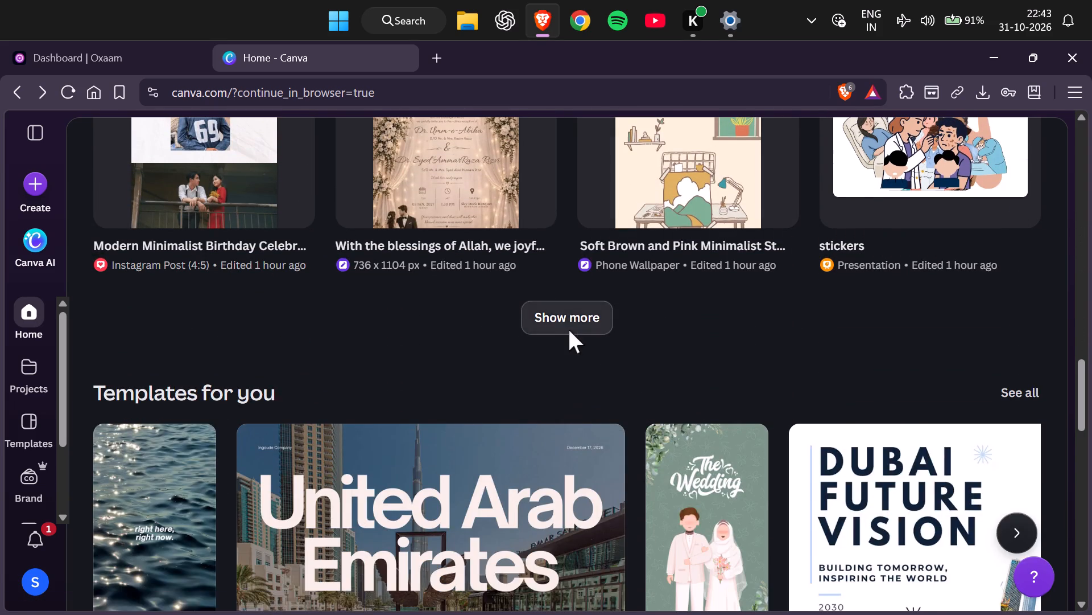
scroll(569, 330, "down", 6)
left_click(572, 279)
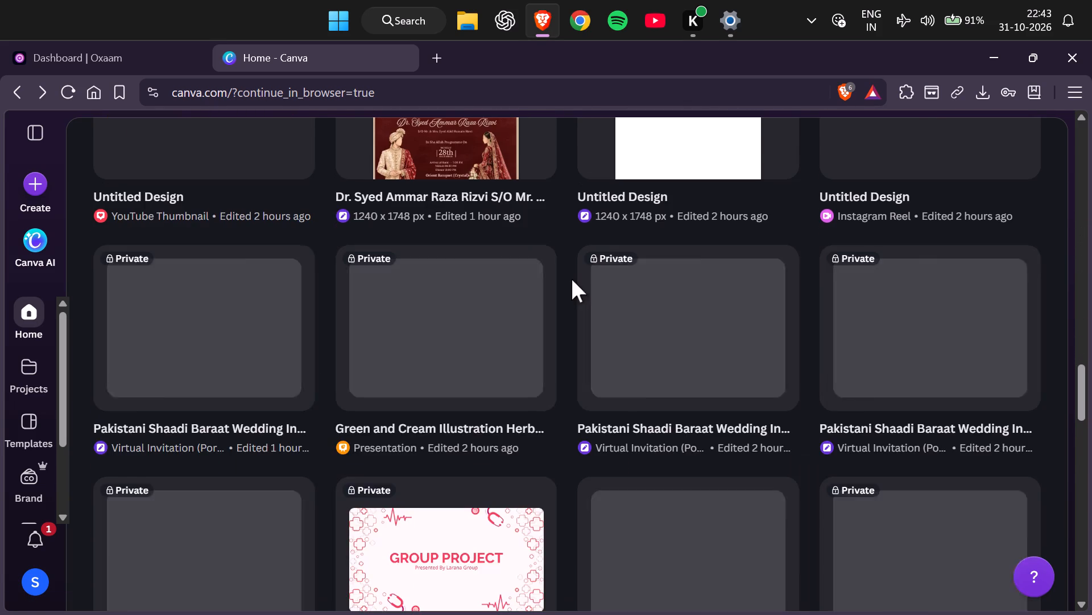
scroll(572, 296, "down", 5)
left_click(586, 302)
scroll(586, 302, "down", 3)
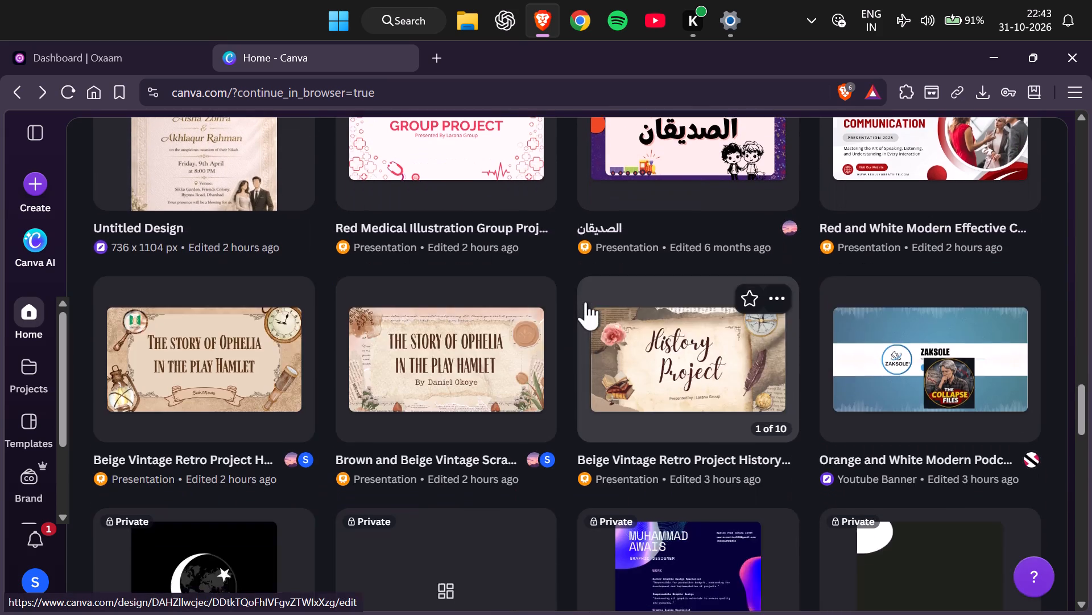
left_click(929, 178)
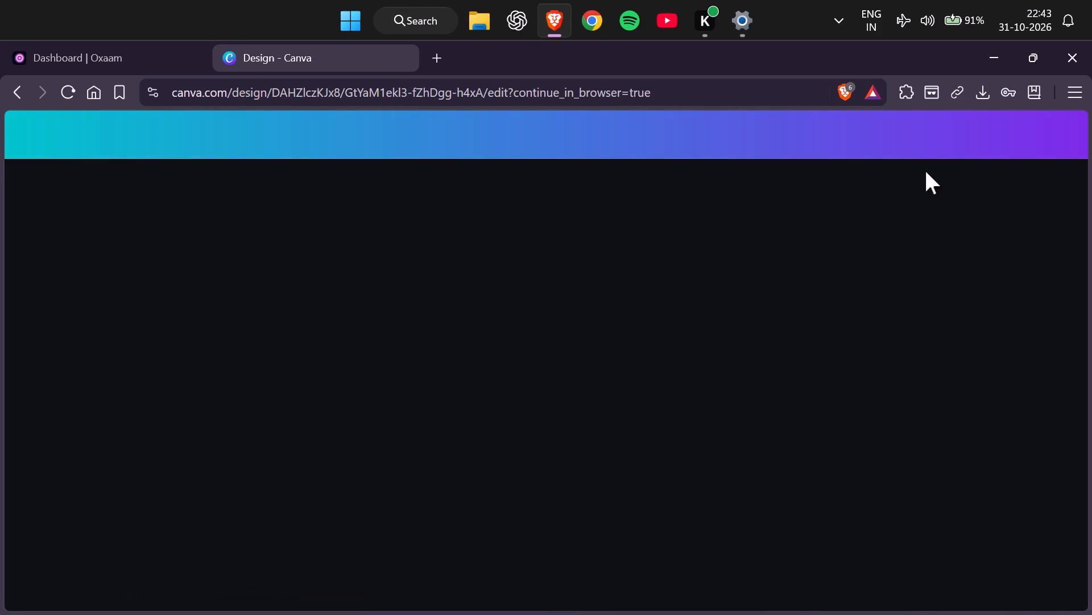
Look over both pages of the podcast YouTube banner design.
scroll(859, 263, "down", 1)
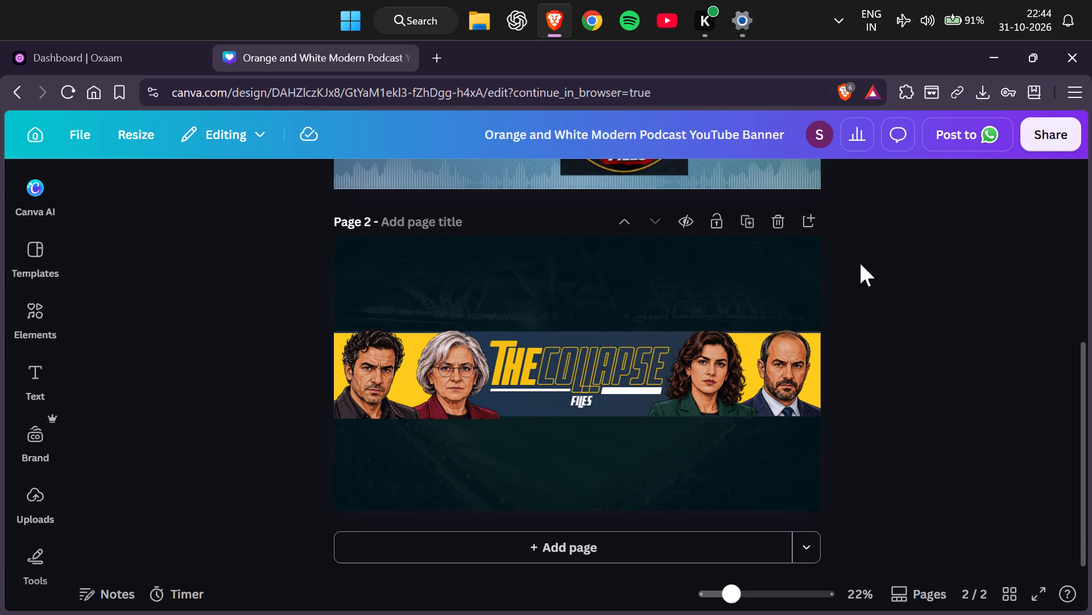
scroll(857, 262, "down", 2)
scroll(857, 262, "up", 3)
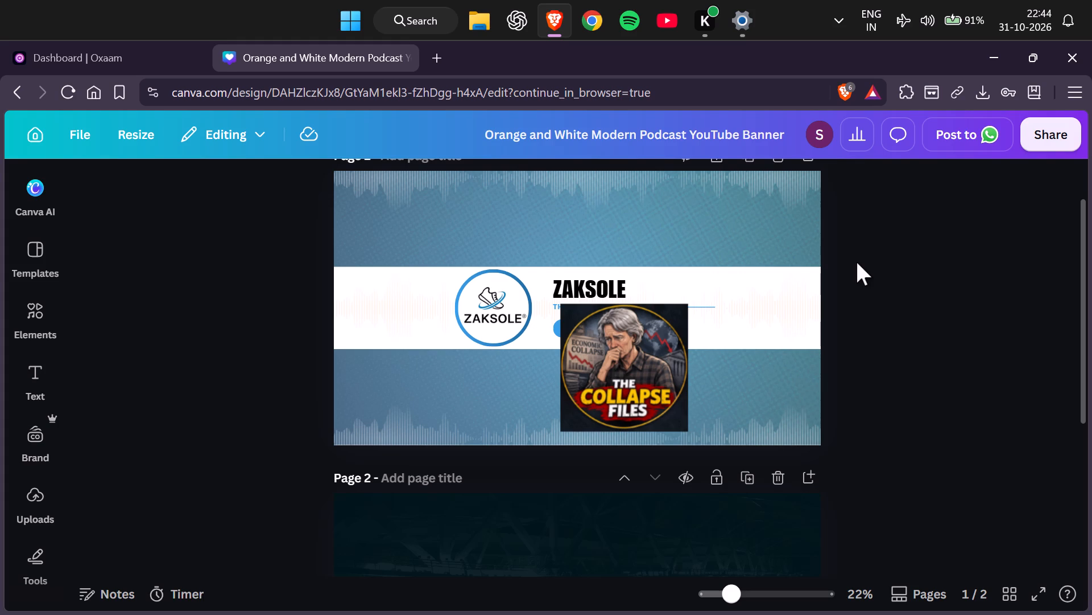
Return to the home page and browse the older recent designs, expanding the list repeatedly down to the Hamlet and History Project rows.
left_click(42, 122)
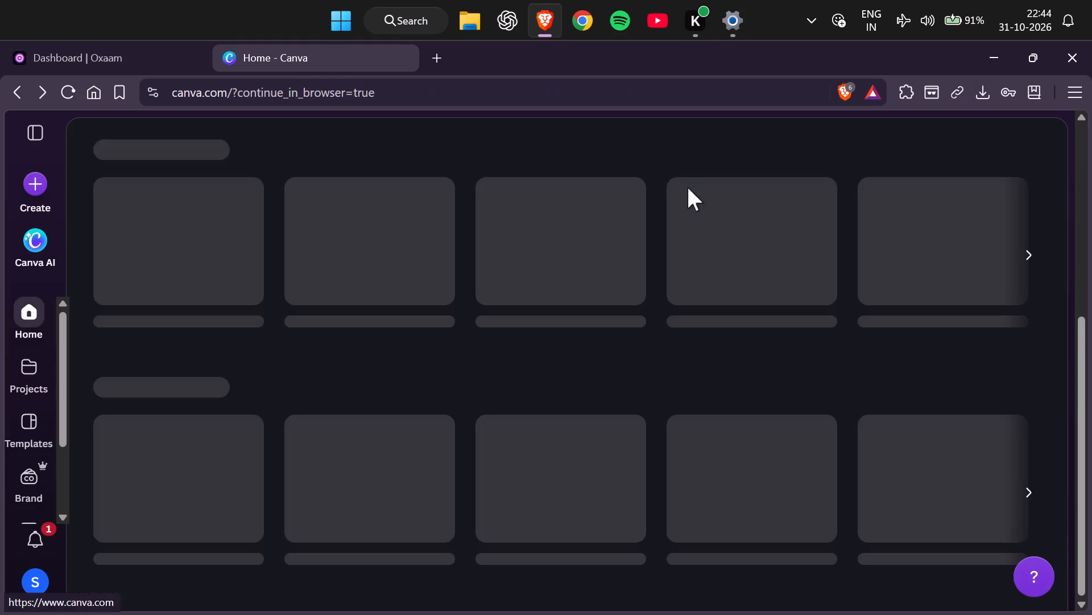
scroll(564, 368, "down", 3)
left_click(574, 415)
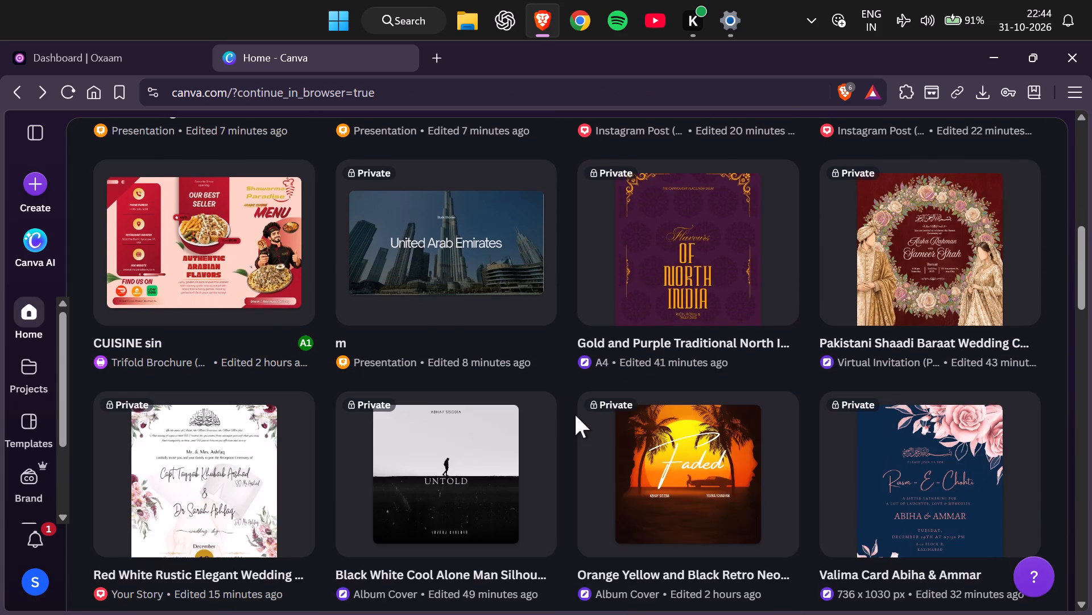
scroll(575, 415, "down", 6)
left_click(556, 365)
scroll(556, 365, "down", 2)
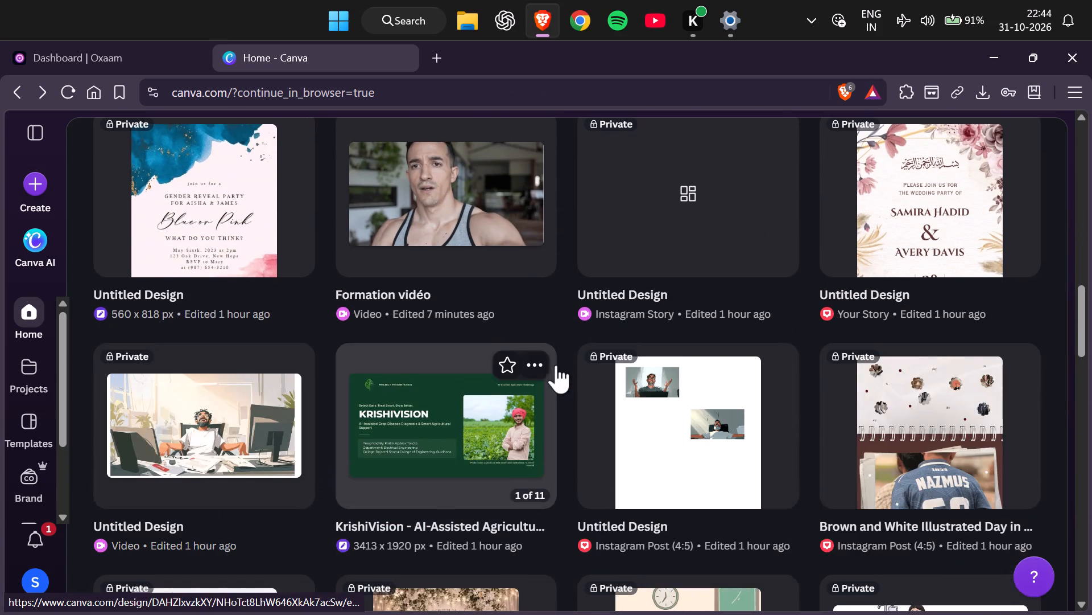
scroll(556, 365, "down", 4)
double_click(566, 320)
scroll(573, 341, "down", 3)
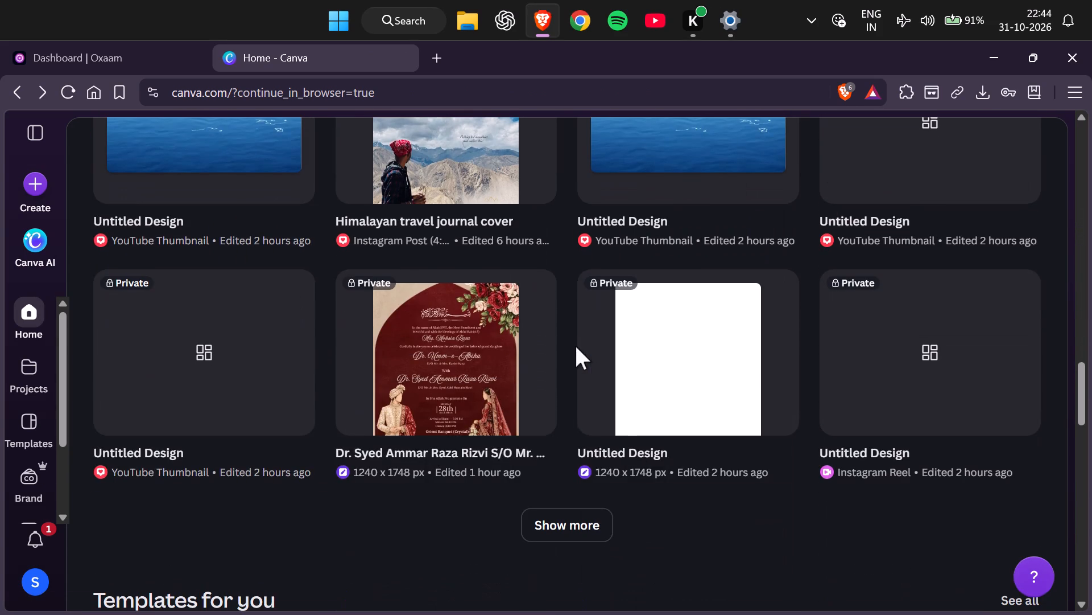
left_click(576, 535)
scroll(565, 469, "down", 7)
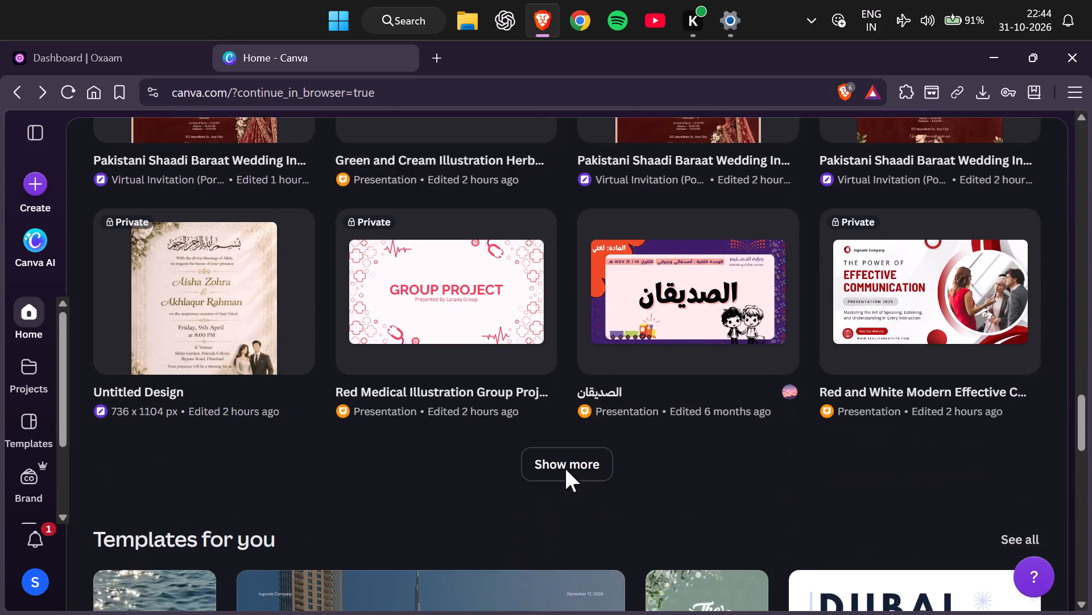
left_click(572, 395)
scroll(593, 360, "down", 3)
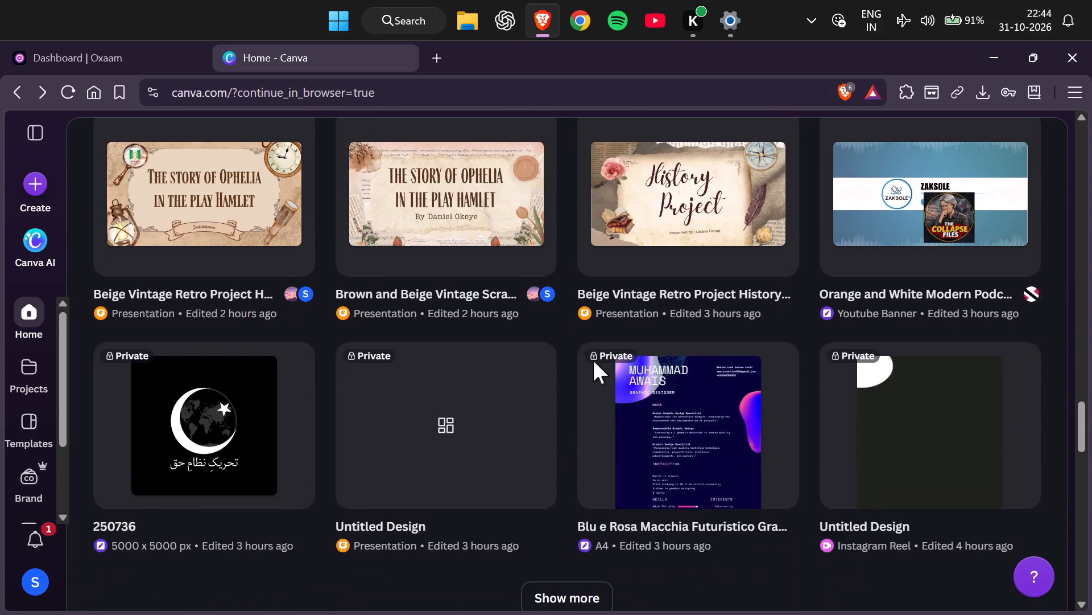
scroll(593, 360, "down", 2)
scroll(593, 360, "up", 9)
Open the Create a design dialog, search the design types for "wa", and create a Water Bottle design.
left_click_drag(1083, 368, 1089, 157)
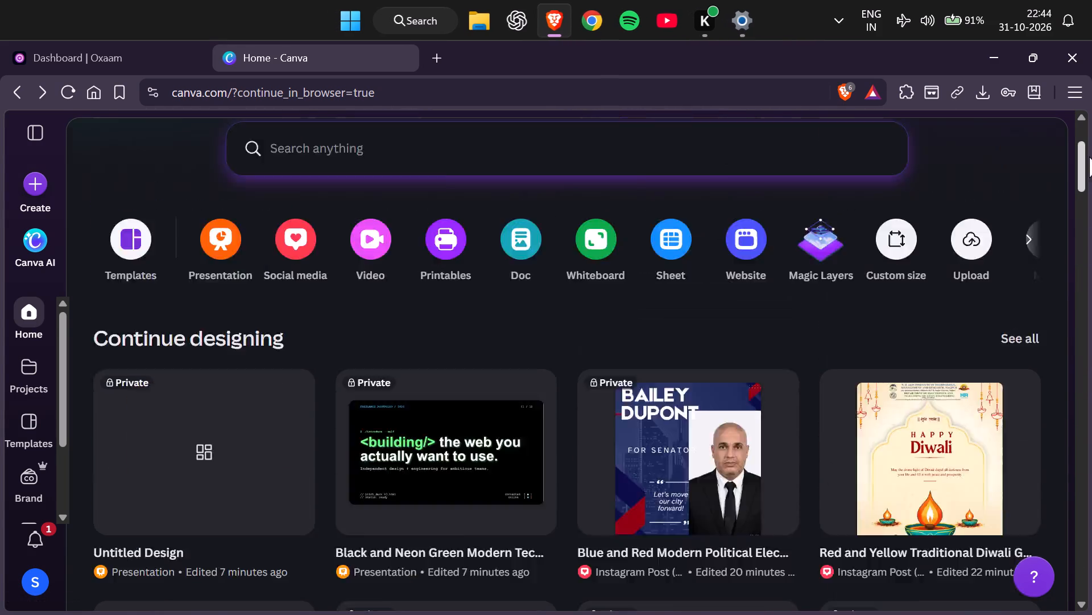
left_click_drag(1089, 157, 1091, 136)
left_click(1023, 399)
left_click(1017, 395)
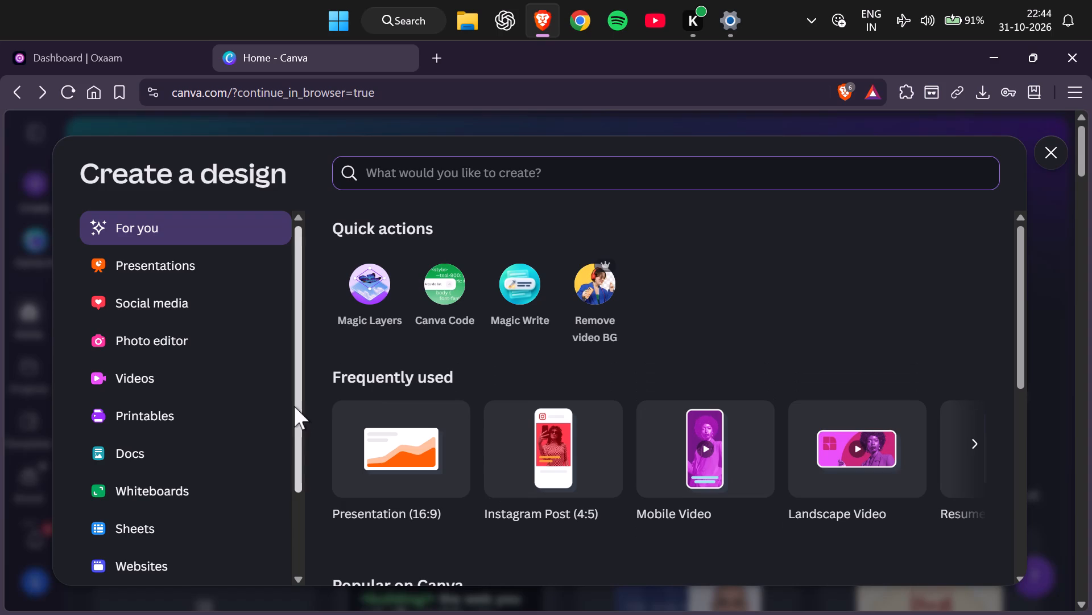
scroll(551, 397, "down", 7)
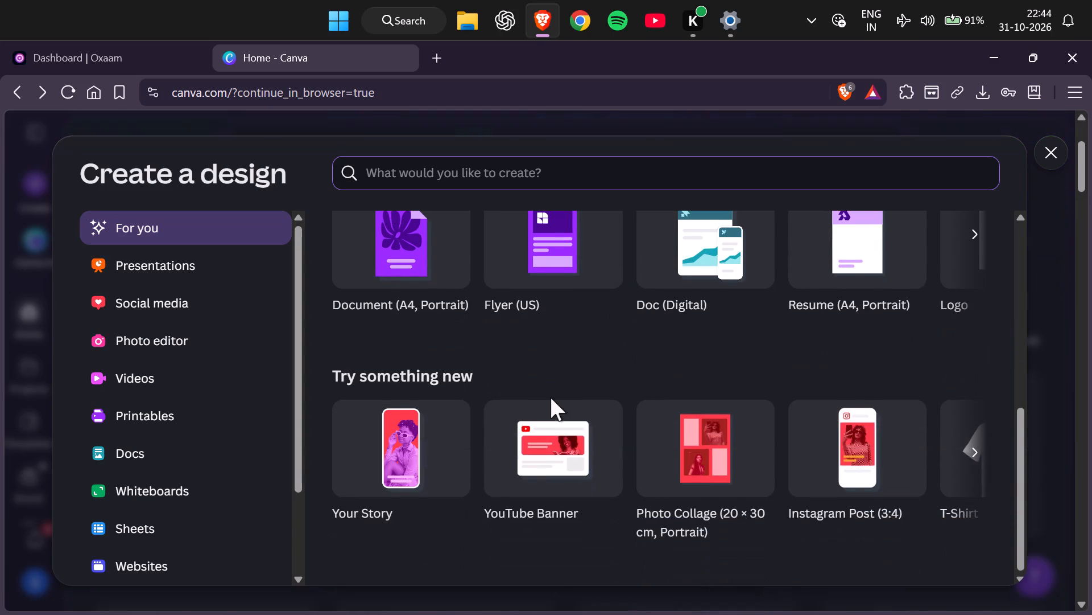
scroll(253, 411, "down", 3)
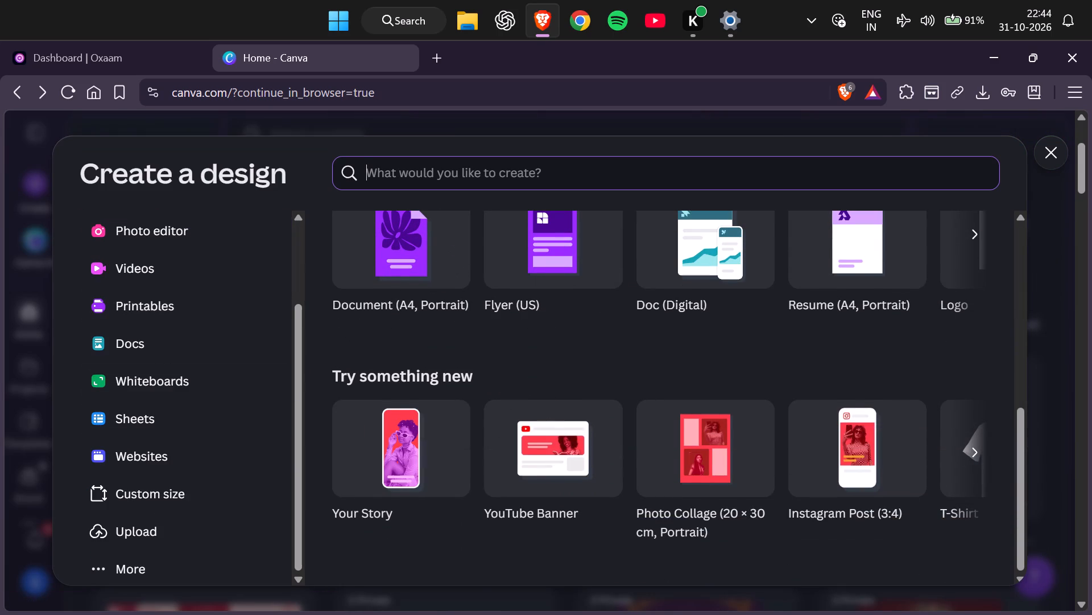
key("w")
key("a")
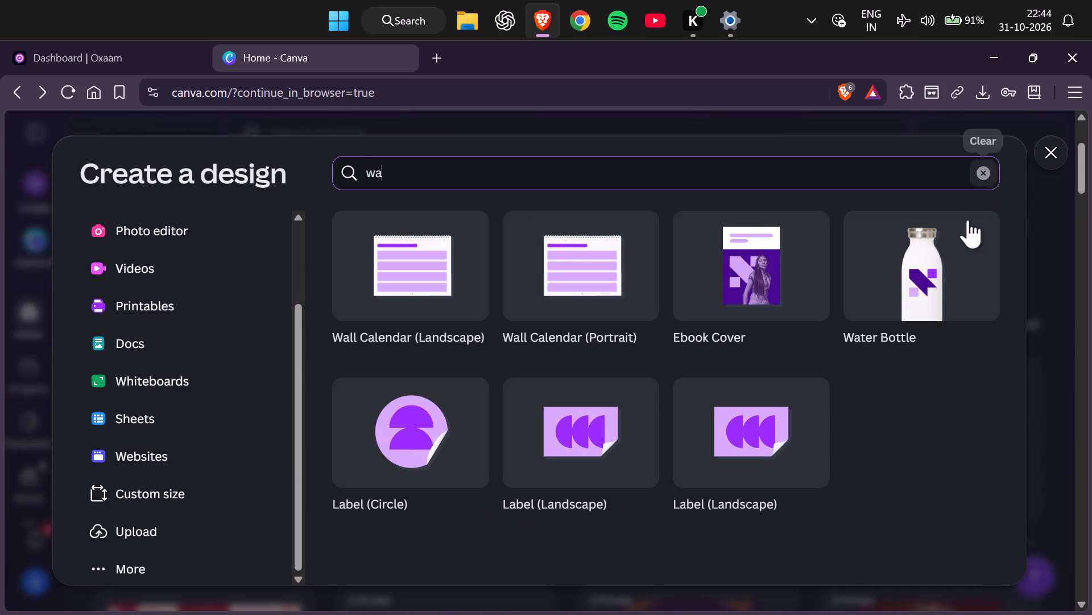
left_click(946, 263)
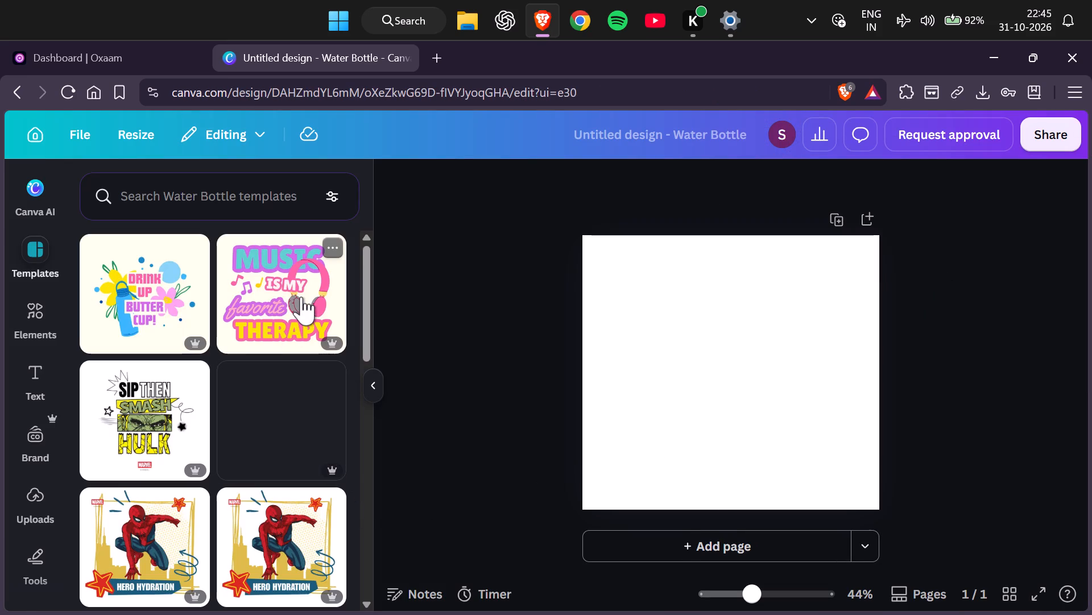
Apply the Pink Yellow and Teal Playful Bold Music Therapy template to the water bottle design and return to the home page.
left_click(301, 297)
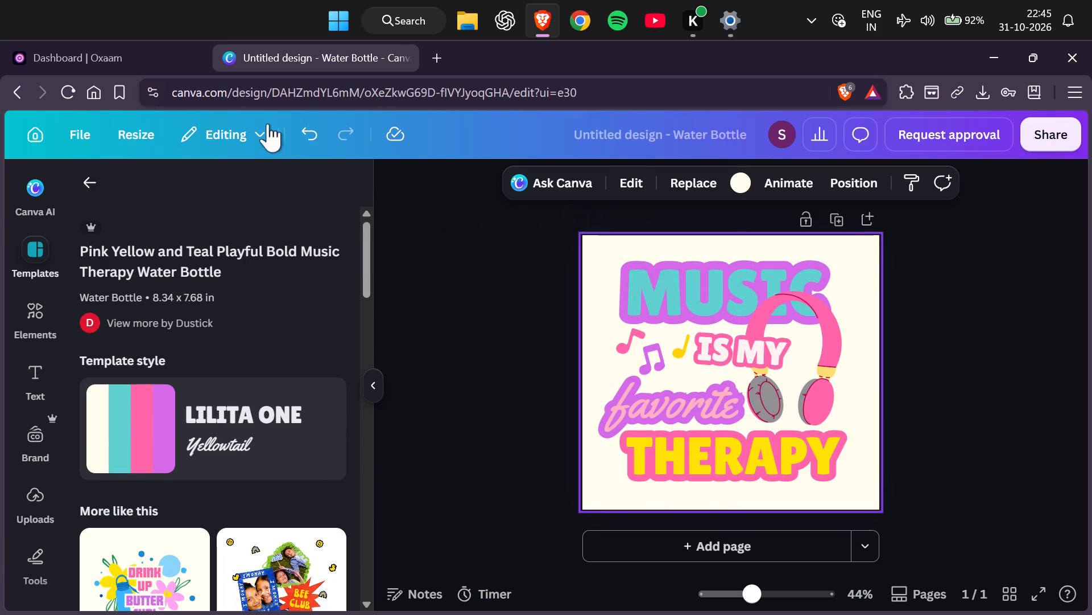
left_click(44, 120)
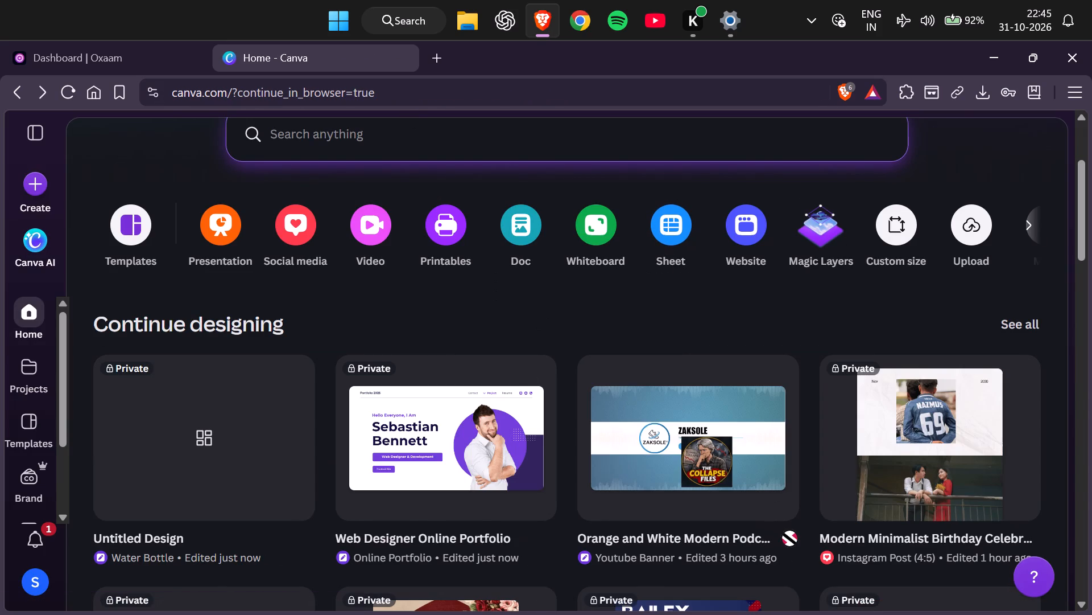
Search Canva for "wallpaper" from the home page.
type("wa")
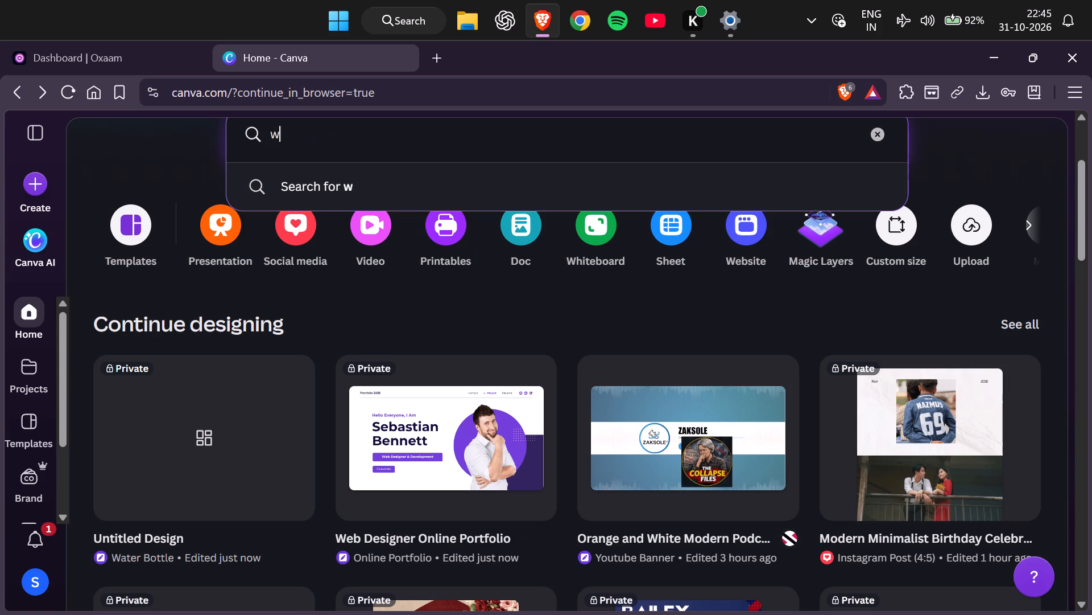
type("llpap")
type("er")
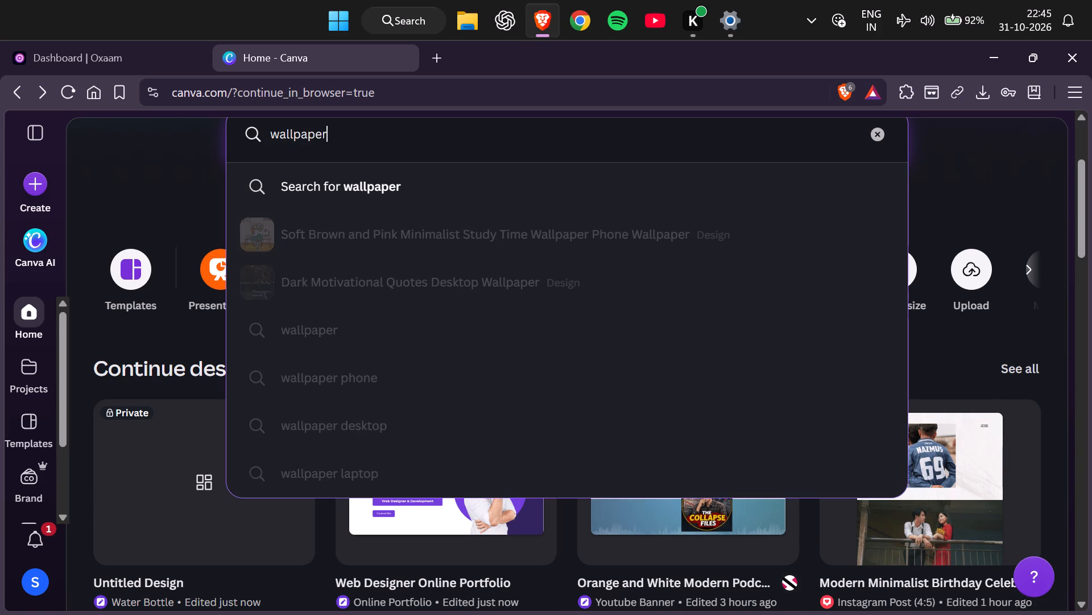
key("Return")
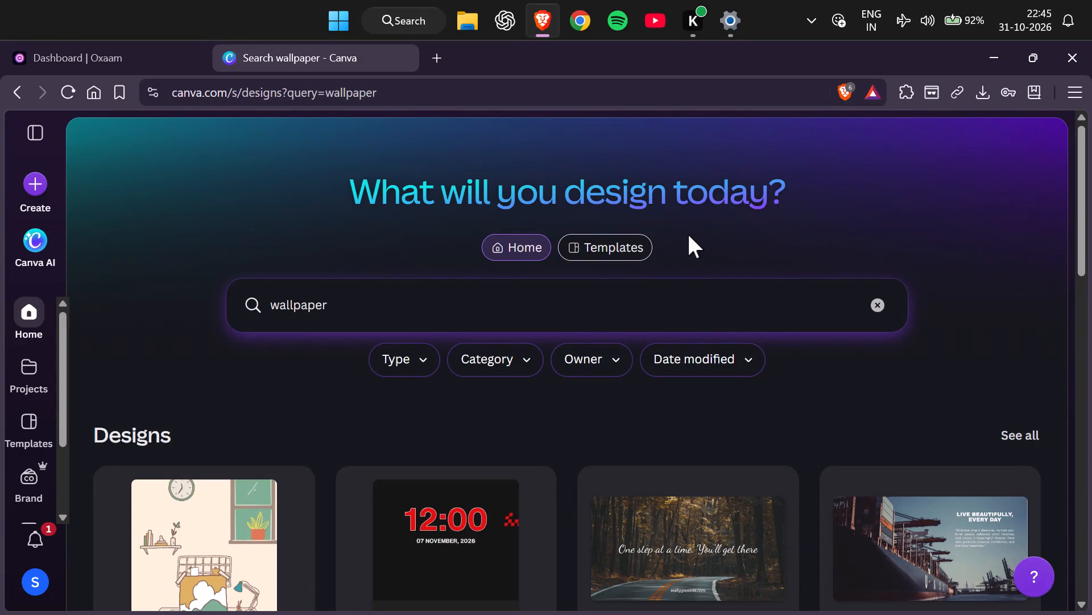
Look through the wallpaper results across designs, templates and images, and expand the Canva Templates list.
scroll(688, 235, "down", 2)
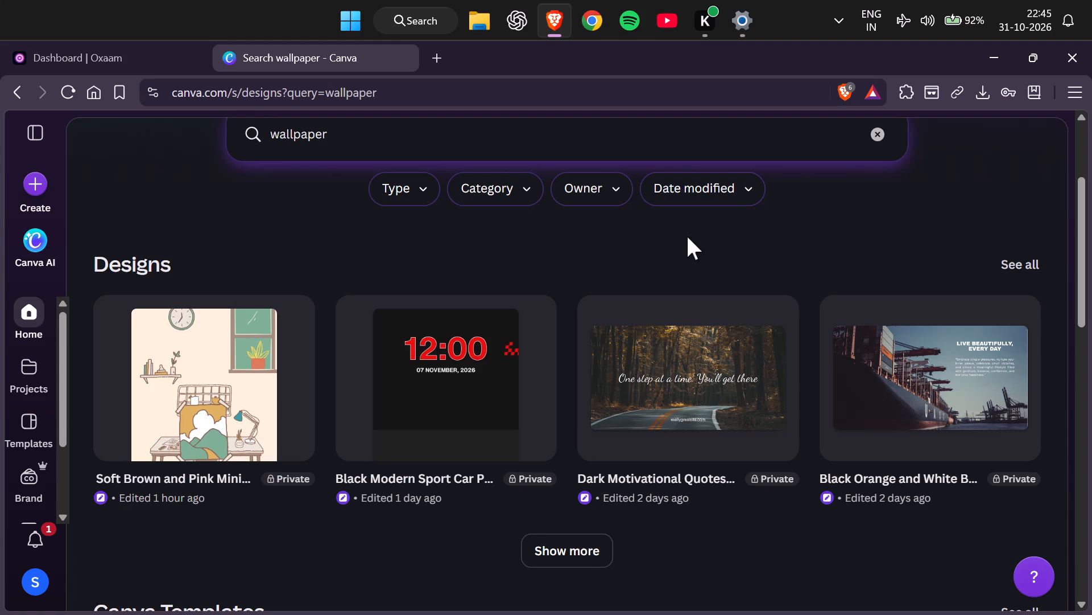
scroll(687, 236, "down", 3)
scroll(685, 237, "up", 7)
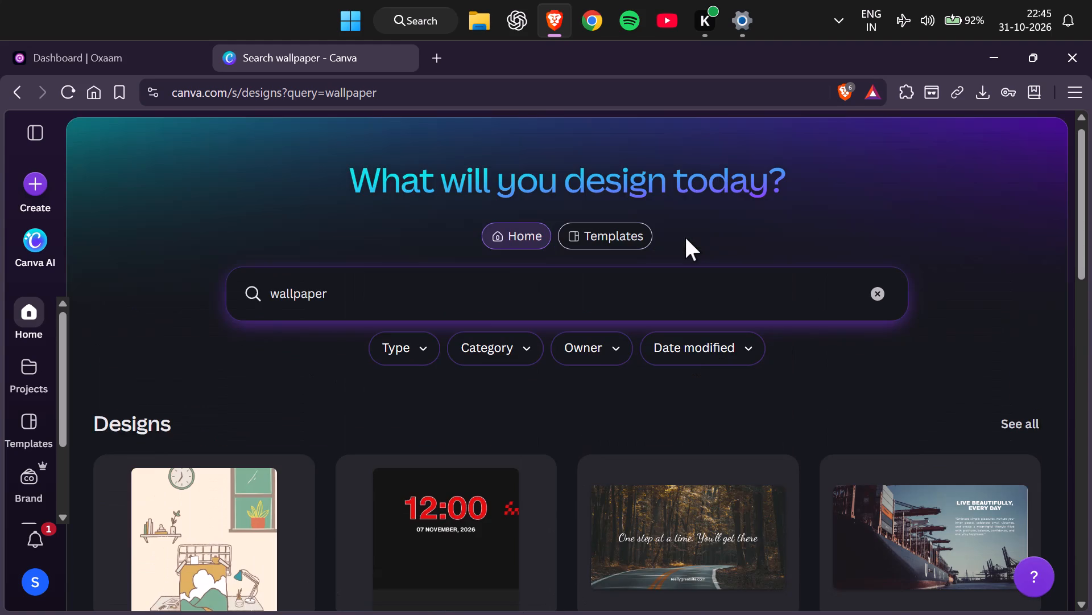
scroll(685, 237, "down", 3)
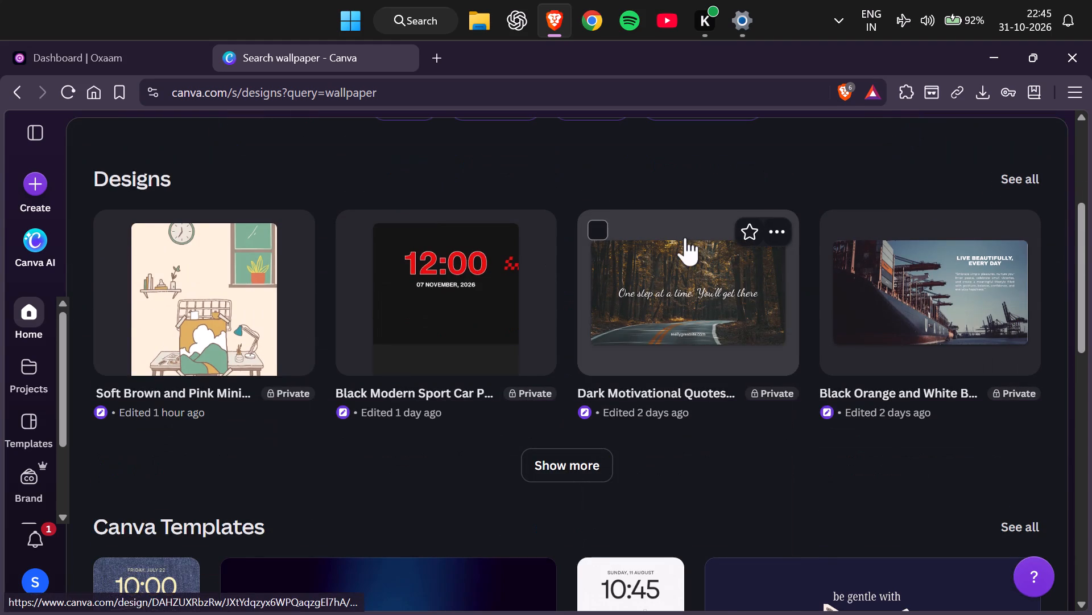
scroll(685, 237, "down", 3)
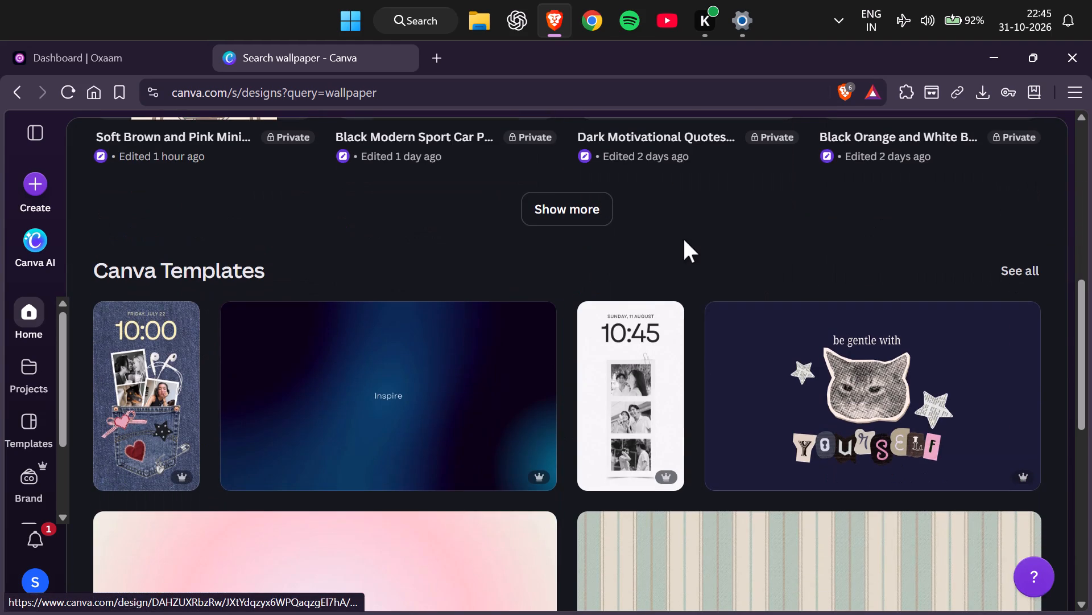
scroll(730, 264, "down", 6)
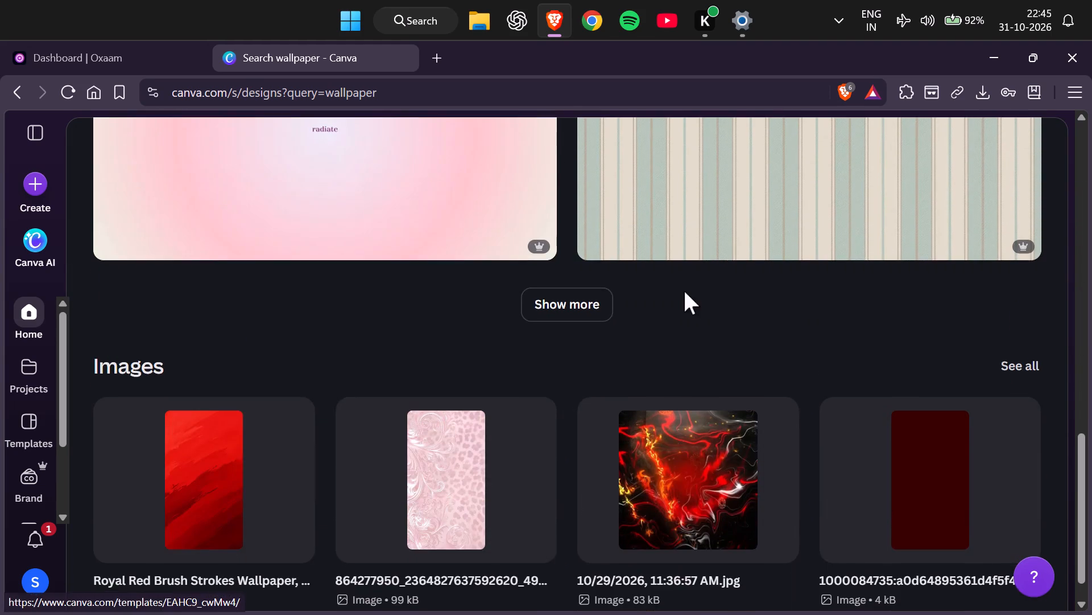
scroll(681, 294, "up", 2)
left_click(586, 464)
scroll(580, 411, "down", 4)
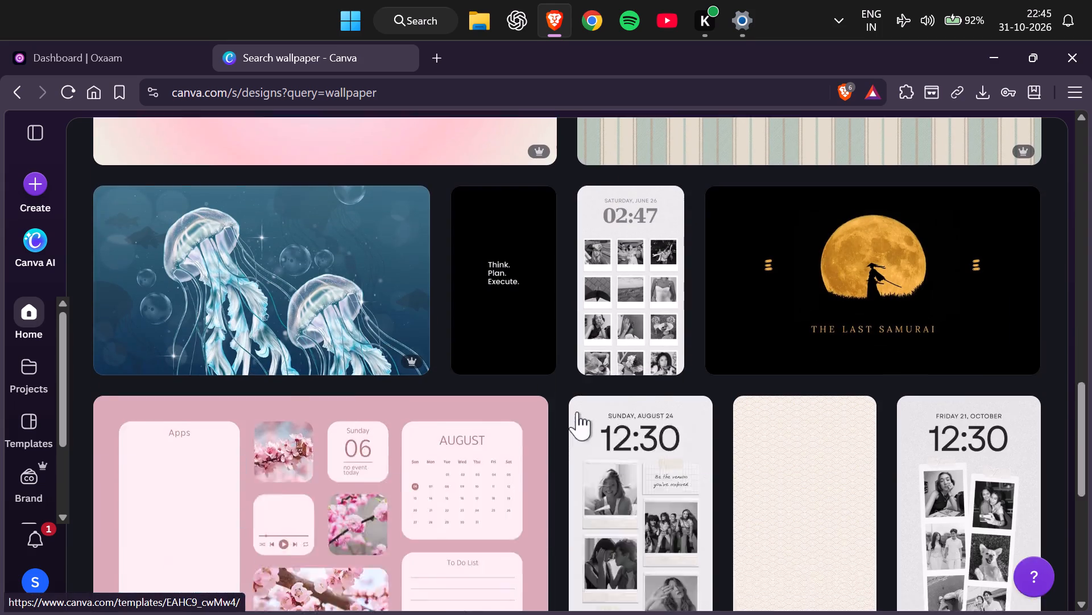
Open the Blue Illustrated Incandescent Jellyfish Desktop Wallpaper template page and go back to the wallpaper results.
left_click(311, 253)
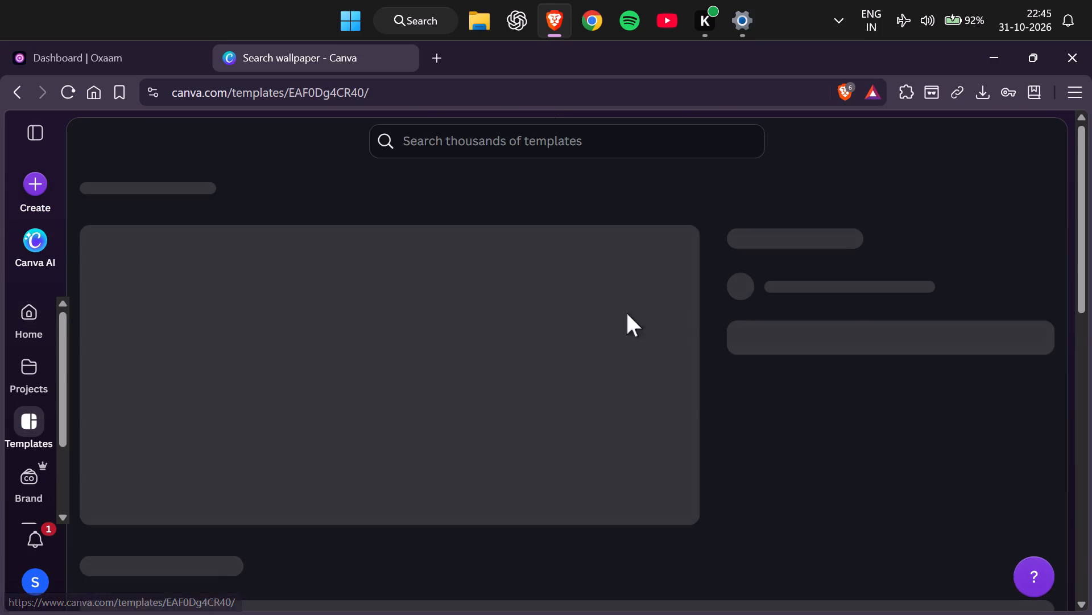
key("Right")
key("Right")
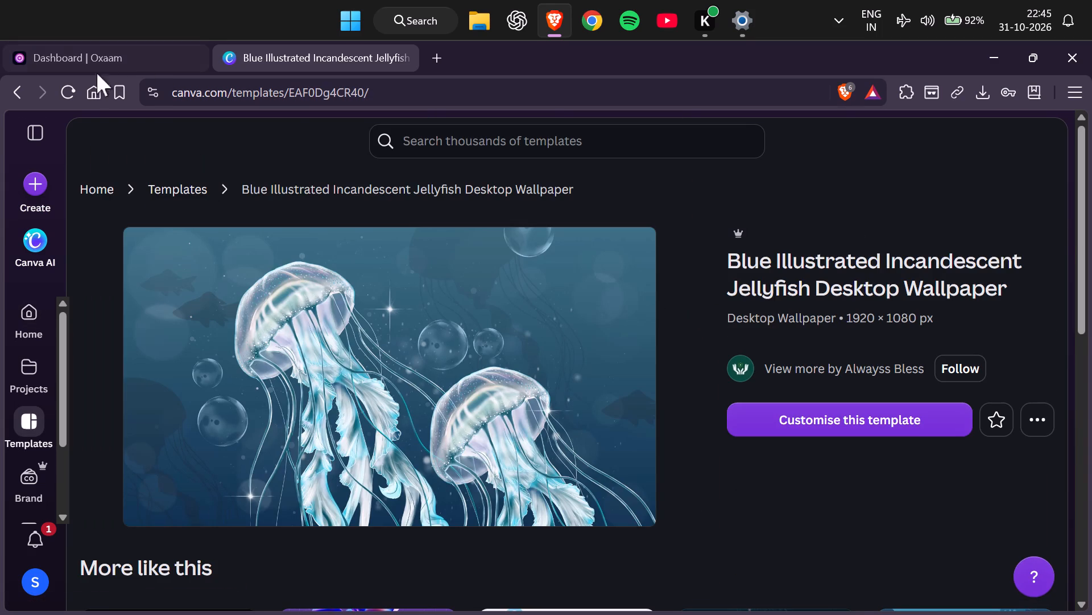
left_click(11, 92)
Browse further through the wallpaper templates, expanding the list repeatedly past the Halloween ghost and pumpkin designs.
left_click(572, 255)
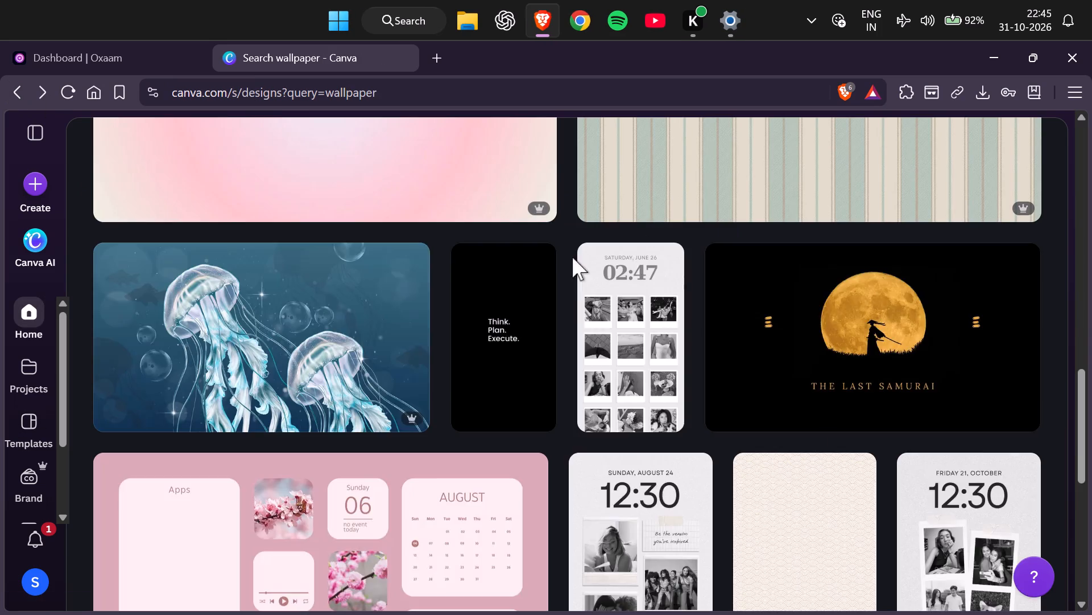
scroll(589, 351, "down", 6)
left_click(559, 261)
scroll(580, 337, "down", 2)
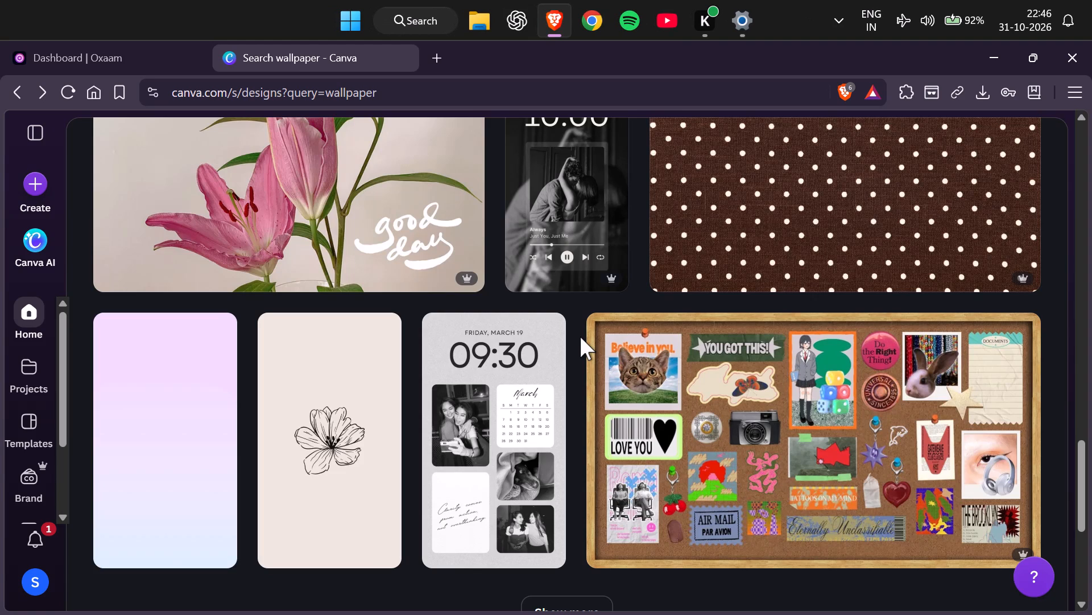
scroll(580, 337, "down", 4)
left_click(591, 264)
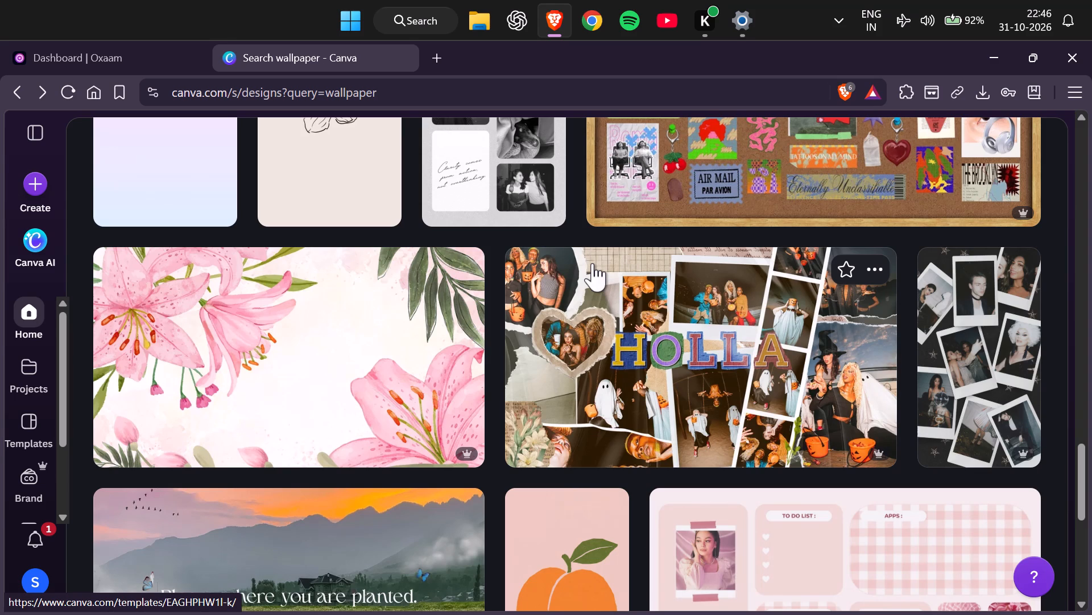
scroll(591, 261, "down", 5)
scroll(535, 239, "down", 2)
left_click(561, 253)
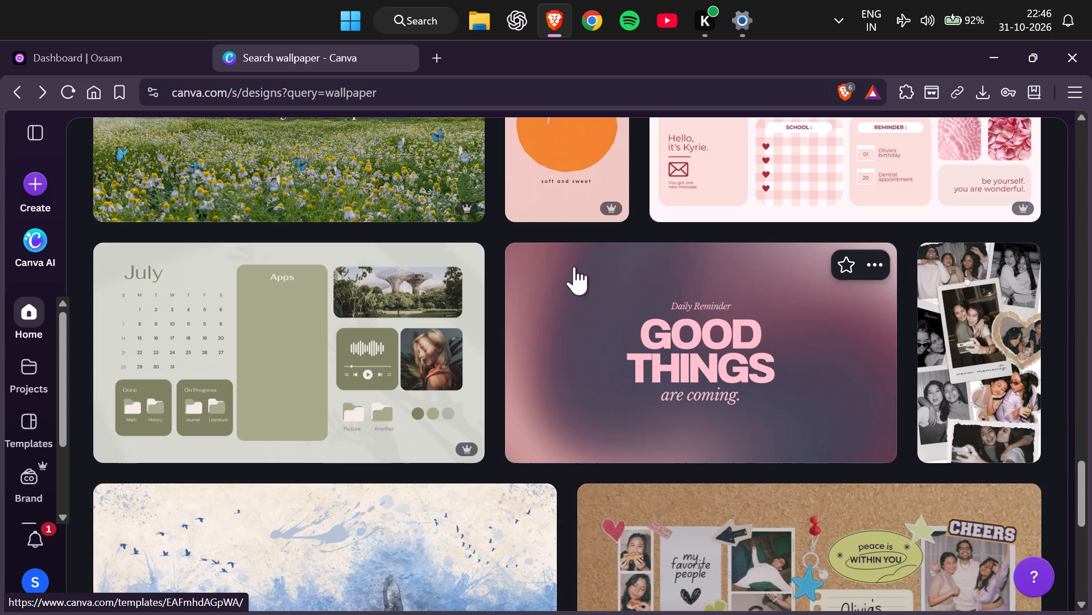
scroll(574, 267, "down", 3)
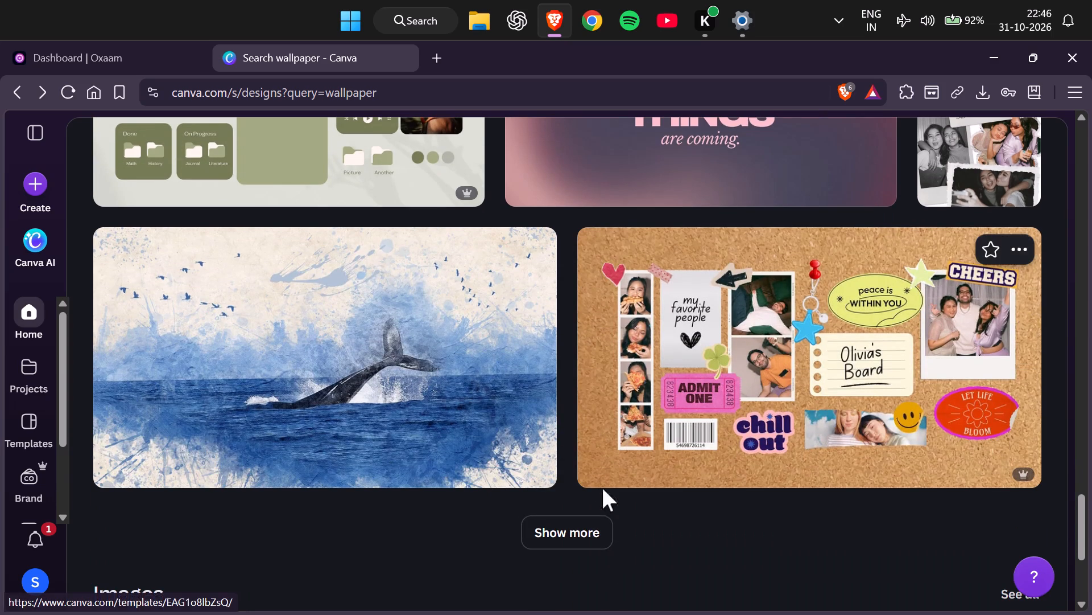
left_click(586, 520)
scroll(570, 475, "down", 6)
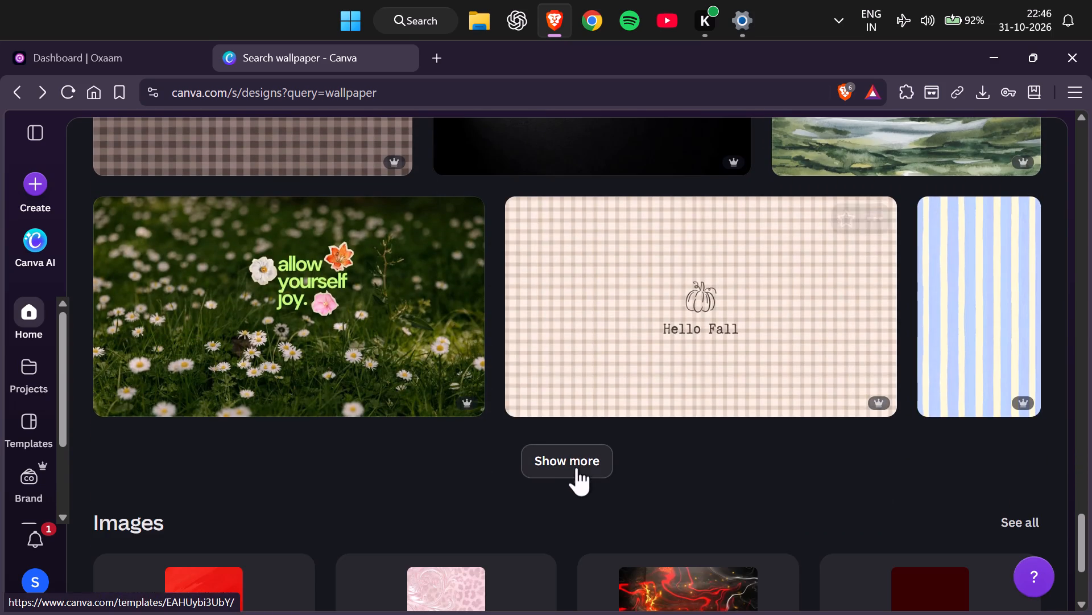
left_click(579, 464)
scroll(566, 450, "down", 5)
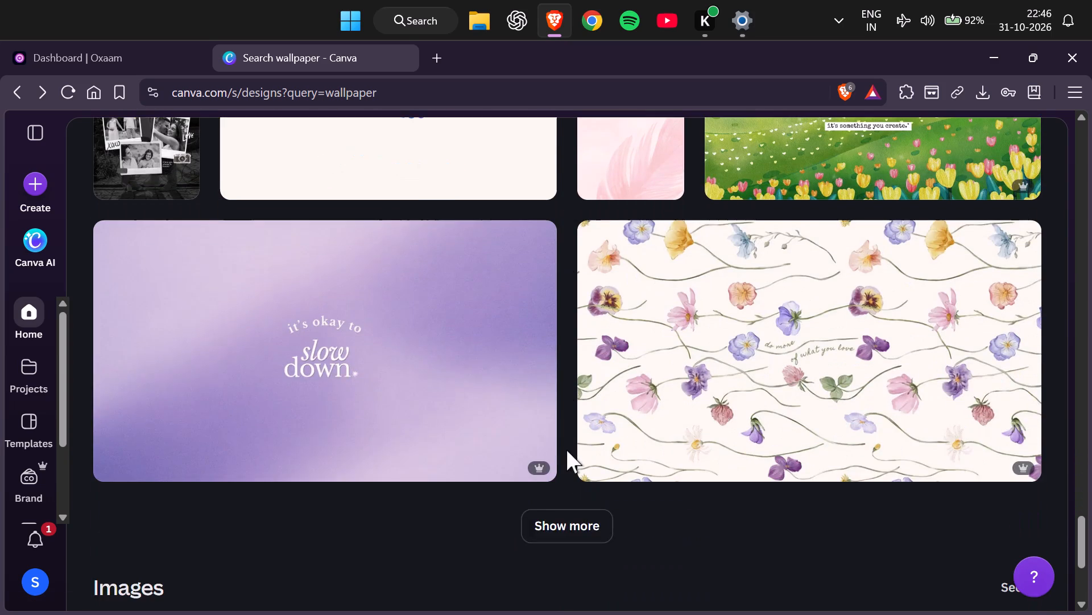
scroll(566, 450, "down", 1)
left_click(566, 444)
scroll(566, 444, "down", 6)
scroll(566, 444, "up", 2)
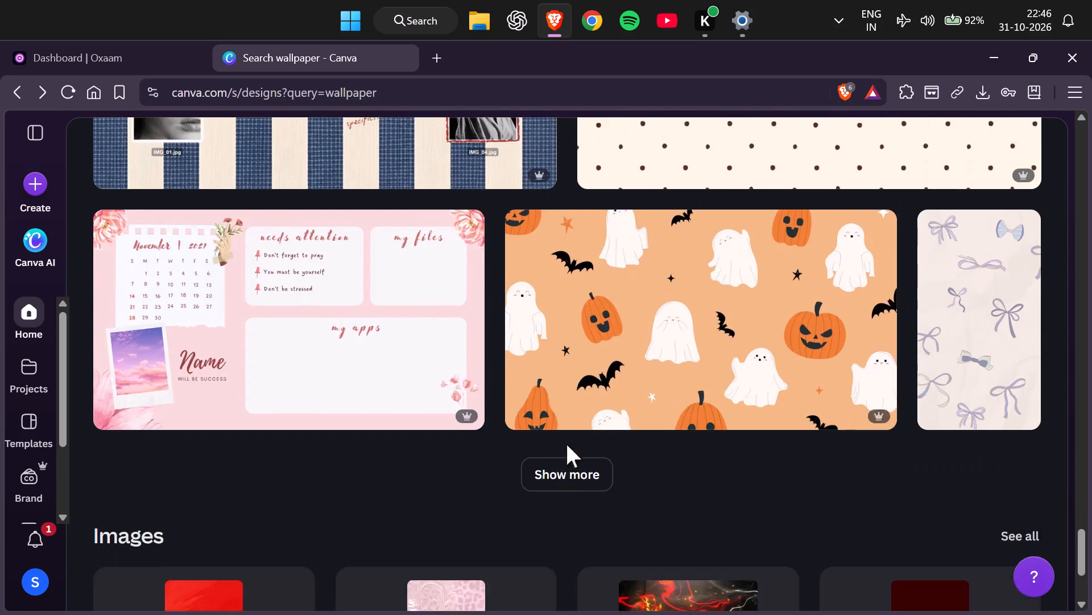
scroll(566, 444, "up", 2)
scroll(566, 444, "down", 6)
scroll(566, 438, "up", 2)
left_click(566, 437)
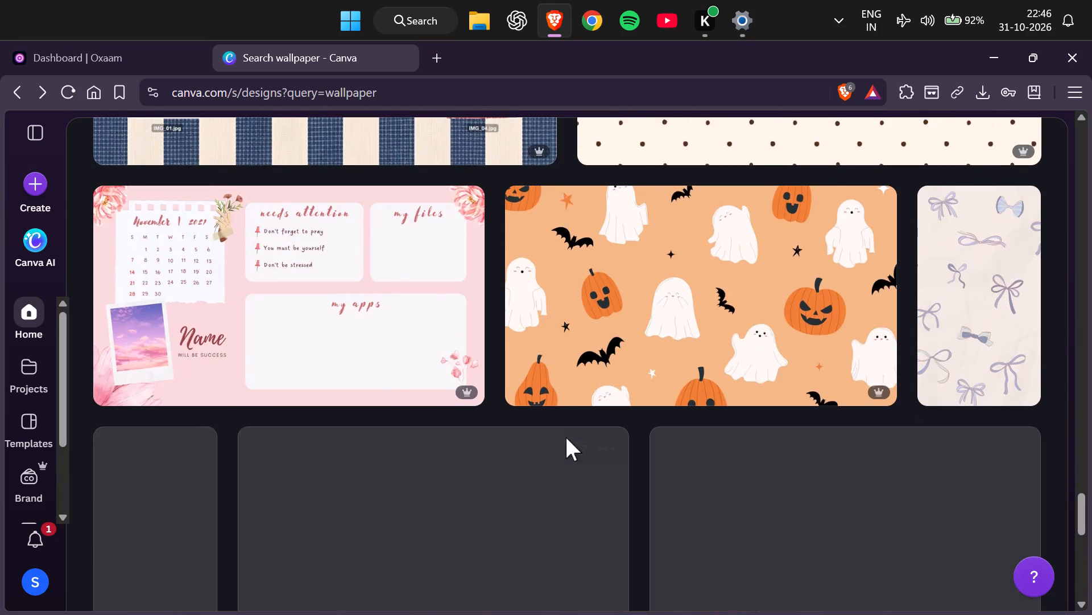
scroll(566, 437, "down", 6)
scroll(566, 437, "up", 2)
scroll(566, 437, "down", 3)
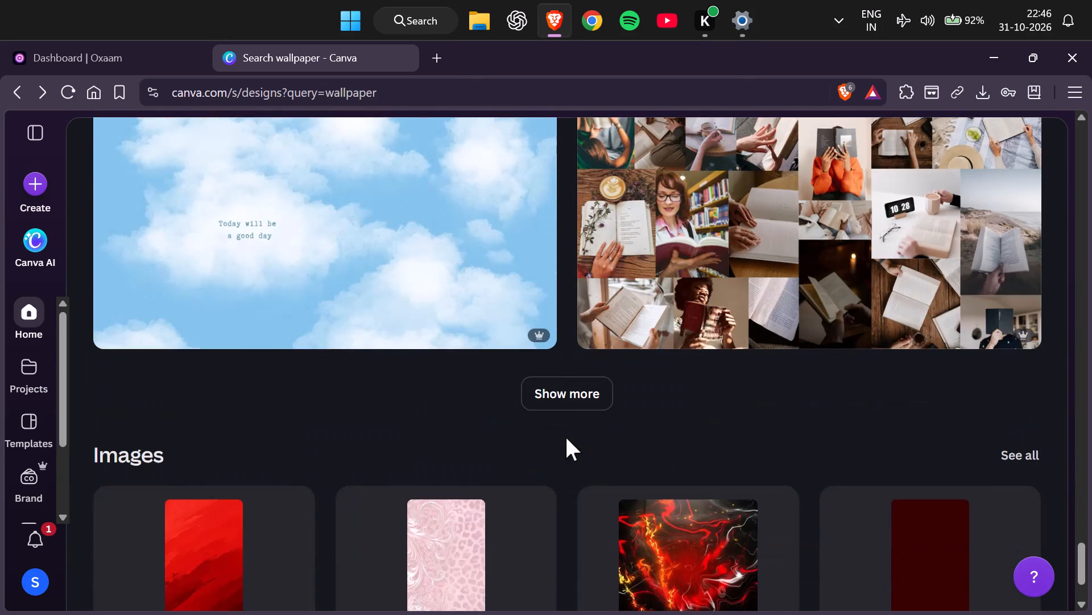
left_click(561, 382)
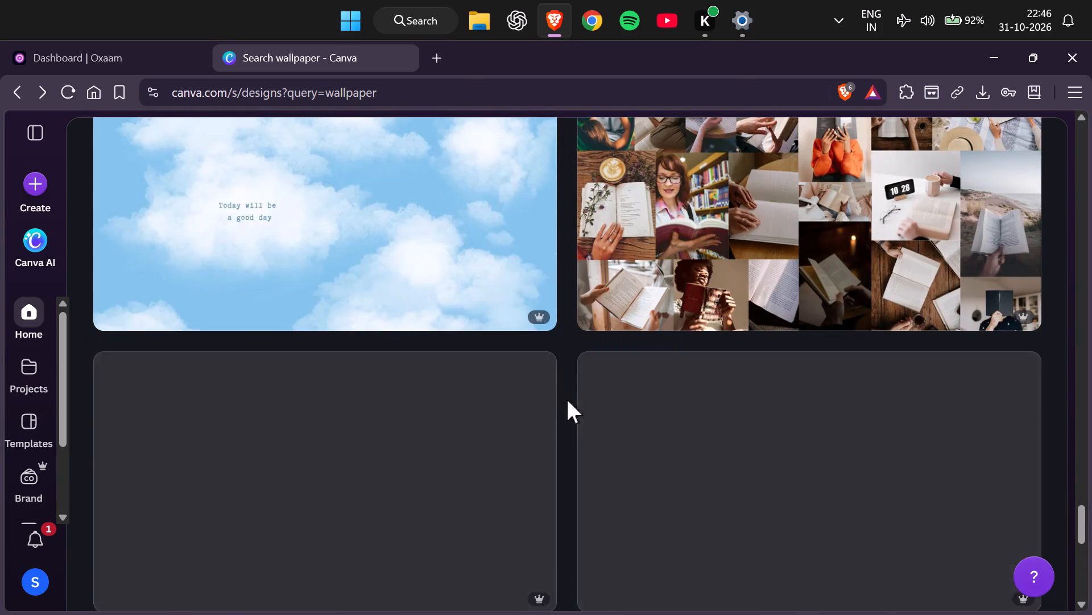
scroll(567, 438, "down", 3)
scroll(567, 438, "up", 4)
scroll(567, 438, "down", 1)
scroll(567, 438, "up", 5)
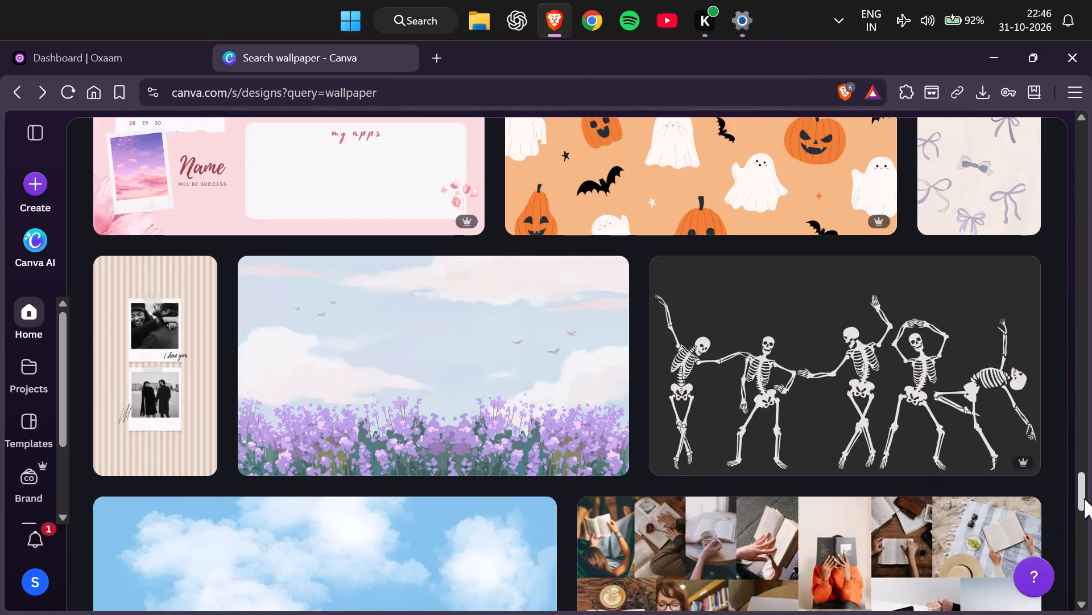
Change the search at the top of the results page to "motivational quotes wallpaper" and run it.
left_click_drag(1084, 497, 1064, 113)
left_click(792, 300)
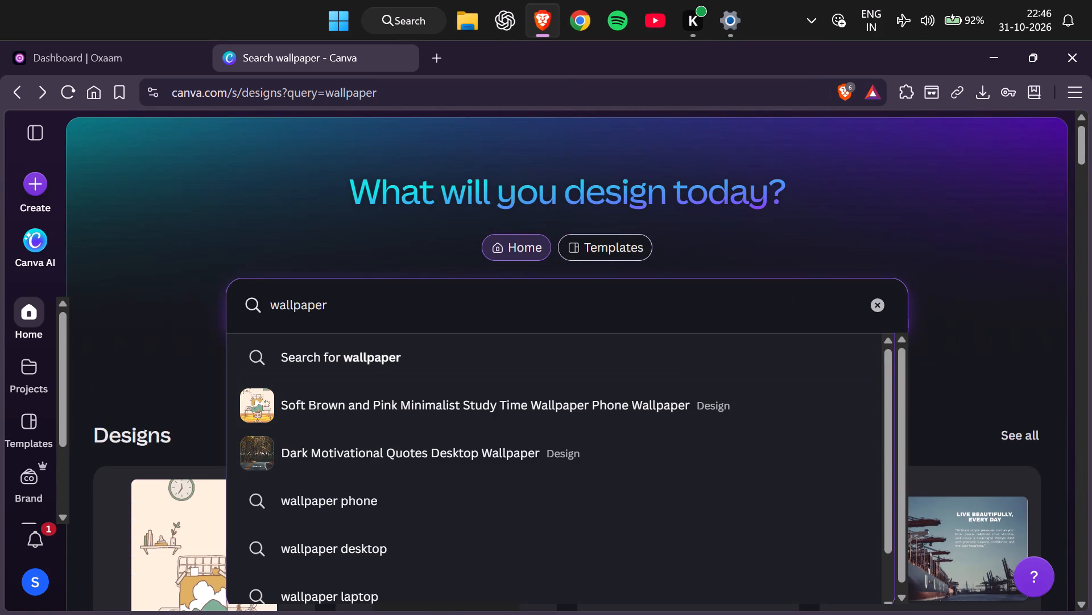
key("Left")
key("Left")
key("Left")
key("Left")
key("Left")
key("Left")
key("Left")
key("Left")
key("Left")
key("Left")
key("Left")
key("Left")
key("Left")
type("motivational quotes")
key("space")
key("Return")
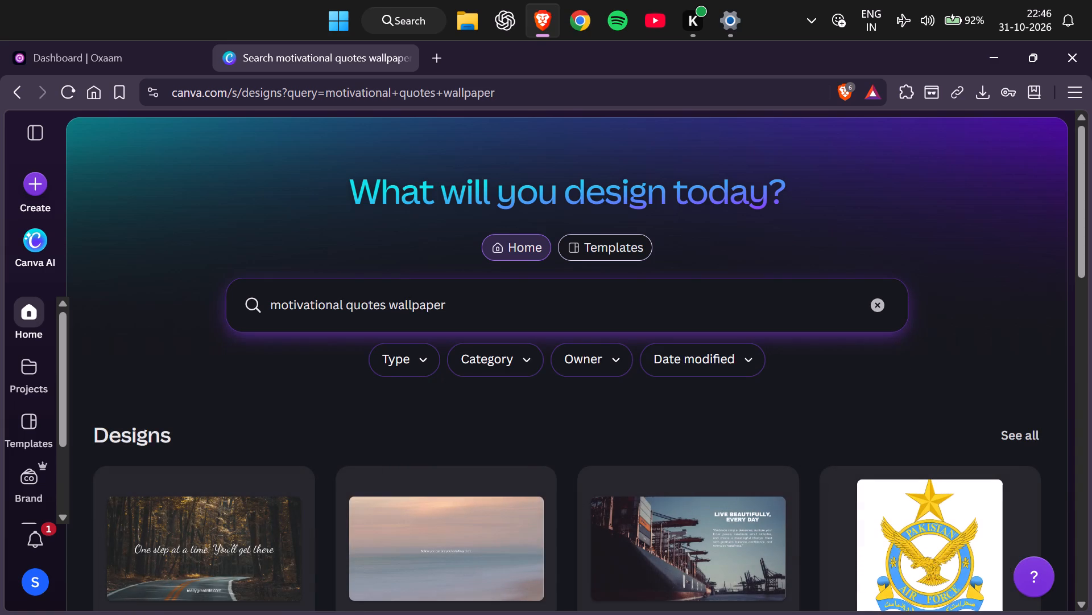
Expand the Designs list in the motivational quotes wallpaper results.
scroll(805, 348, "down", 3)
left_click(598, 470)
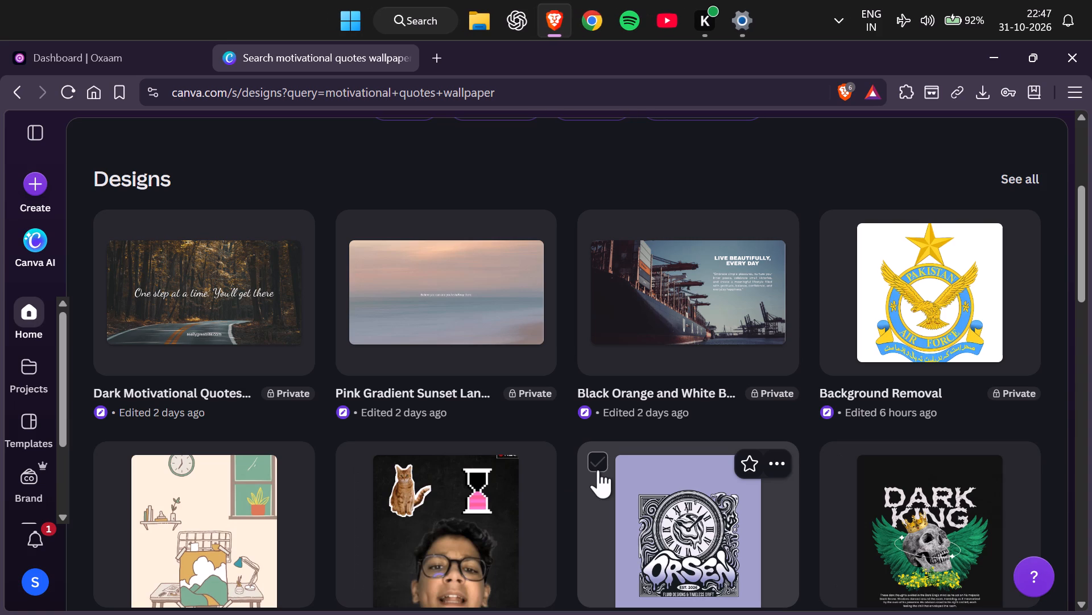
Open the Background Removal logo design in the browser, view it, and go back to the search results.
left_click(911, 324)
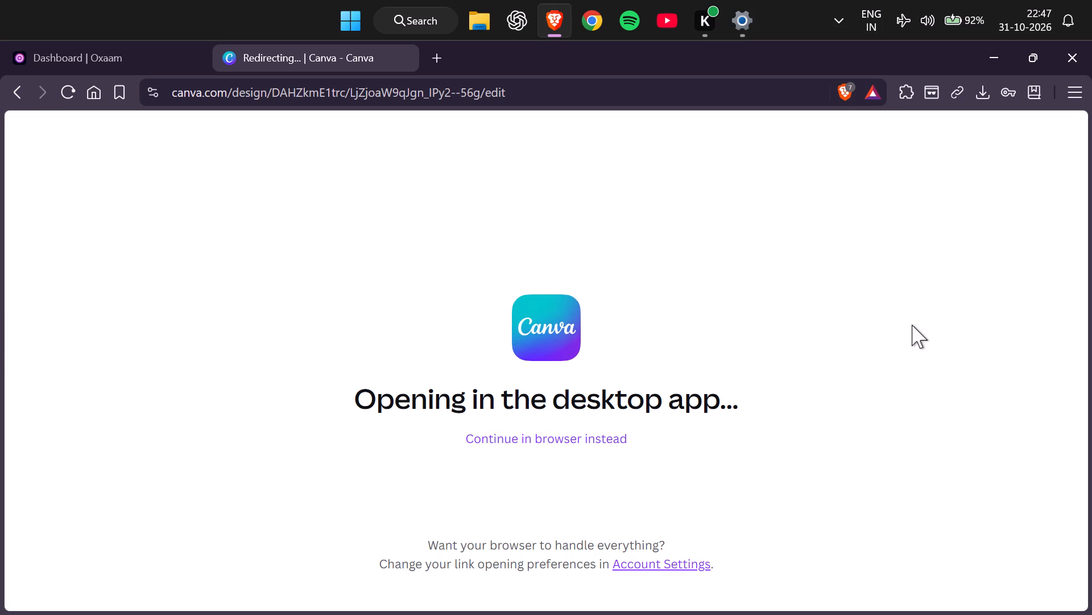
double_click(562, 433)
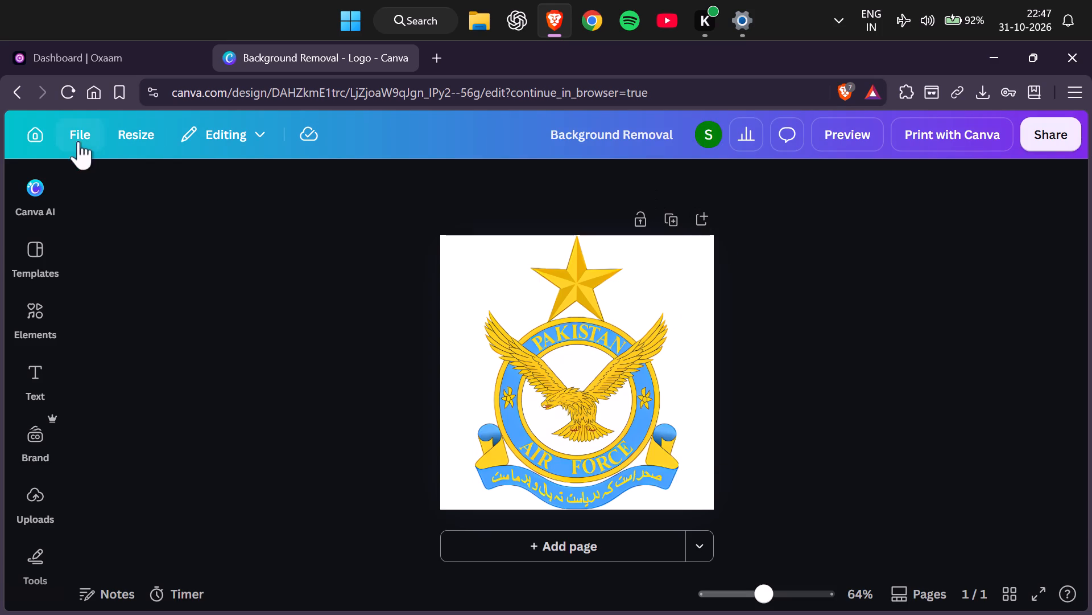
left_click(36, 131)
left_click(24, 94)
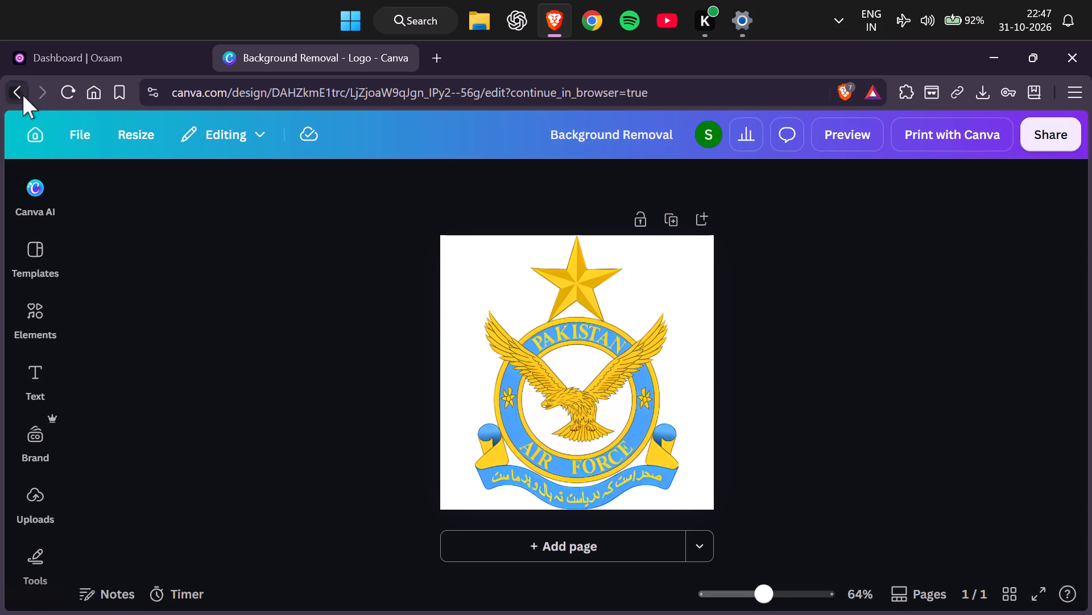
left_click(22, 96)
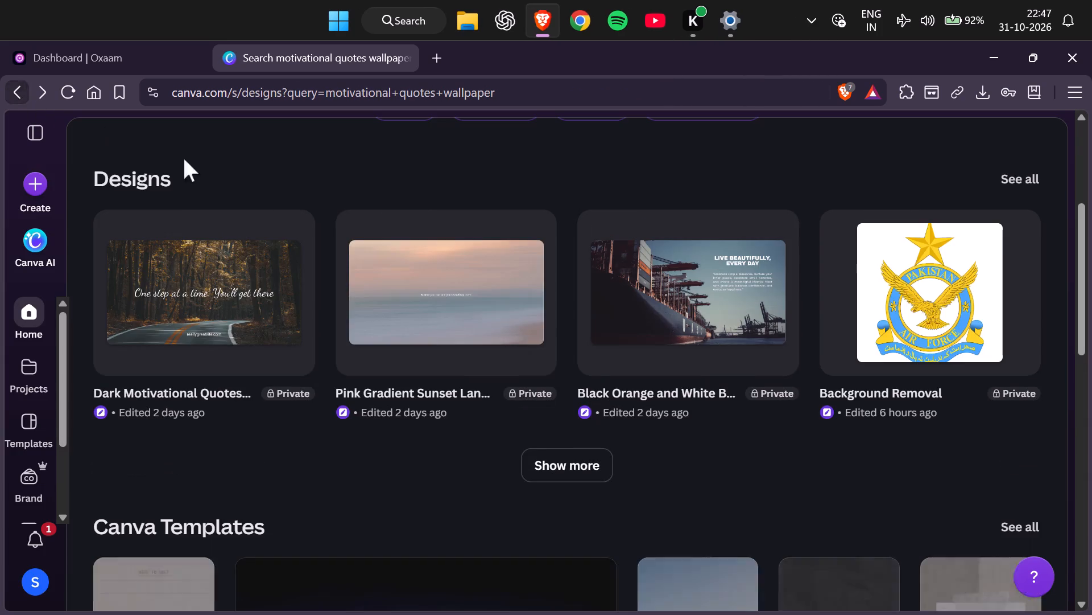
Look over the Canva Templates for motivational quotes wallpapers and return to the top of the results.
scroll(589, 368, "down", 3)
scroll(663, 263, "down", 1)
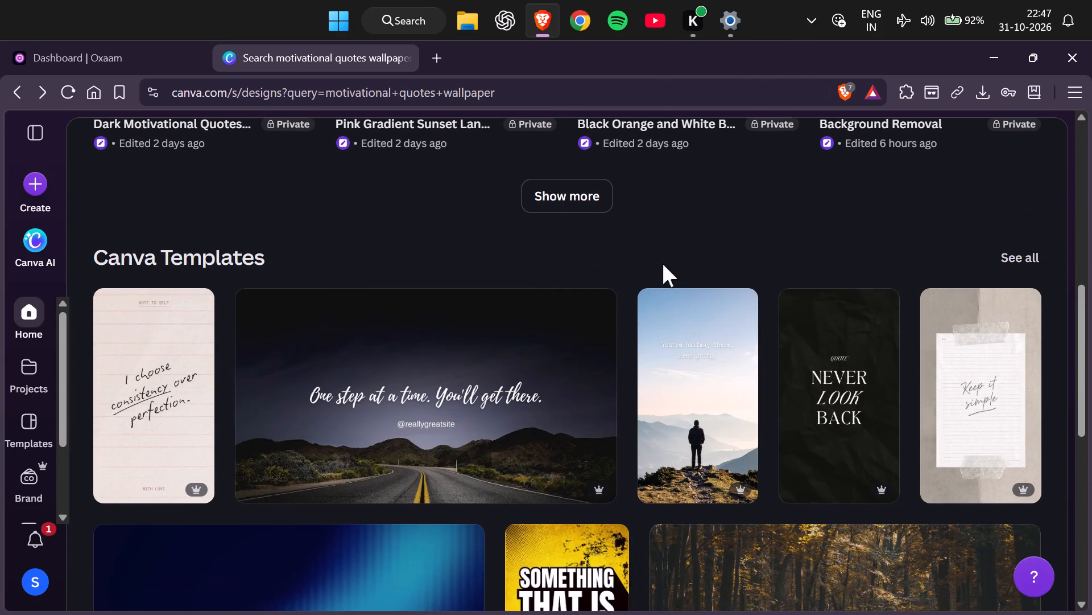
scroll(663, 264, "down", 1)
scroll(642, 338, "down", 1)
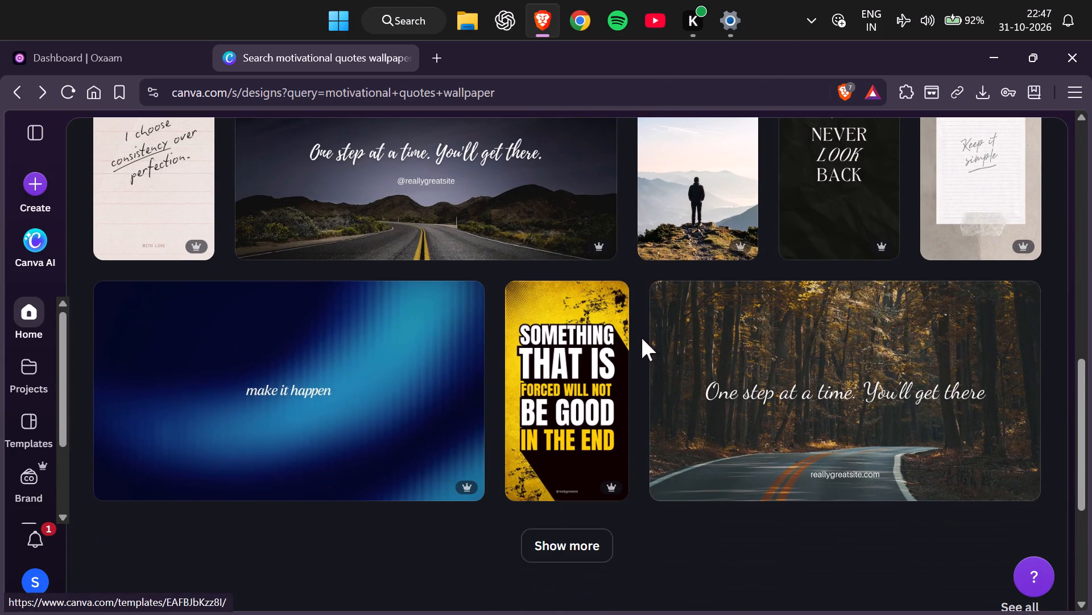
scroll(642, 338, "down", 2)
scroll(642, 338, "up", 12)
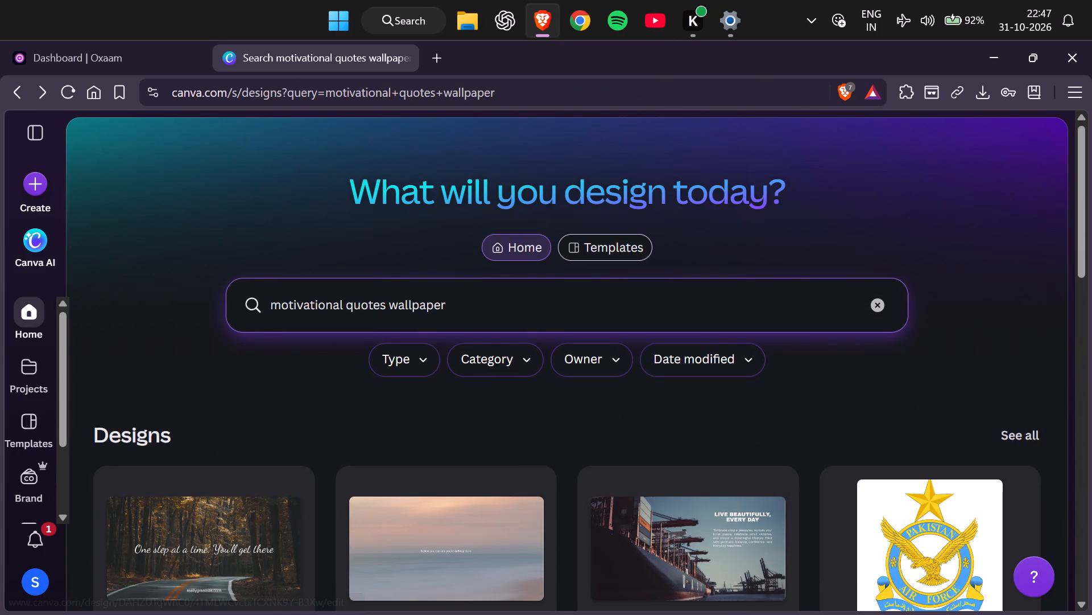
Replace the current search with "macbook wallpaper" and run it.
left_click(872, 307)
type("ma")
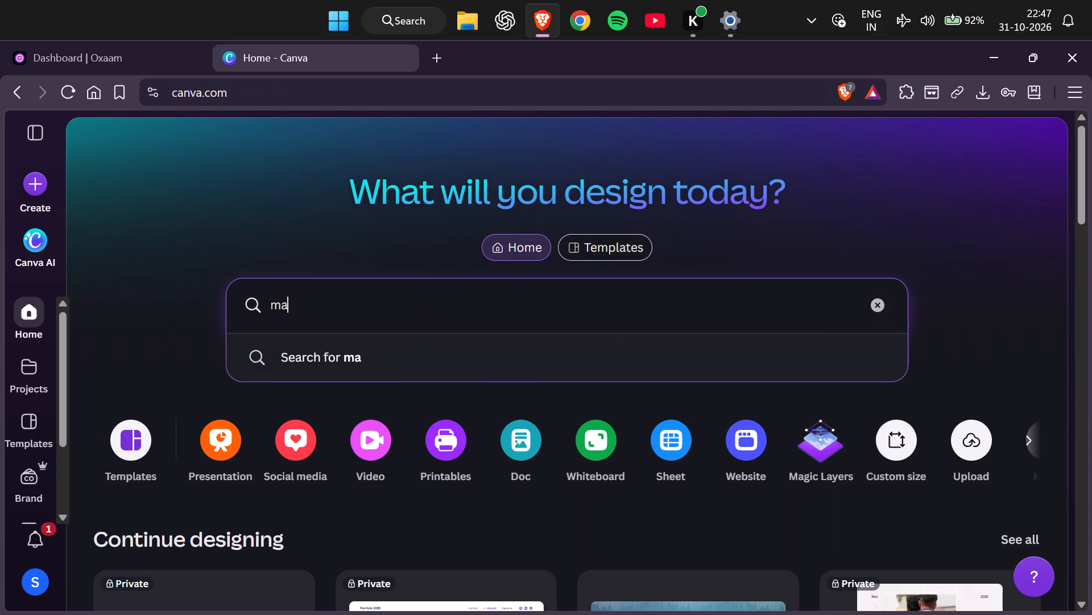
type("cbook wallpaper")
key("Return")
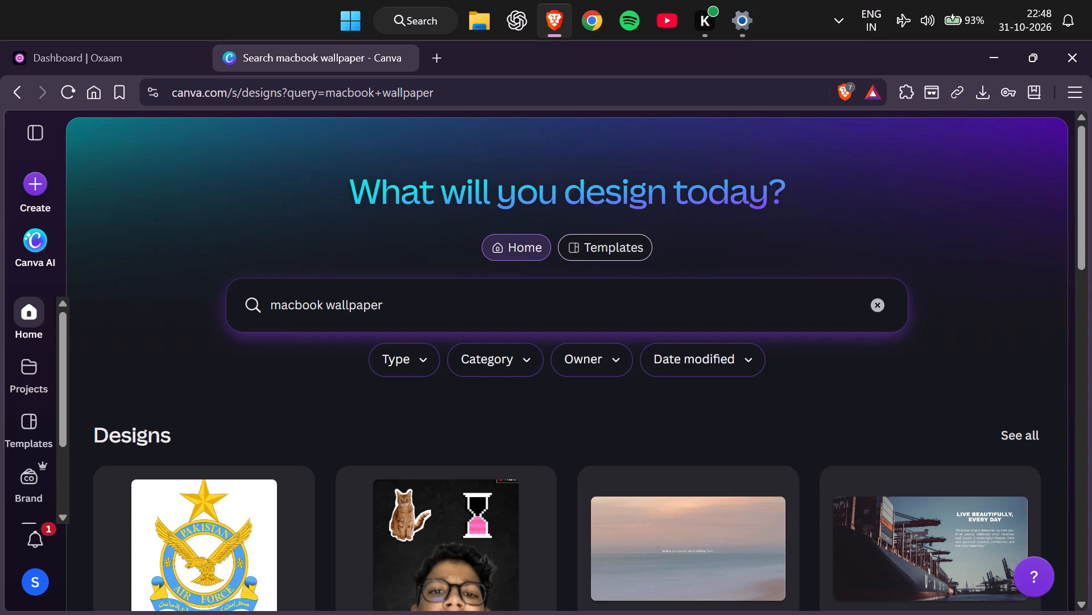
Glance over the results and rerun the "macbook wallpaper" search.
scroll(531, 288, "down", 4)
scroll(535, 290, "up", 3)
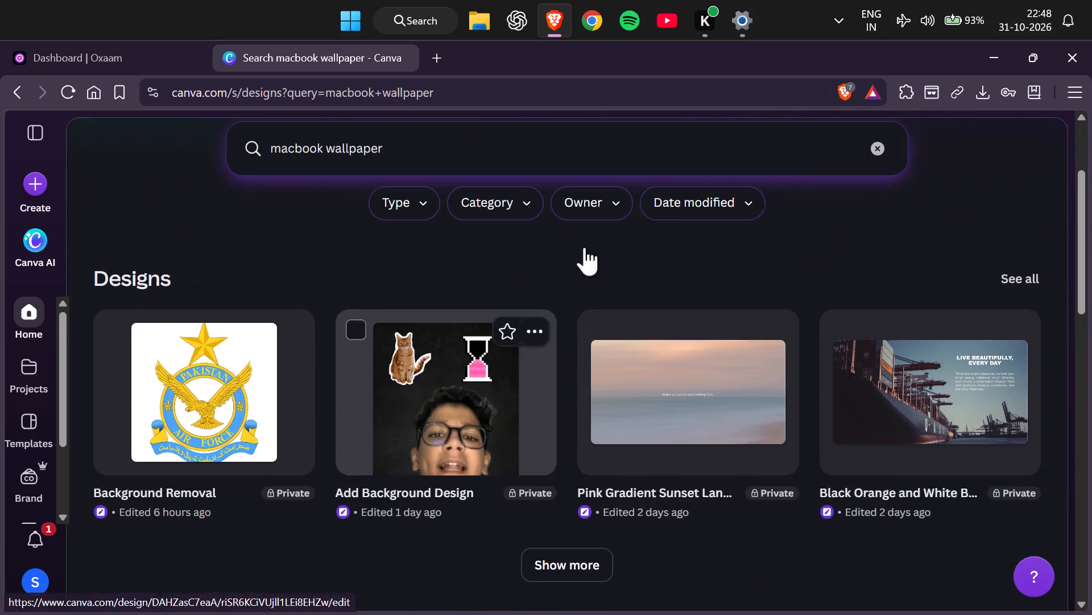
left_click(774, 217)
key("Return")
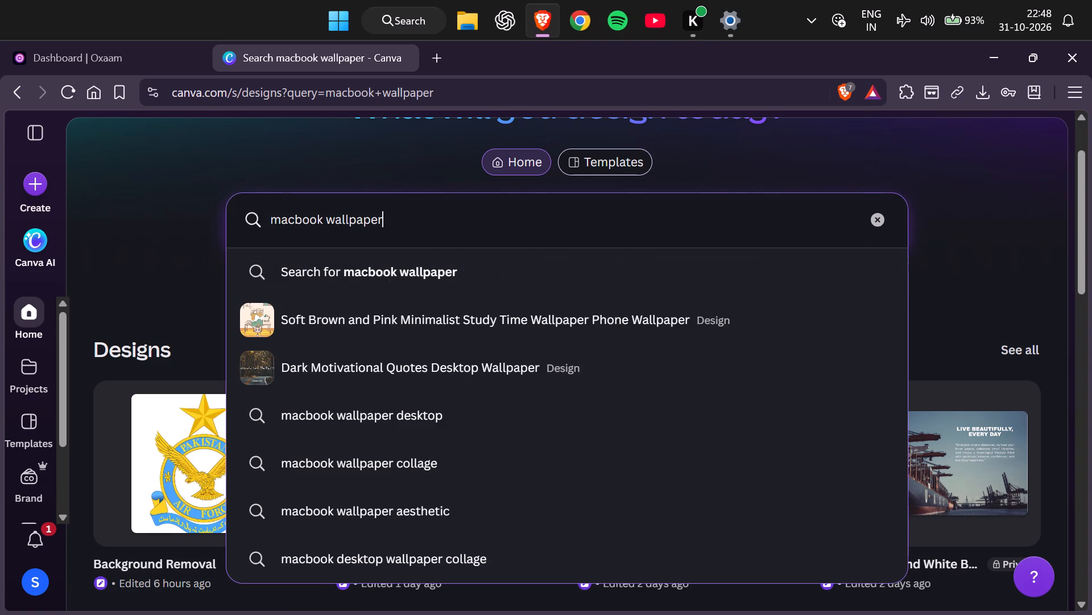
left_click(711, 280)
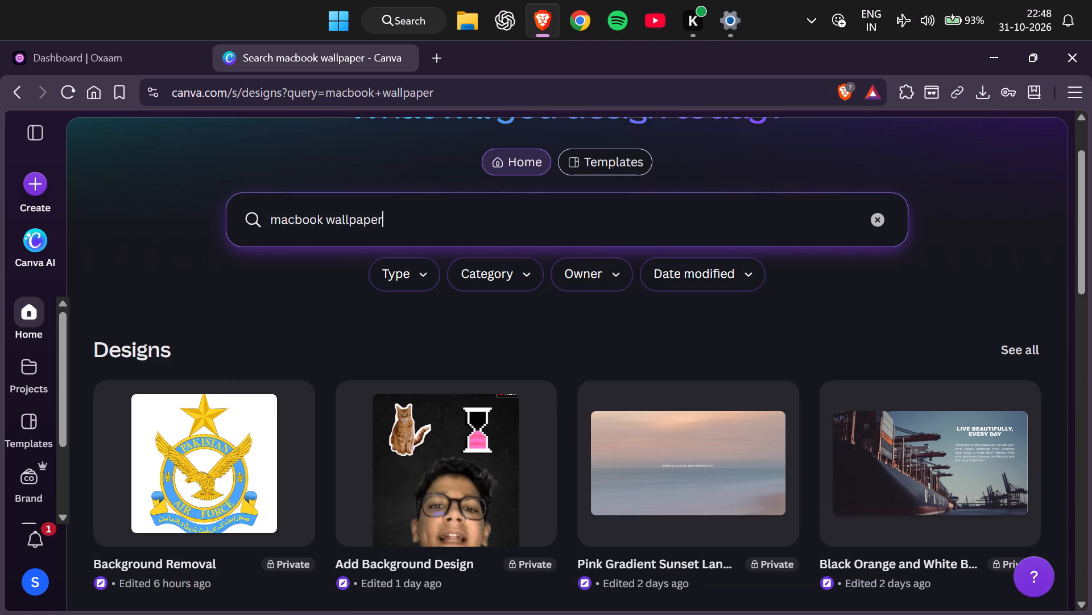
Reload the macbook wallpaper results page and look over its designs and Canva Templates.
left_click(64, 98)
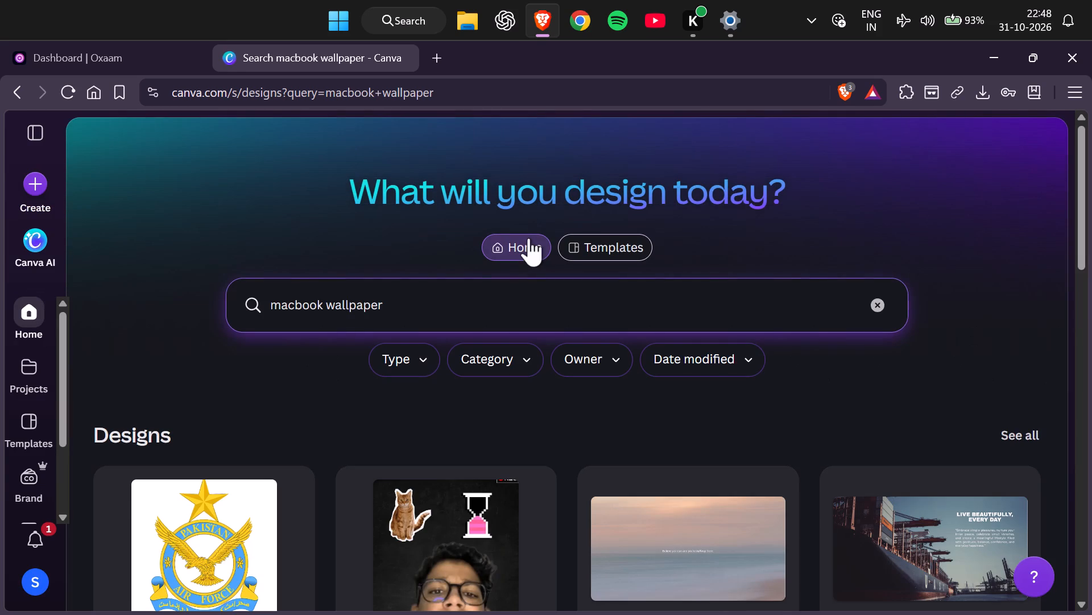
scroll(557, 358, "down", 6)
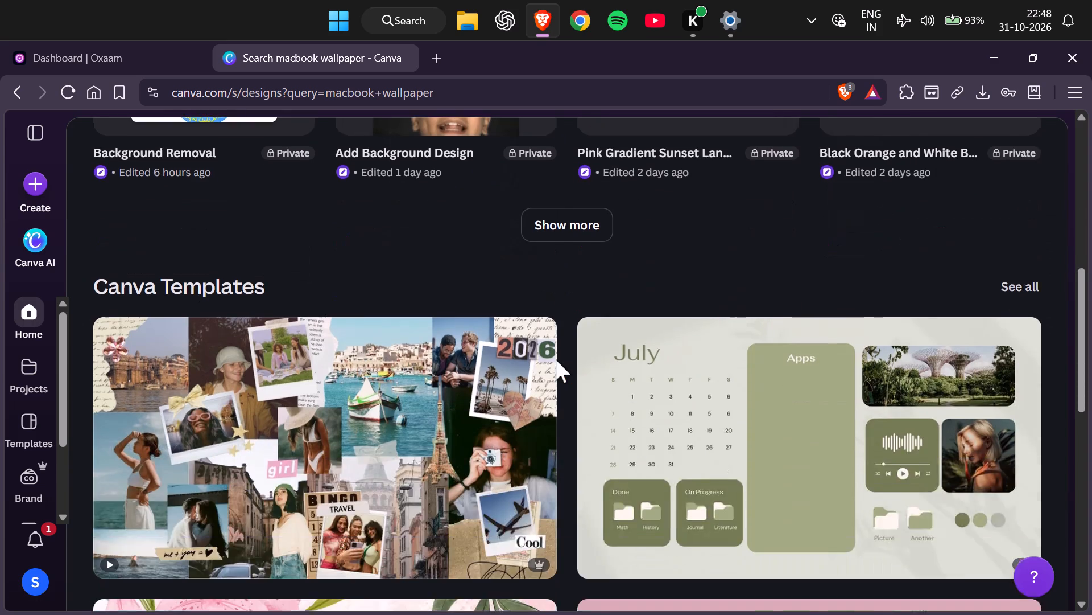
scroll(556, 359, "up", 8)
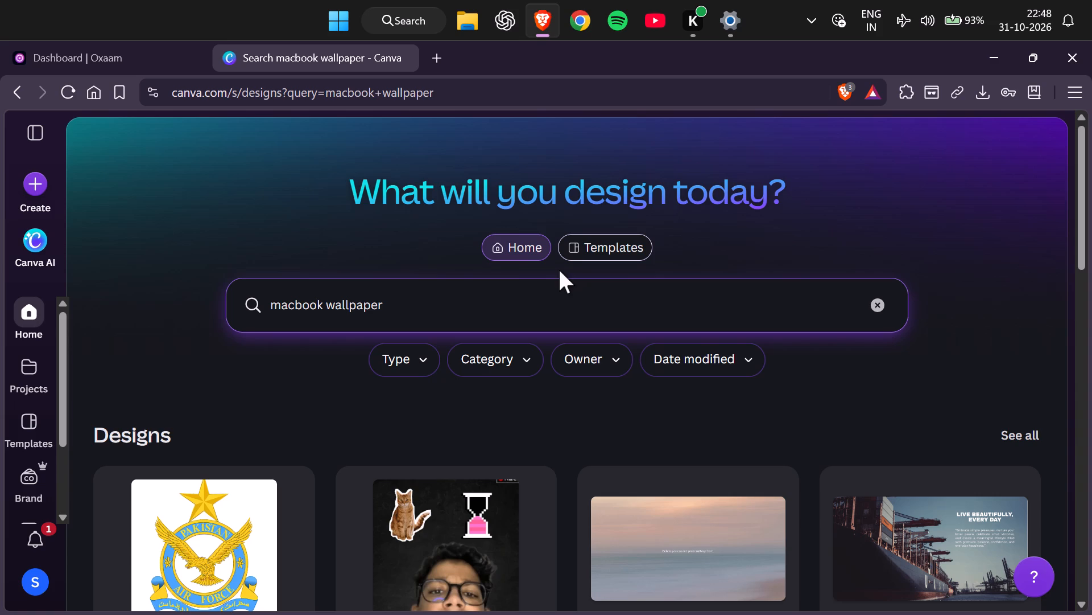
scroll(423, 342, "up", 1)
Go back to the Canva home page and look over the recent designs under Continue designing.
left_click(38, 302)
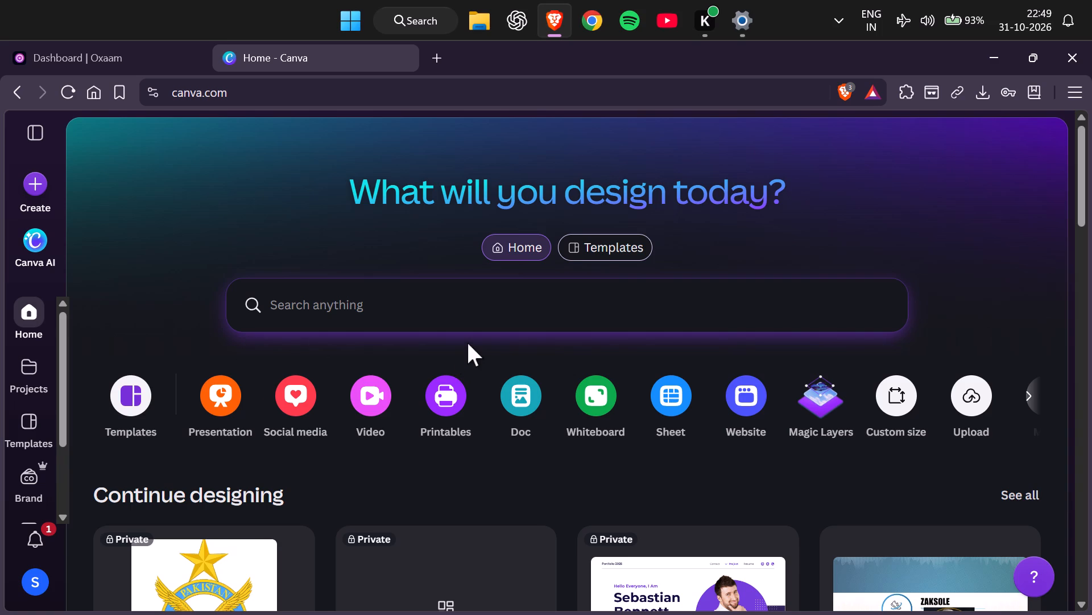
scroll(509, 349, "down", 2)
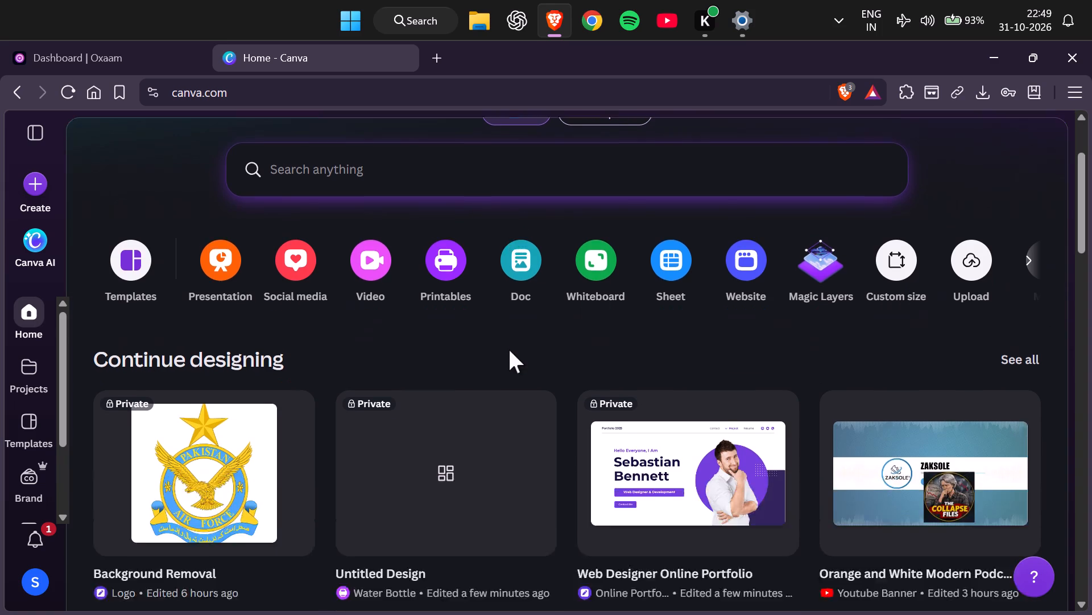
scroll(509, 350, "up", 5)
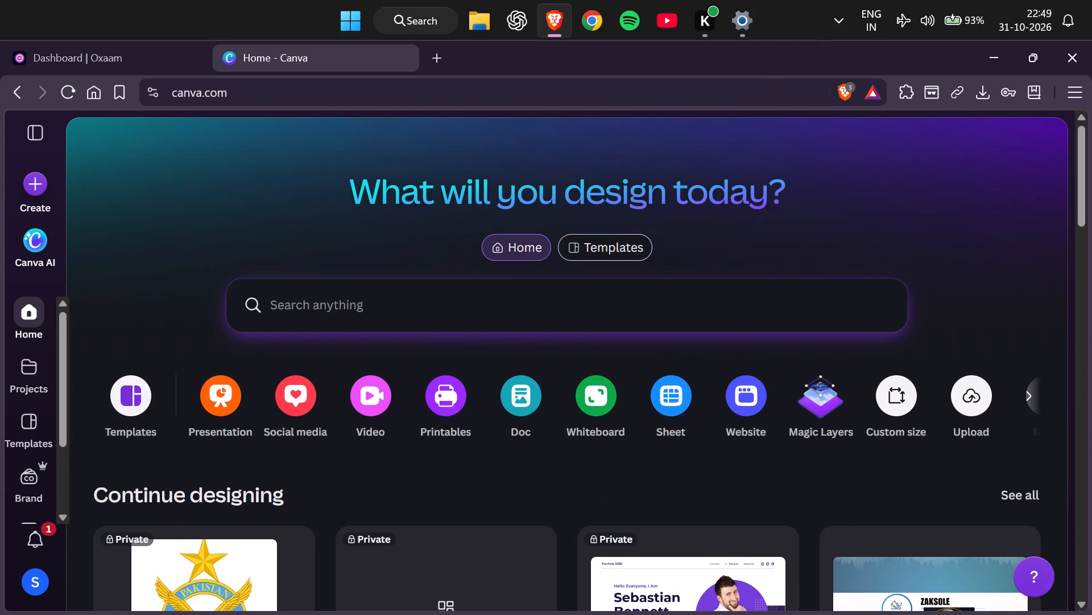
Search for "macbook wallpaper" from the home page.
left_click(440, 313)
type("macn")
key("BackSpace")
type("book wallpaper")
key("Return")
Expand the Designs list in the macbook wallpaper results three times and look over the additional designs.
scroll(843, 375, "down", 2)
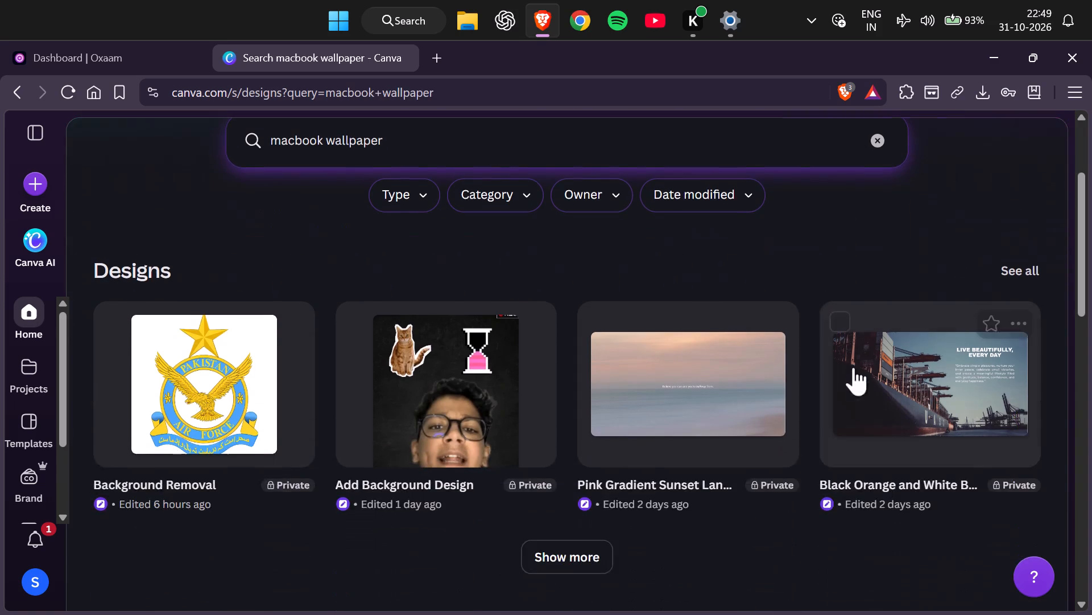
scroll(773, 417, "down", 2)
left_click(588, 385)
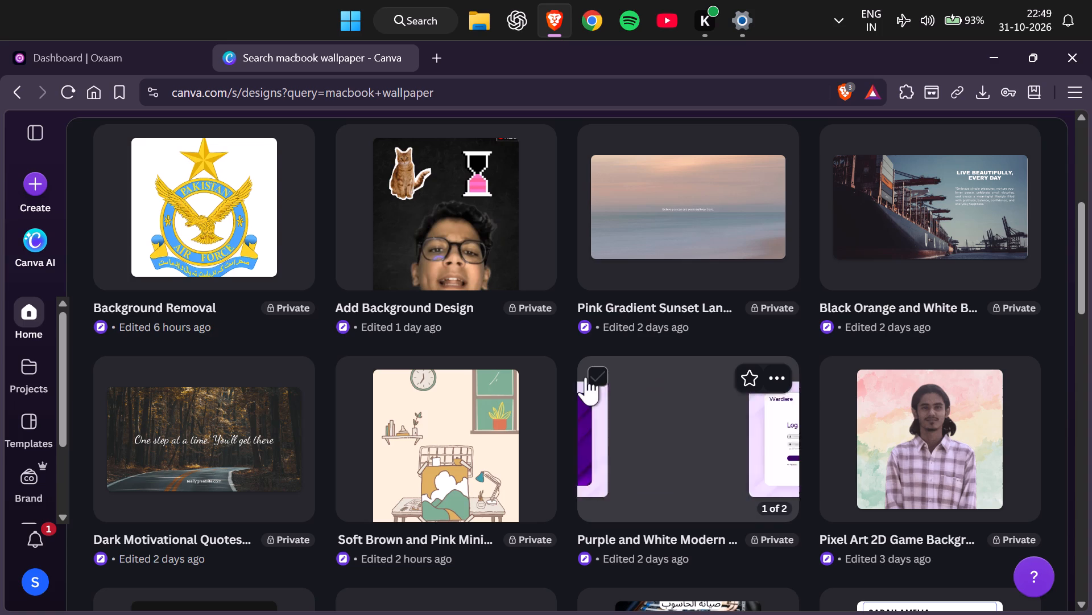
scroll(717, 381, "up", 1)
scroll(718, 404, "down", 3)
scroll(669, 378, "down", 3)
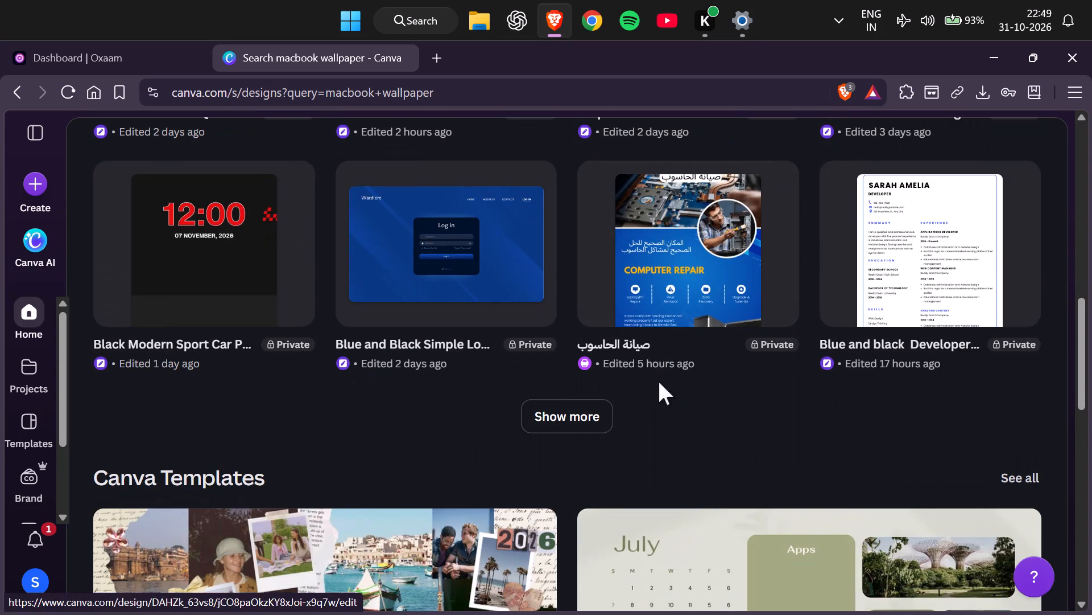
left_click(570, 417)
scroll(571, 417, "down", 1)
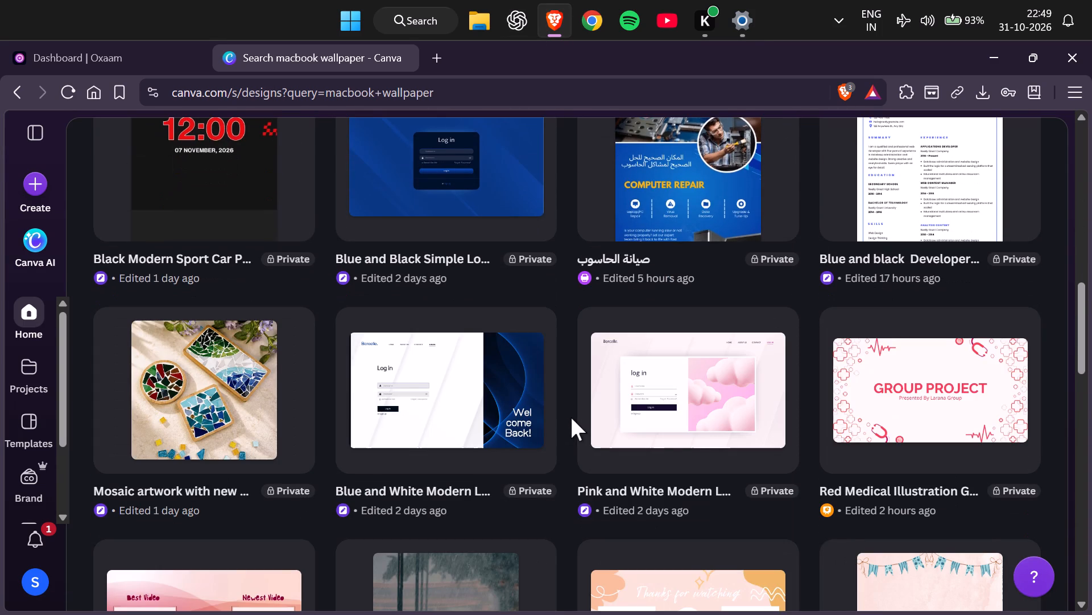
scroll(571, 417, "down", 1)
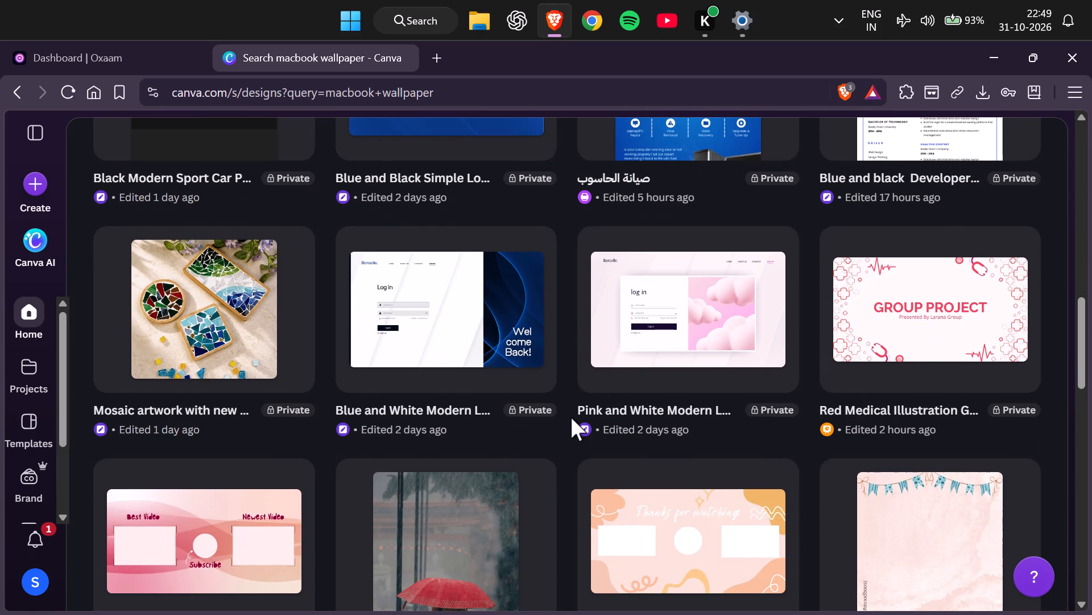
scroll(571, 417, "down", 3)
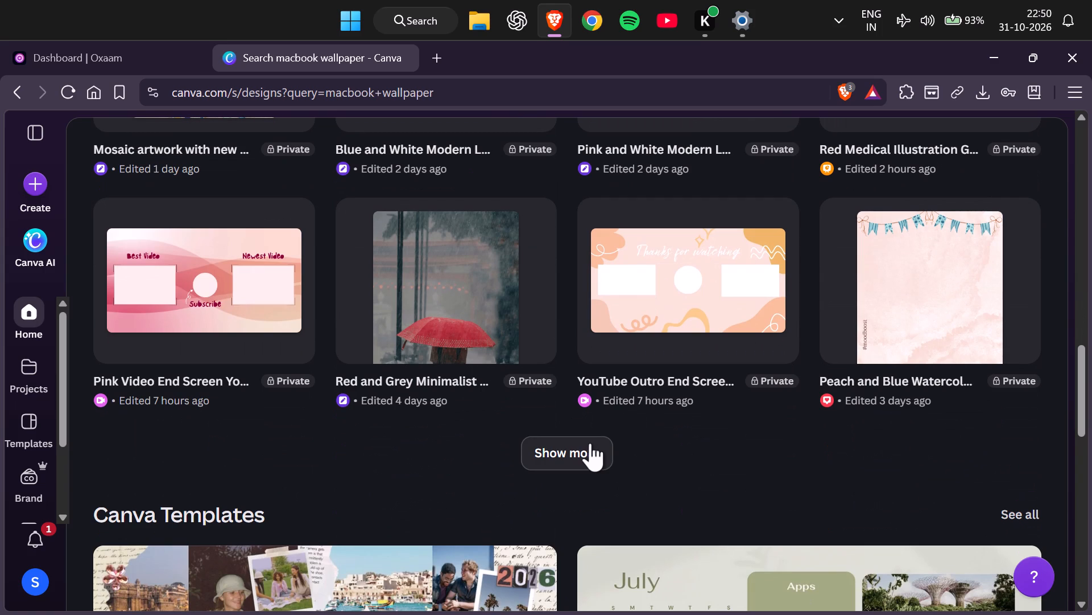
left_click(590, 442)
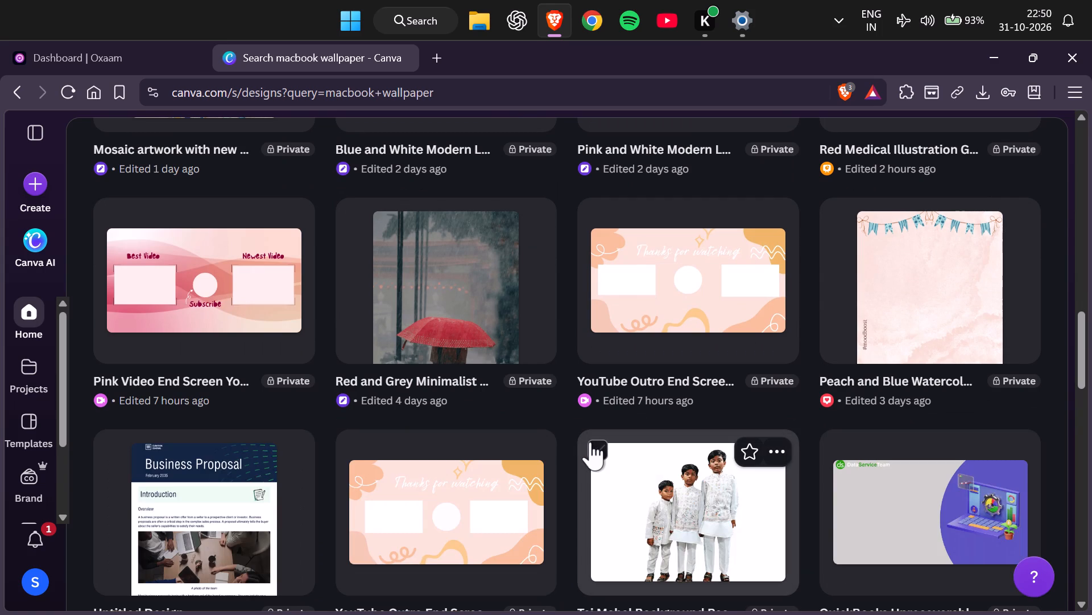